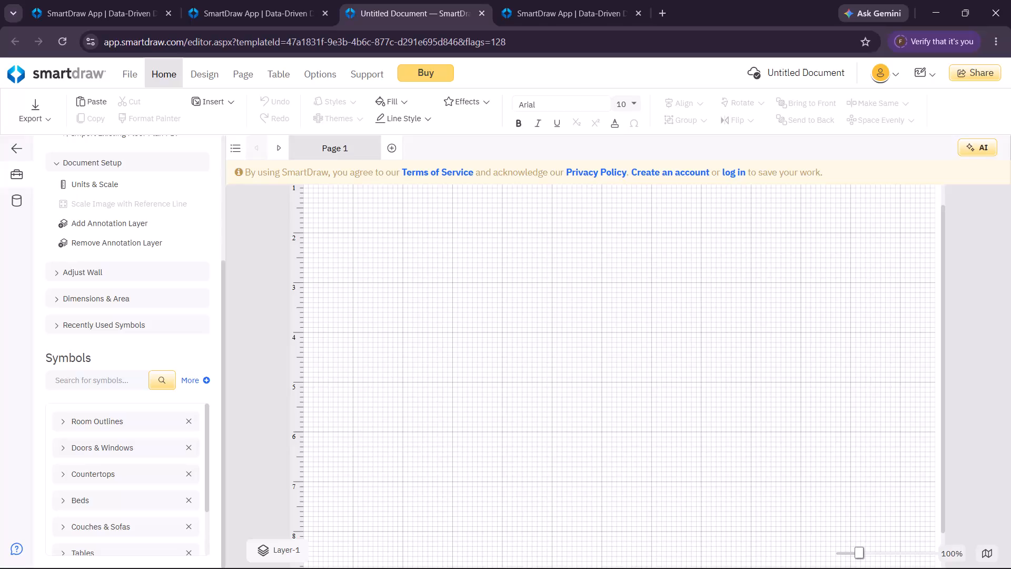
Search the symbol library for "buildings".
drag(224, 320, 205, 548)
drag(206, 479, 193, 556)
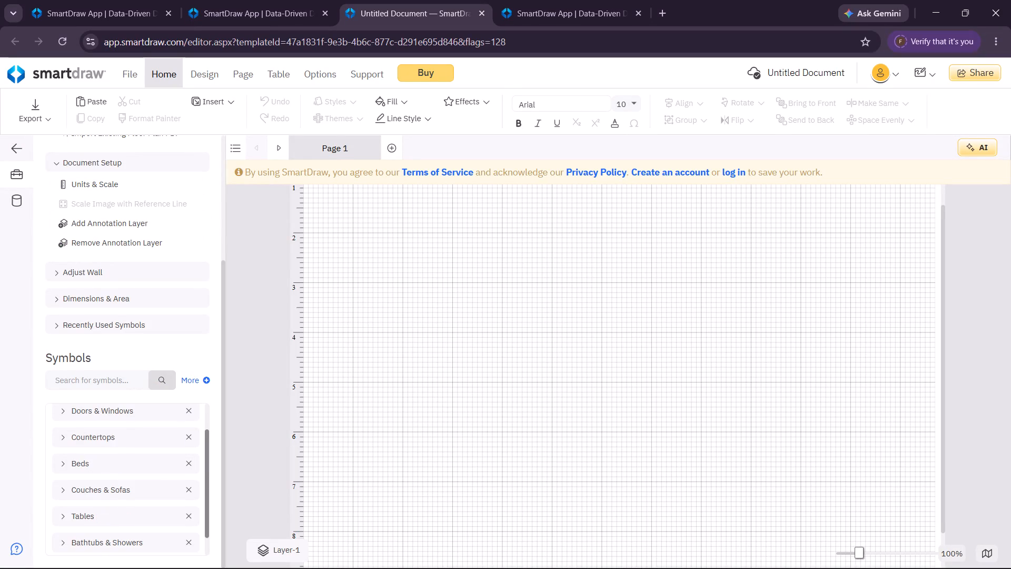
drag(193, 556, 192, 564)
drag(192, 564, 211, 405)
drag(209, 438, 213, 385)
click(104, 386)
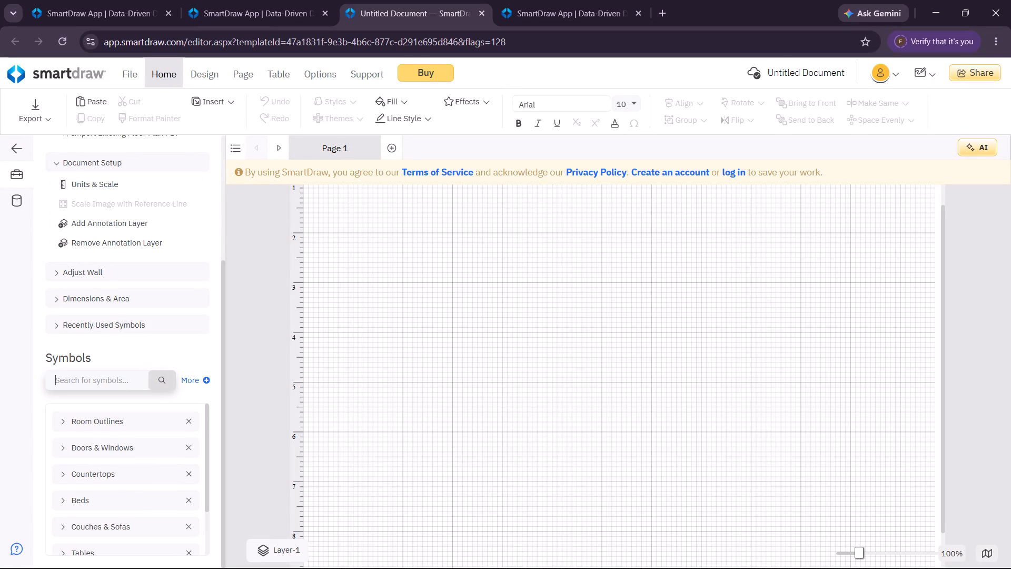
text(buildings)
key(Return)
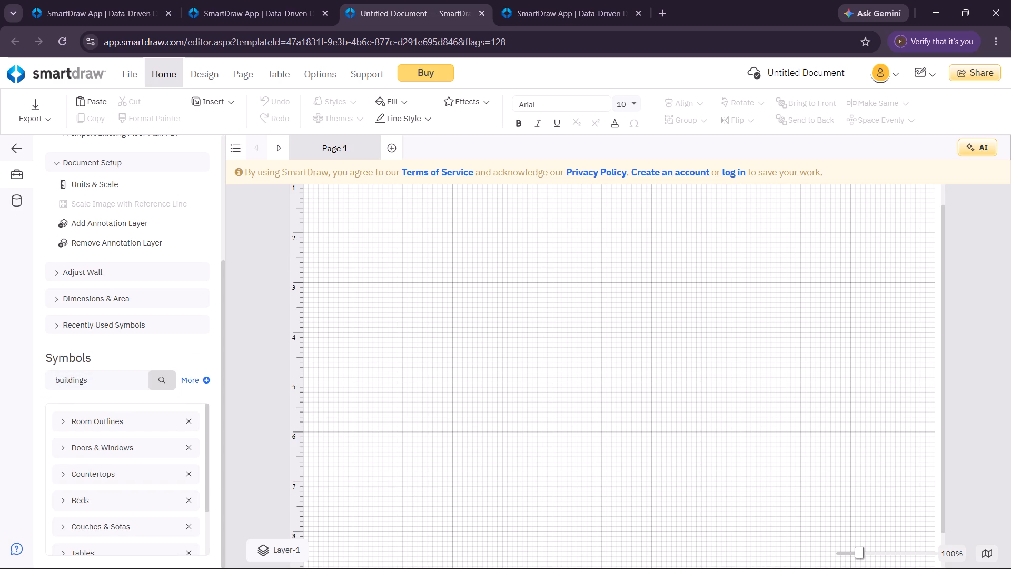
Change the document's drawing scale to one of the Engineering presets.
click(107, 190)
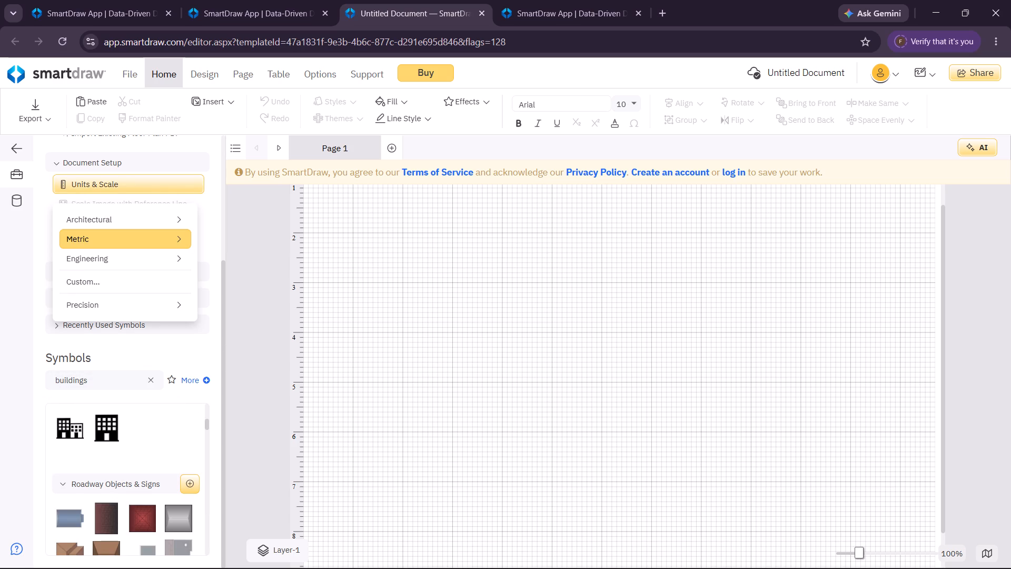
click(86, 268)
click(241, 301)
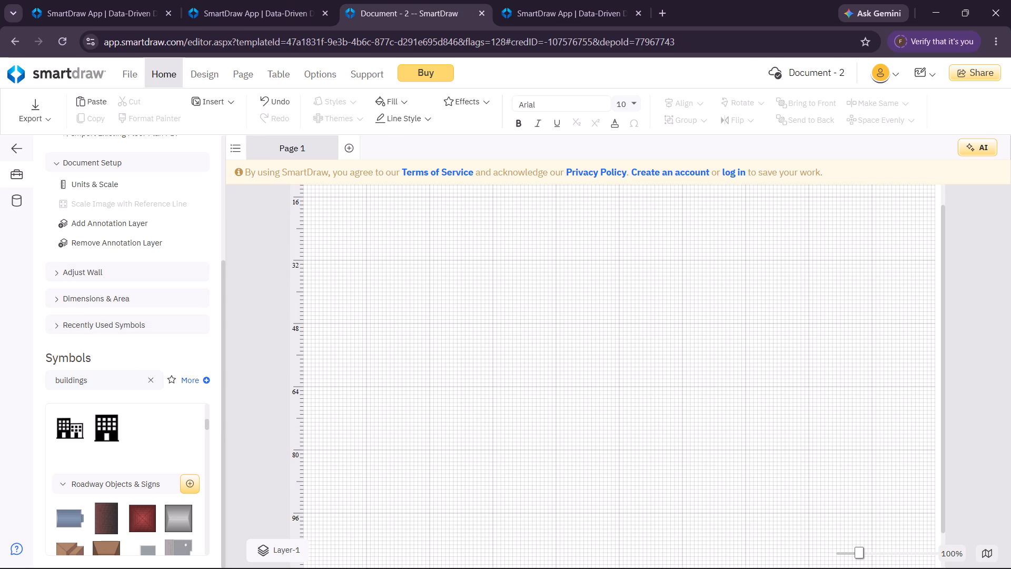
Look through the building symbols found by the library search.
drag(205, 424, 207, 446)
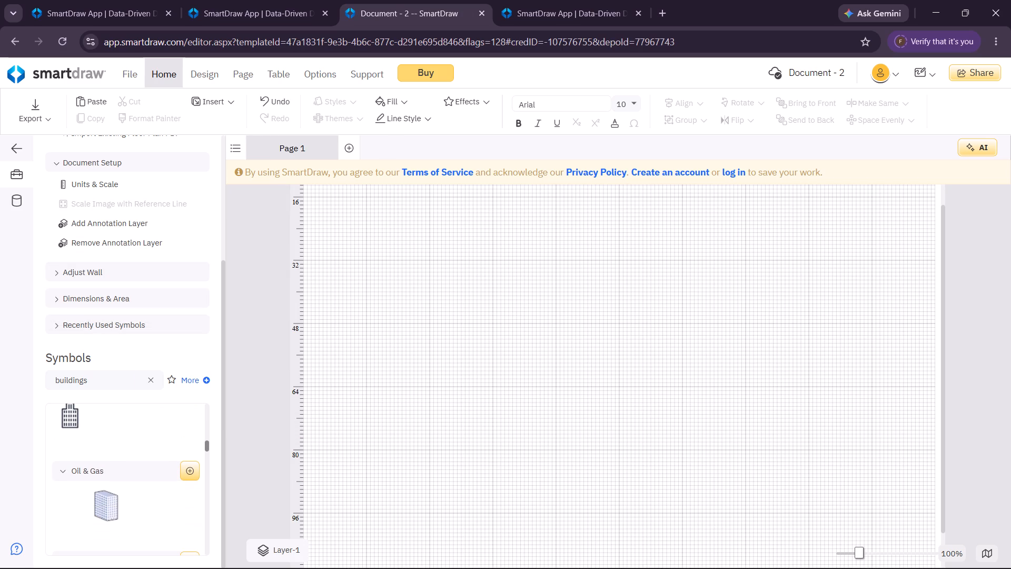
drag(207, 446, 209, 453)
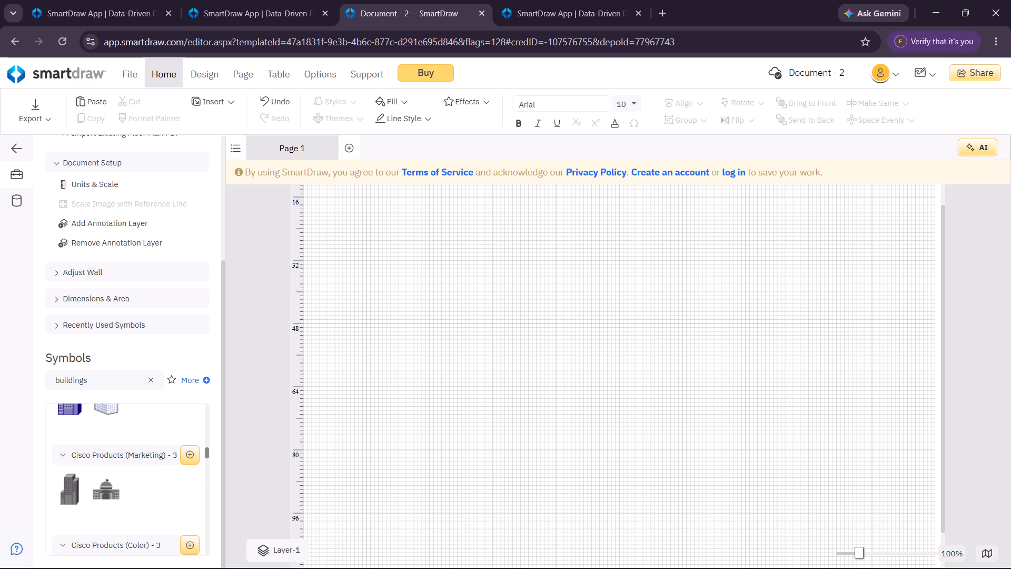
drag(209, 453, 207, 447)
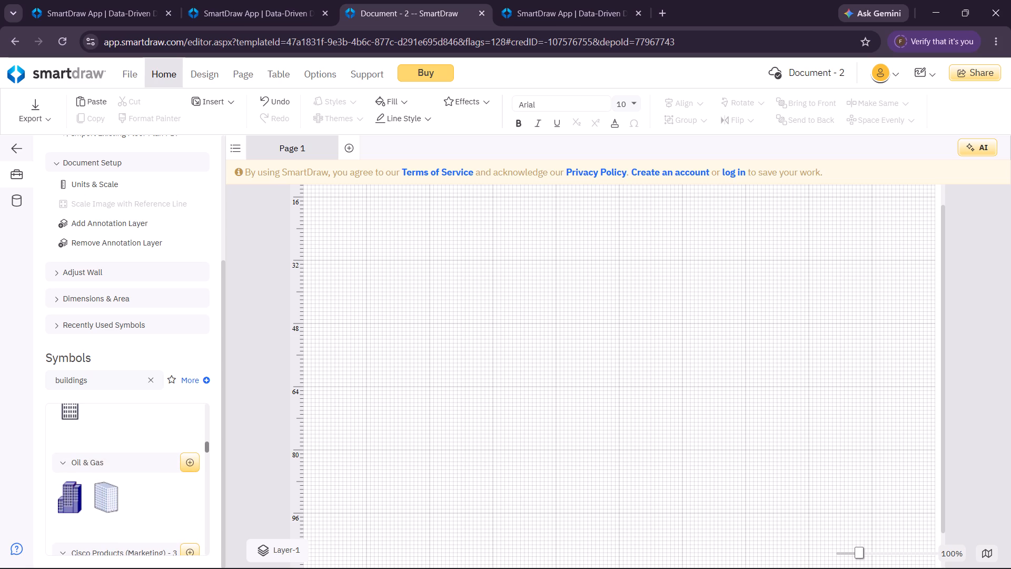
drag(207, 447, 207, 431)
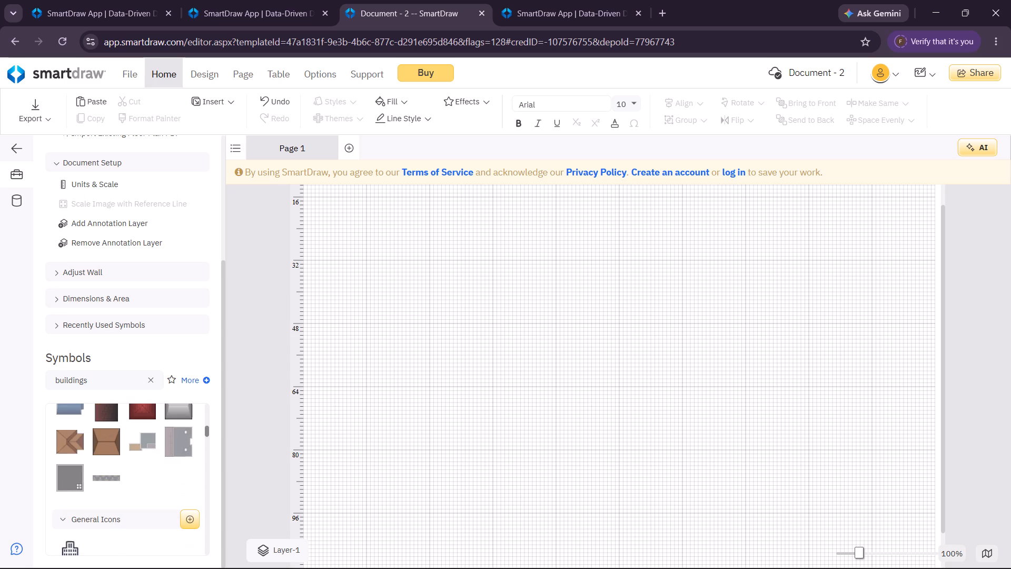
drag(207, 431, 212, 400)
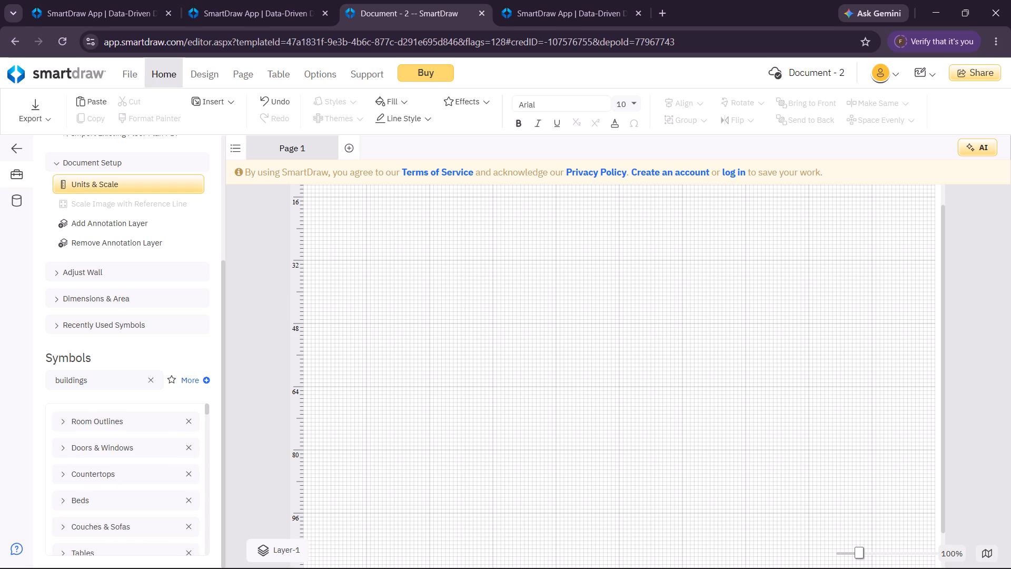
Draw a large rectangle about 180 wide and 80 high, with its left edge at 9 and top at 18.
drag(221, 315, 217, 159)
click(125, 184)
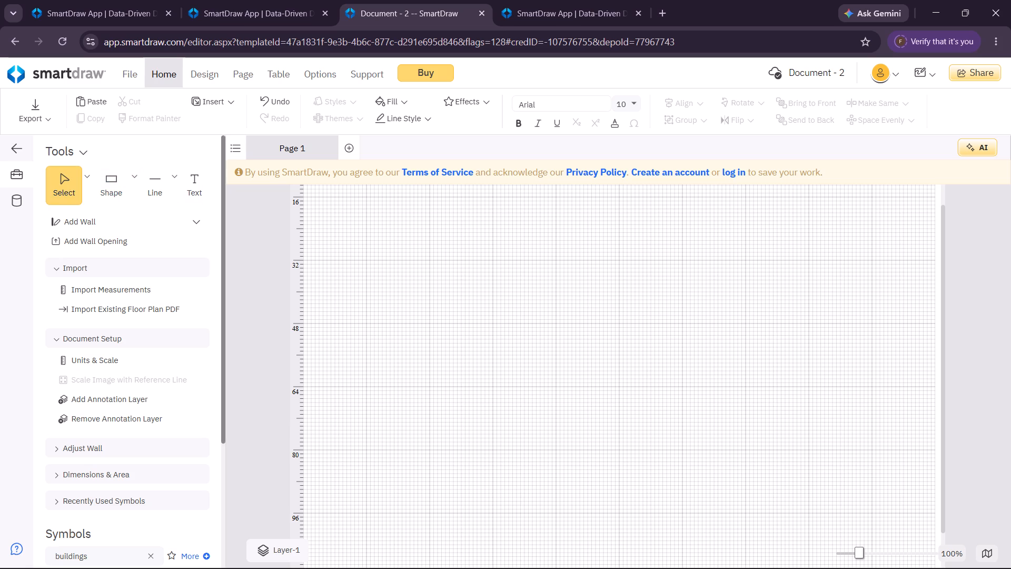
click(138, 183)
click(163, 240)
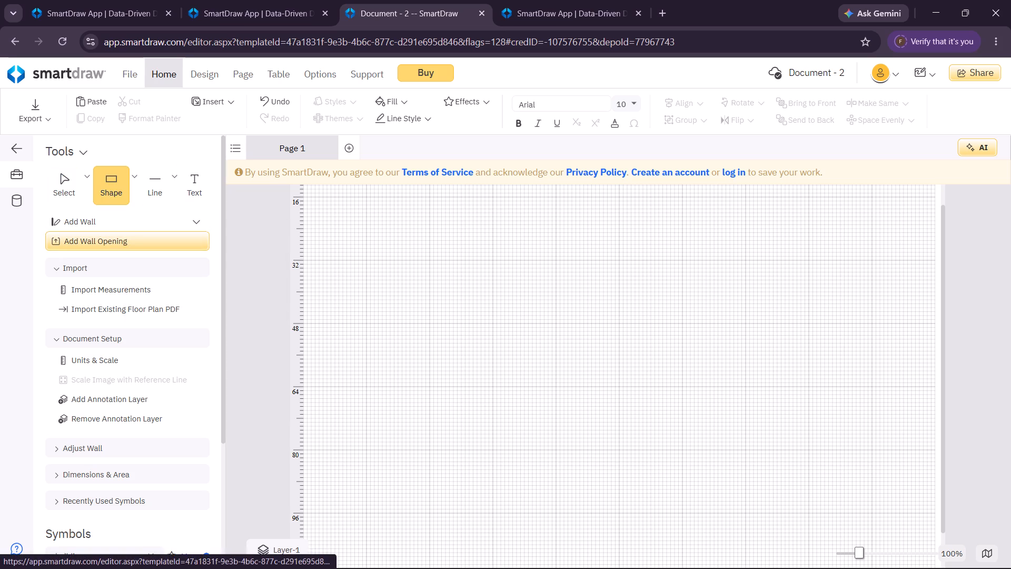
click(388, 228)
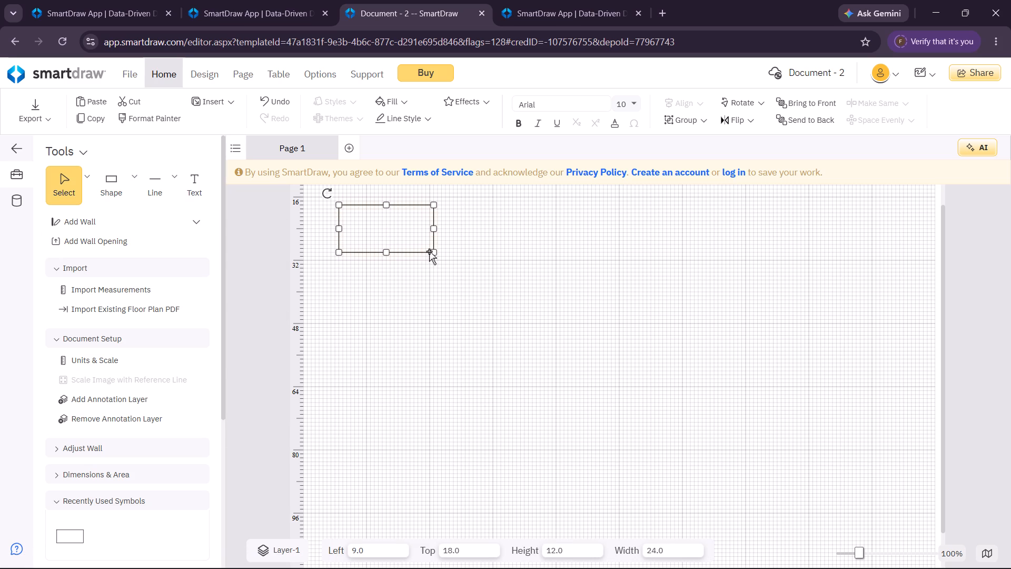
drag(431, 251, 920, 543)
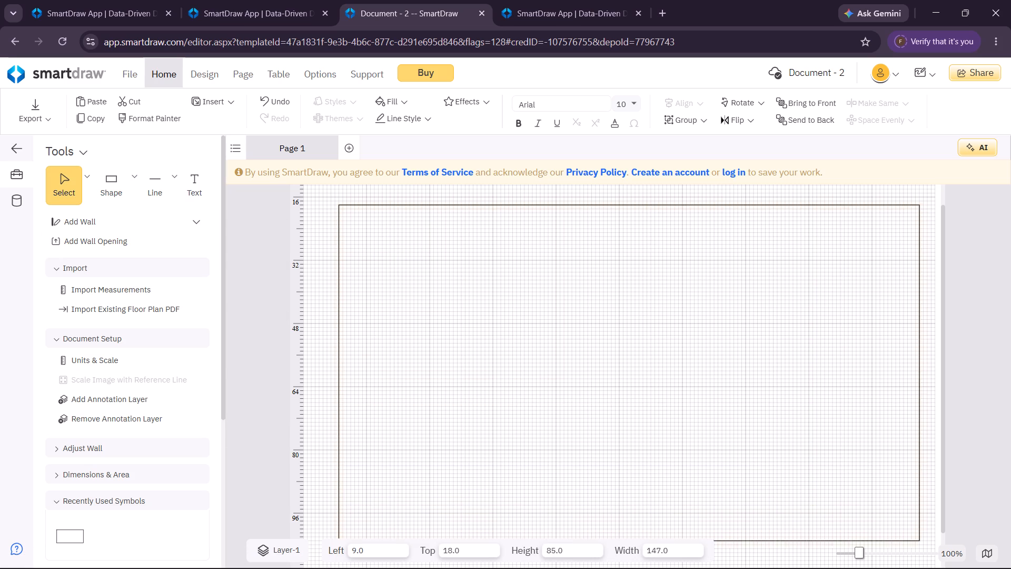
drag(920, 543, 922, 493)
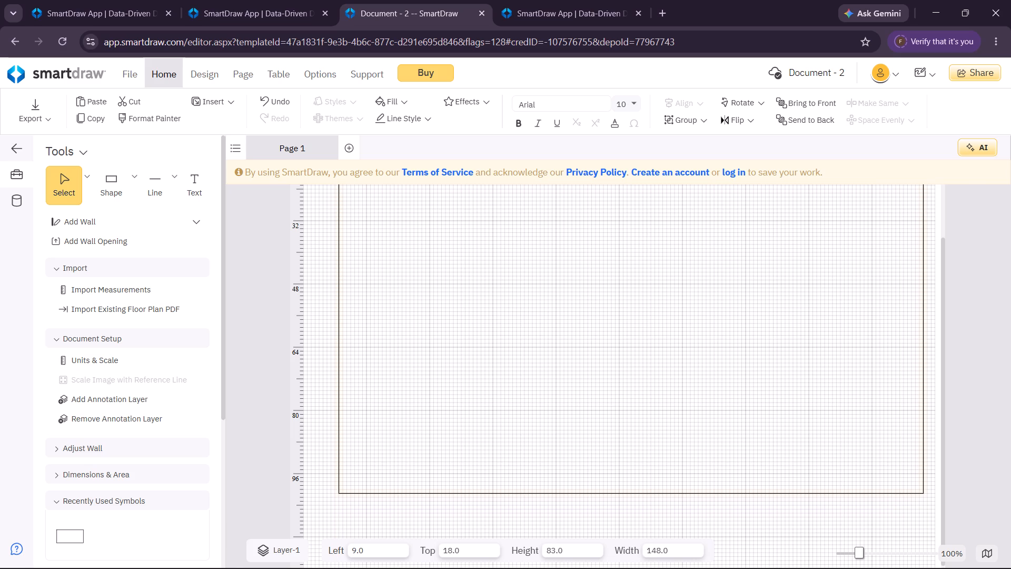
drag(922, 493, 986, 480)
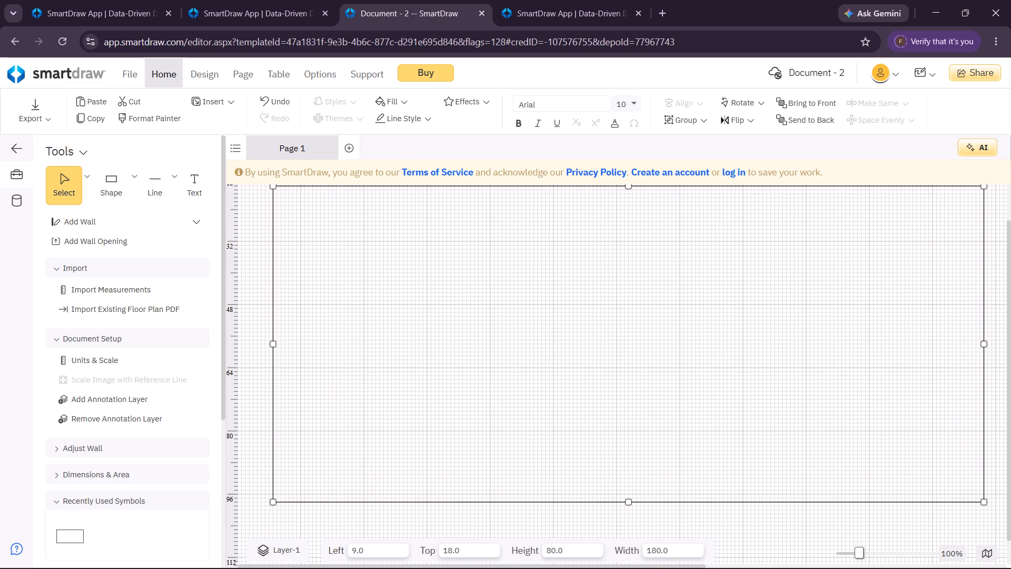
Set the page background to the light grey theme color.
drag(1007, 327, 1008, 283)
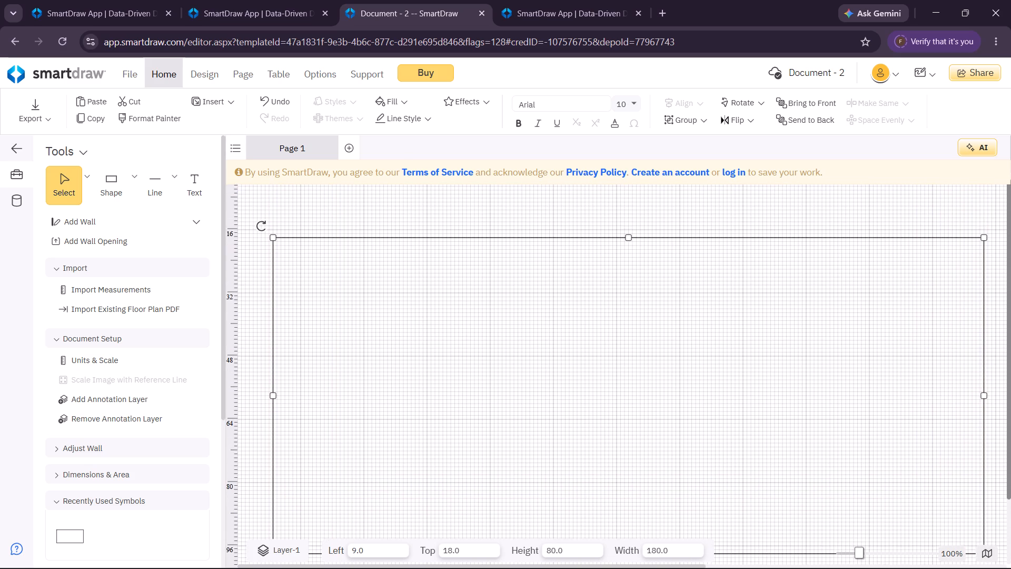
drag(1008, 283, 1010, 301)
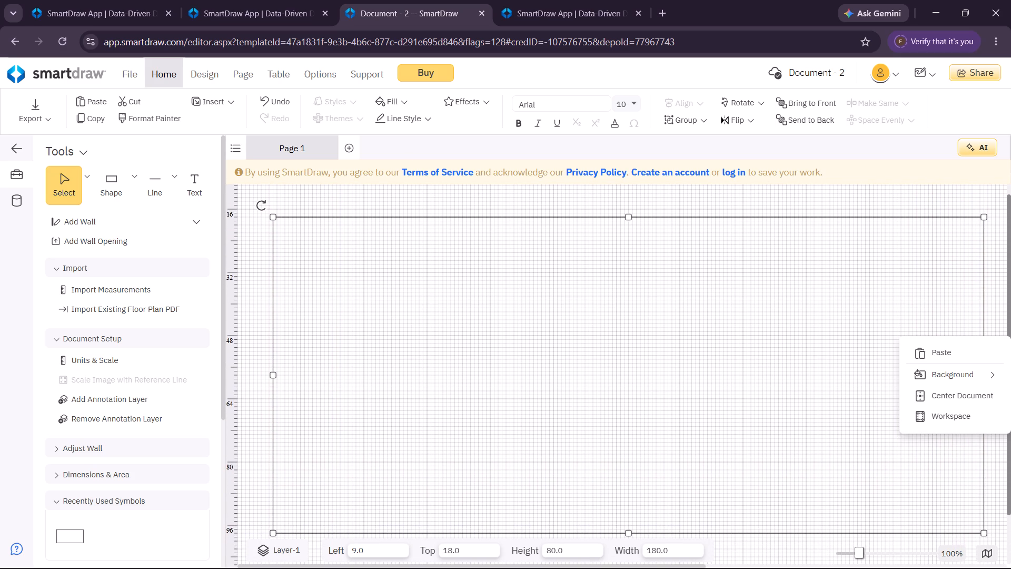
click(934, 382)
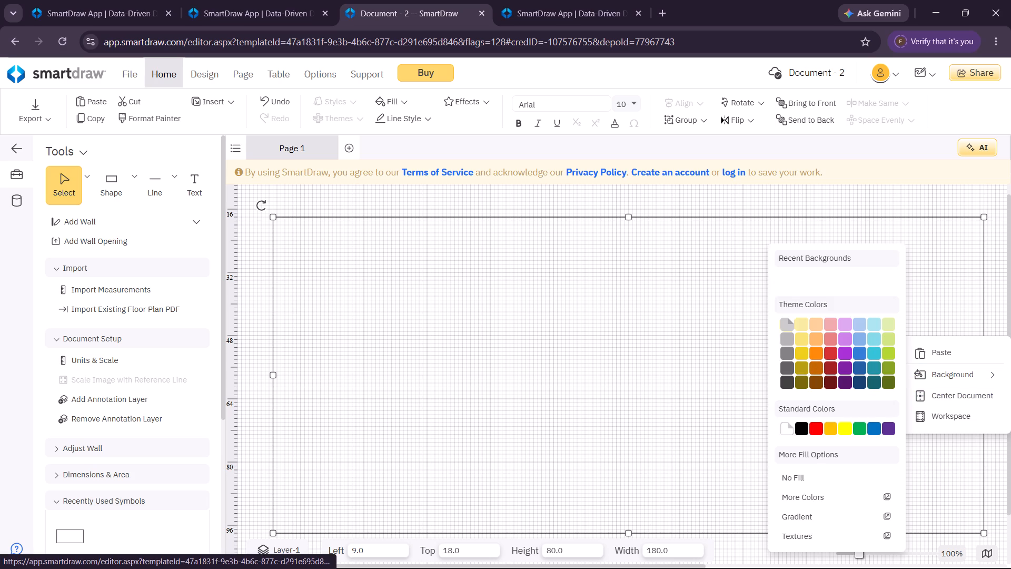
click(789, 327)
click(745, 352)
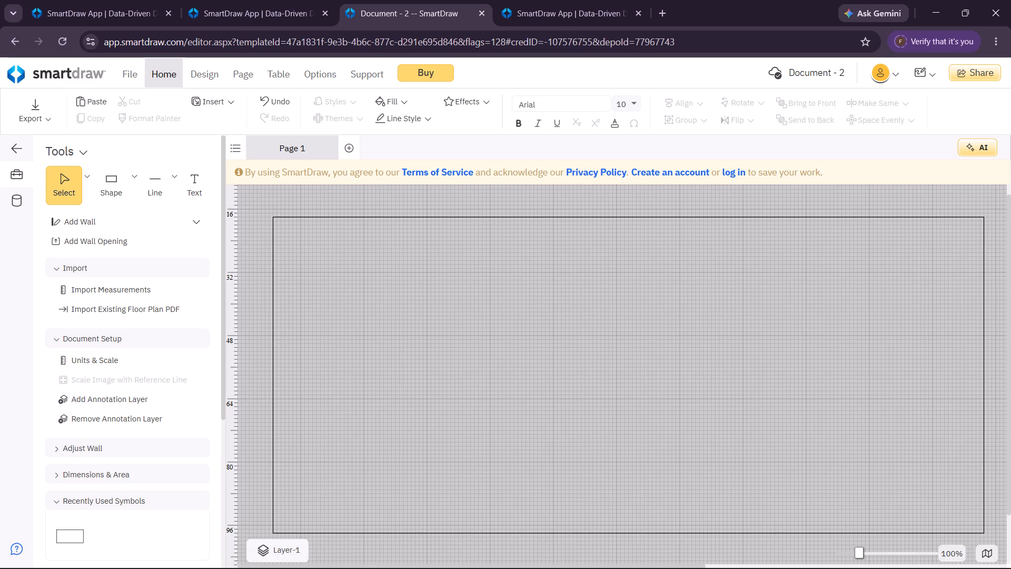
Show the width and height dimensions on the large rectangle.
click(134, 470)
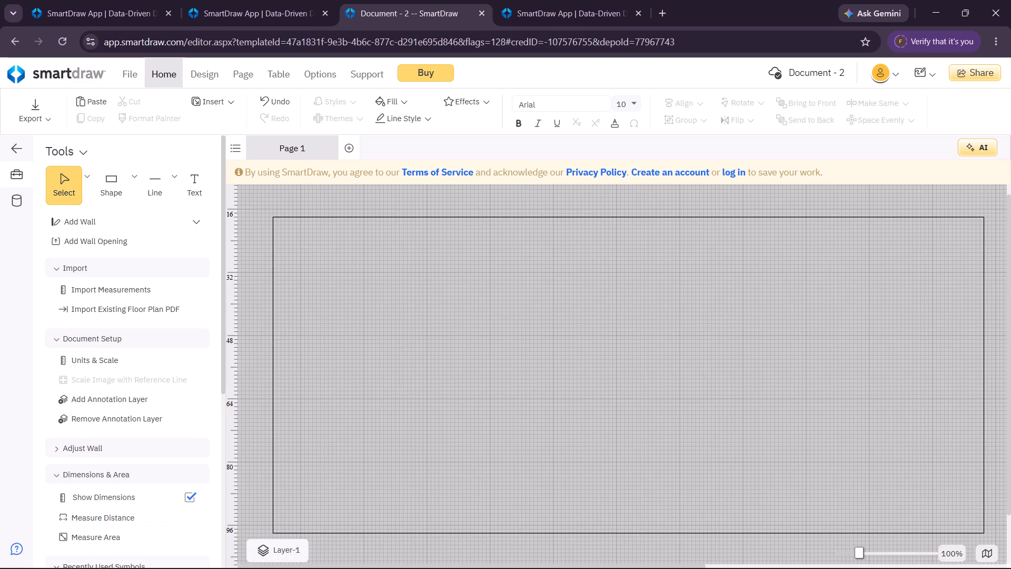
click(97, 501)
click(97, 496)
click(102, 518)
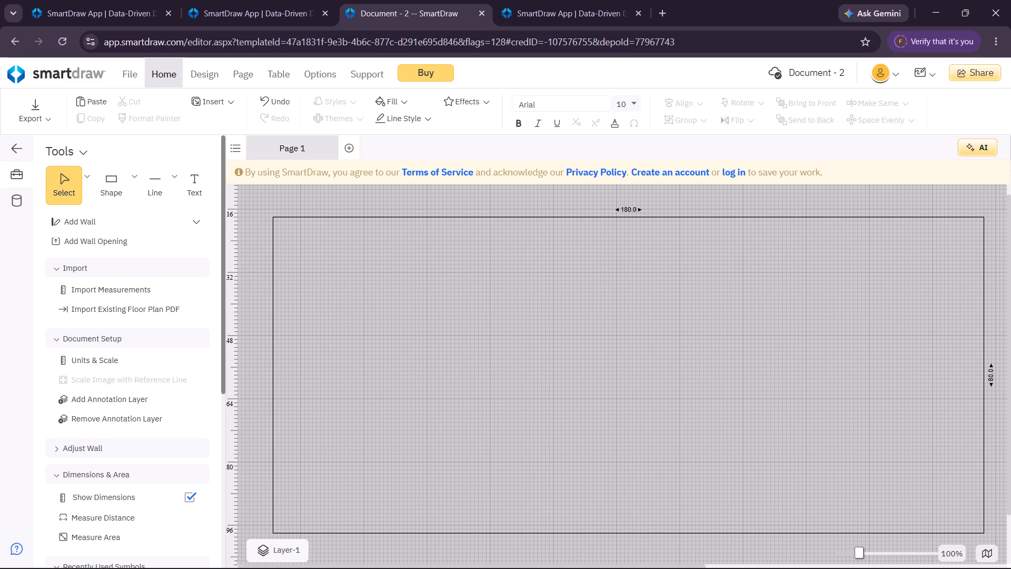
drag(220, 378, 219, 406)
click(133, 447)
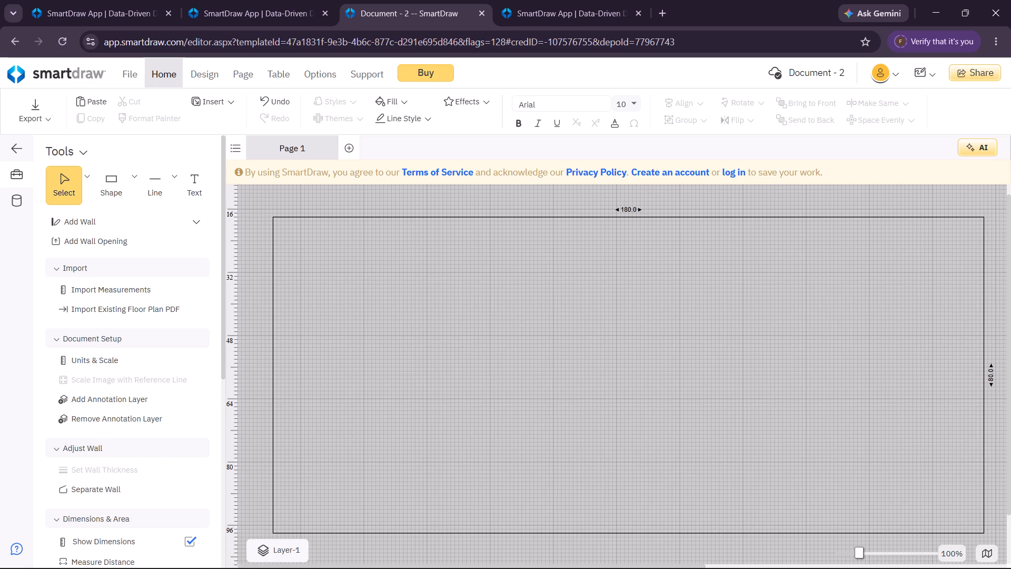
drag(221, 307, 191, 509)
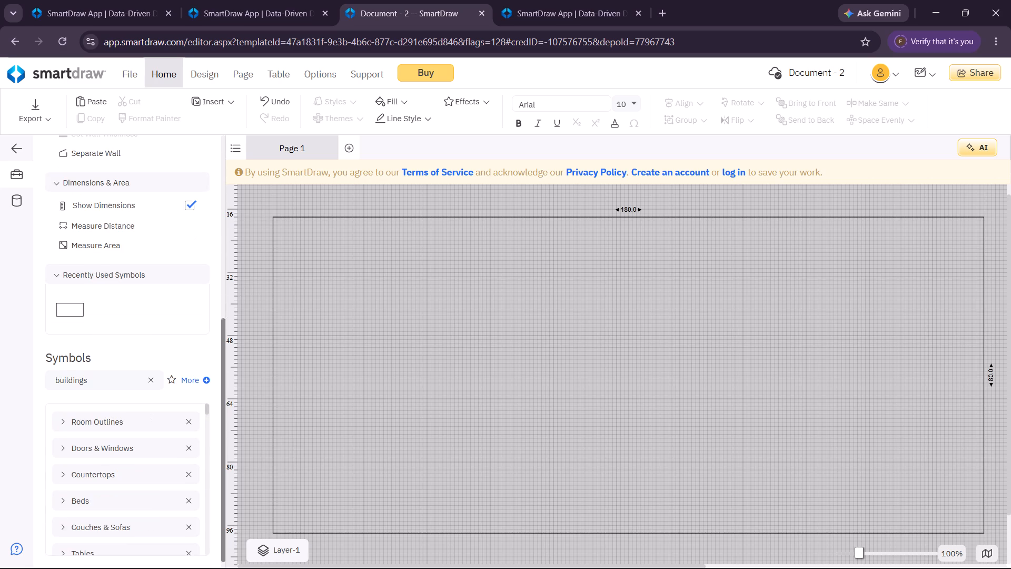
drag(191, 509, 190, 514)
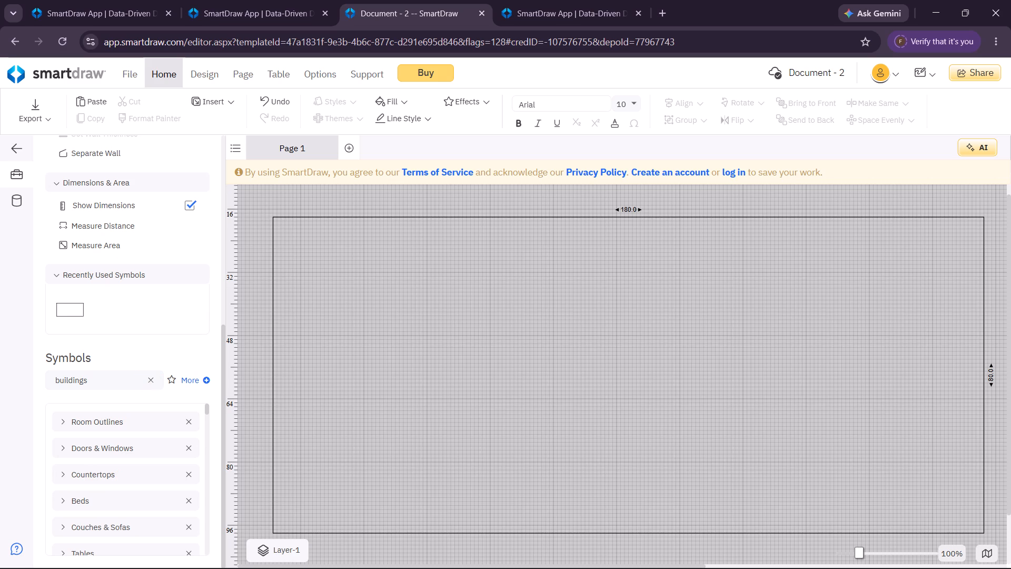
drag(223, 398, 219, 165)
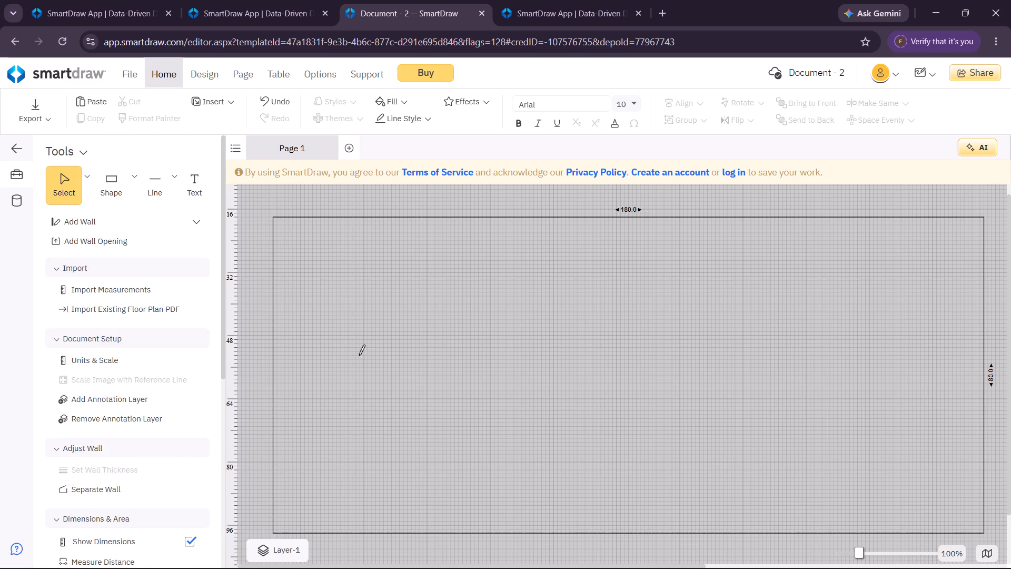
Draw a small rectangle about 13 wide and 19 high inside the large rectangle's upper-left corner, at about left 12, top 22.
click(138, 176)
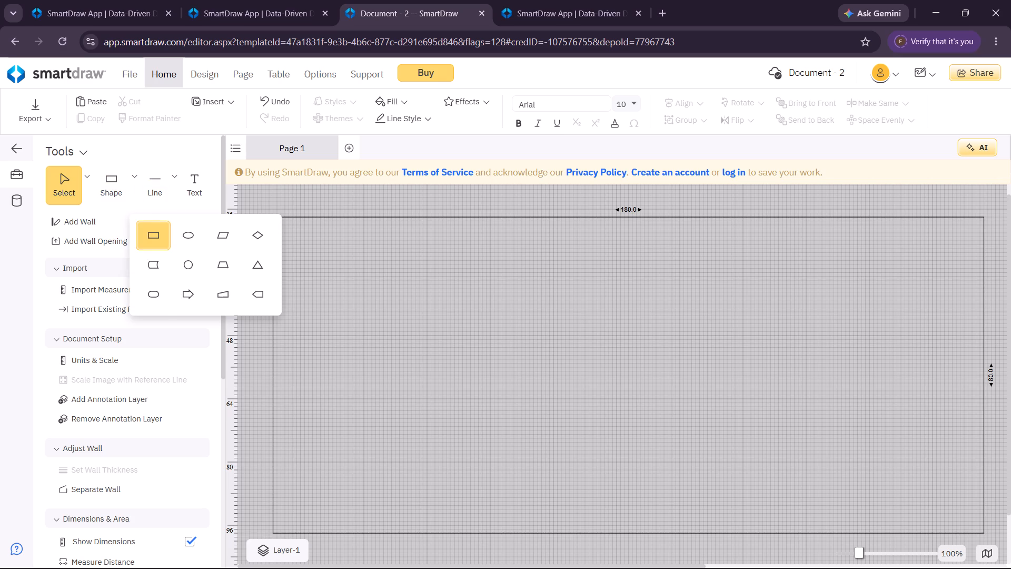
click(154, 234)
click(331, 258)
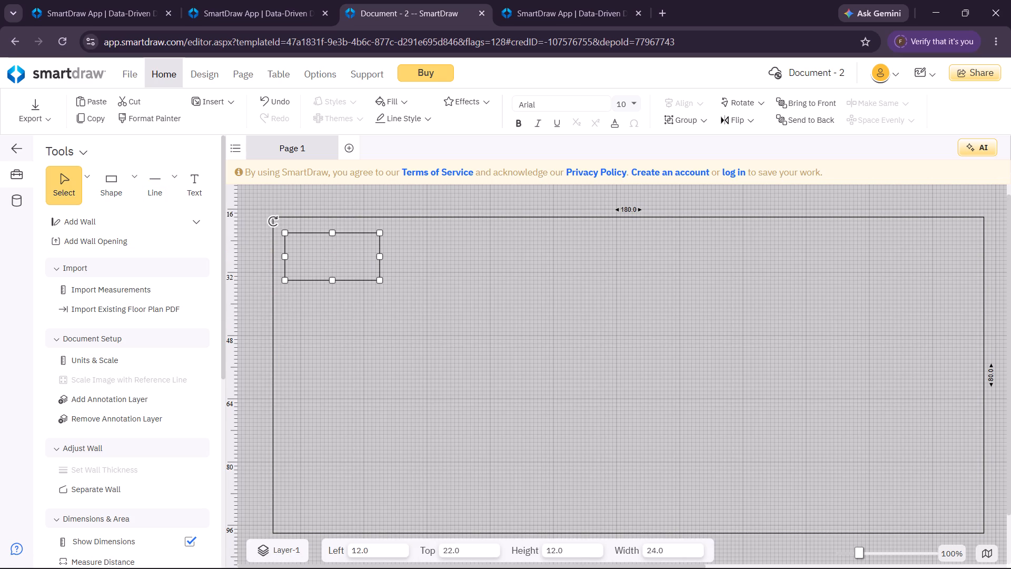
drag(379, 281, 499, 310)
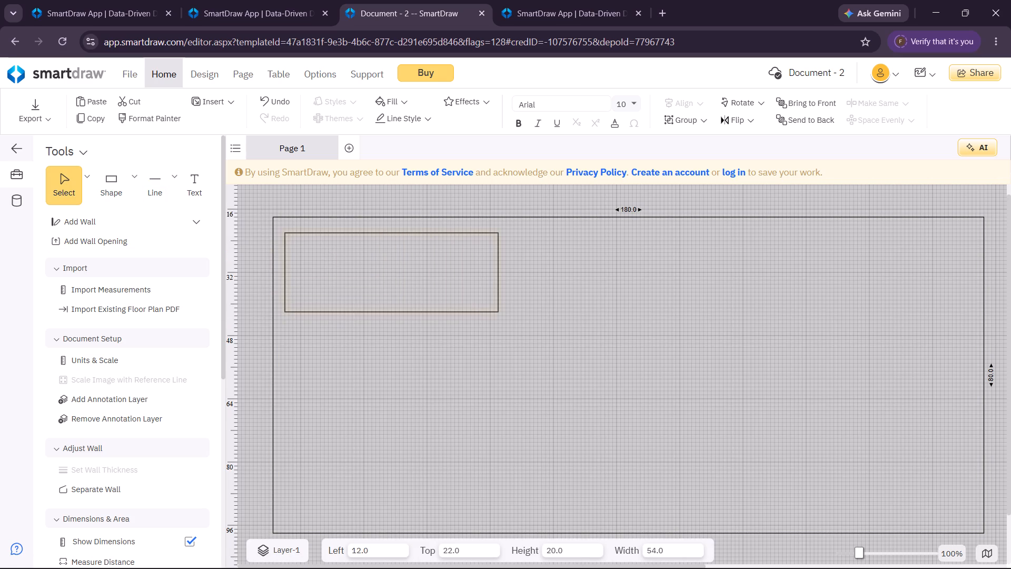
drag(499, 310, 529, 267)
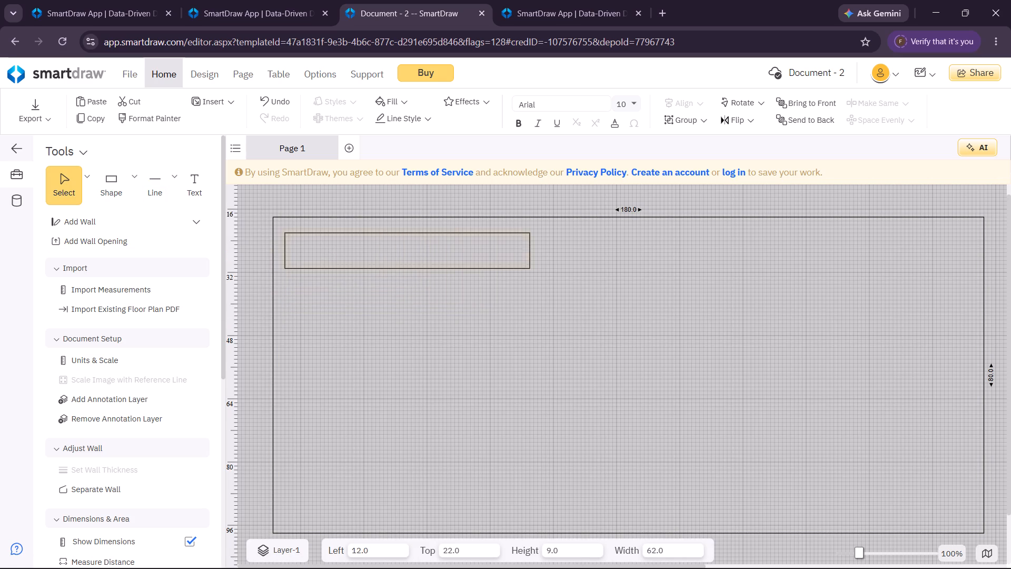
drag(529, 267, 963, 272)
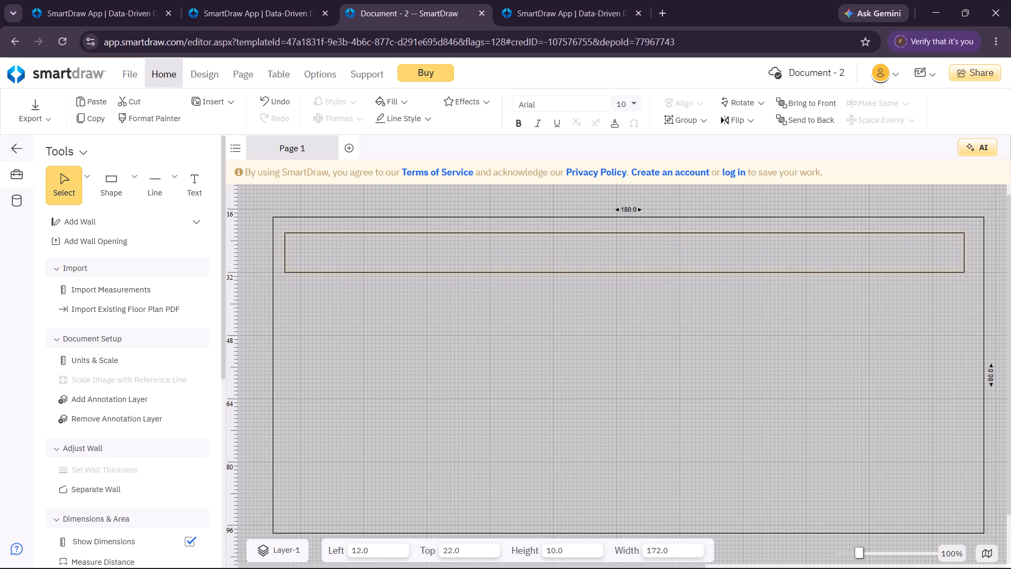
drag(963, 272, 956, 276)
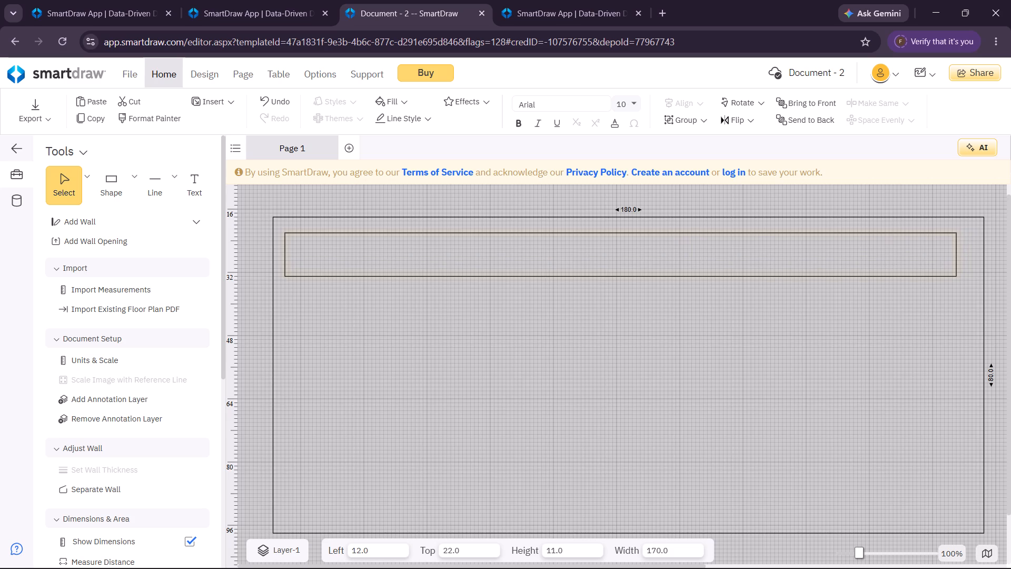
drag(956, 276, 340, 265)
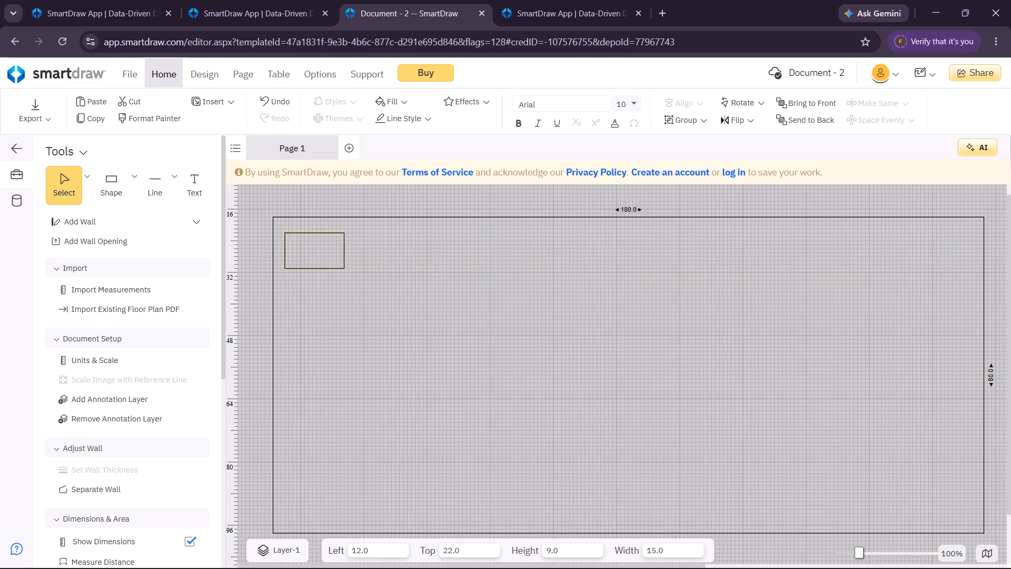
drag(340, 265, 334, 307)
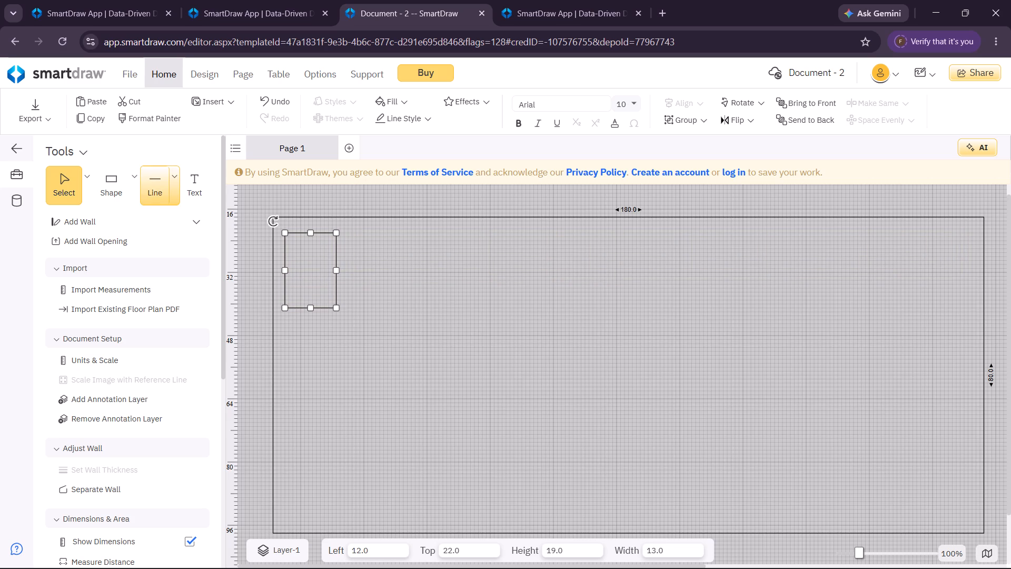
Add a rectangle 24 wide and 12 high below the small rectangle, at about left 13, top 41.
click(137, 187)
click(151, 246)
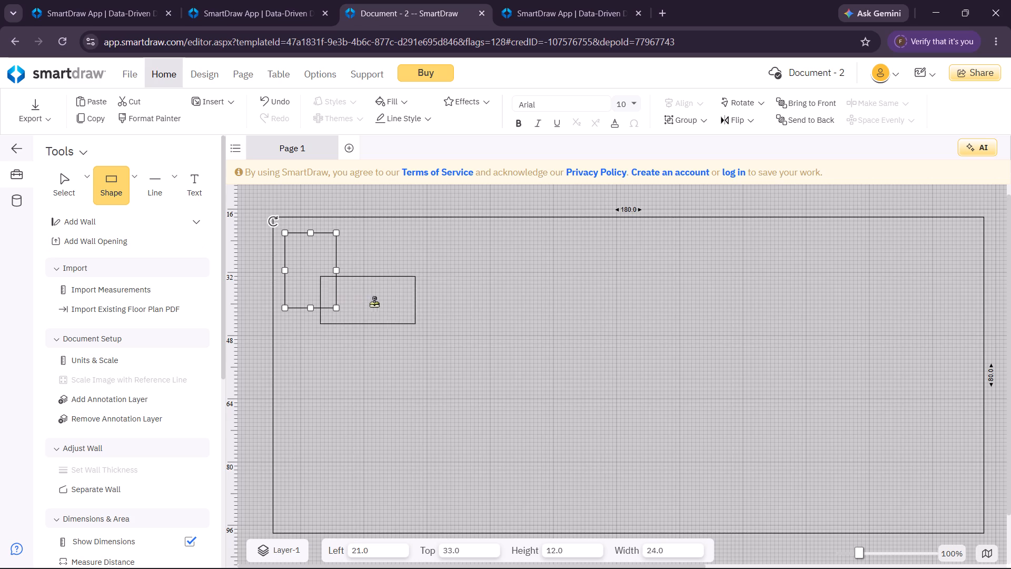
click(338, 332)
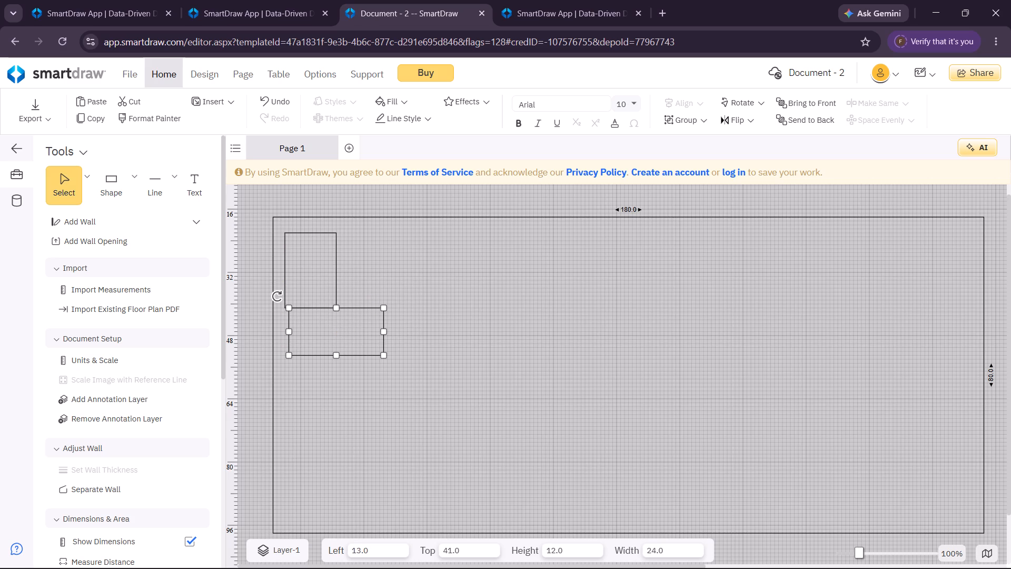
Rename the page as Ground Floor Structure.
double_click(313, 146)
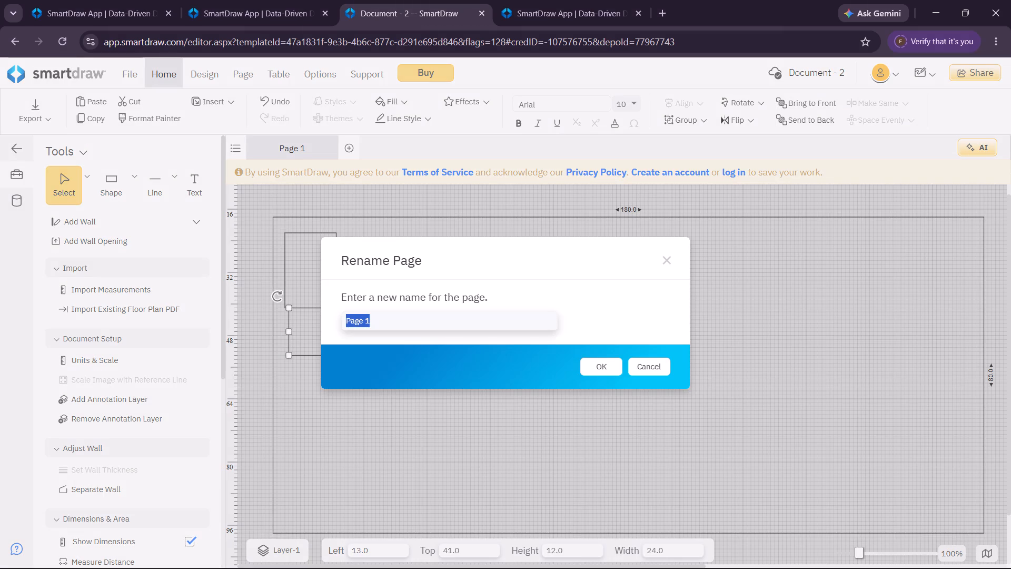
key(BackSpace)
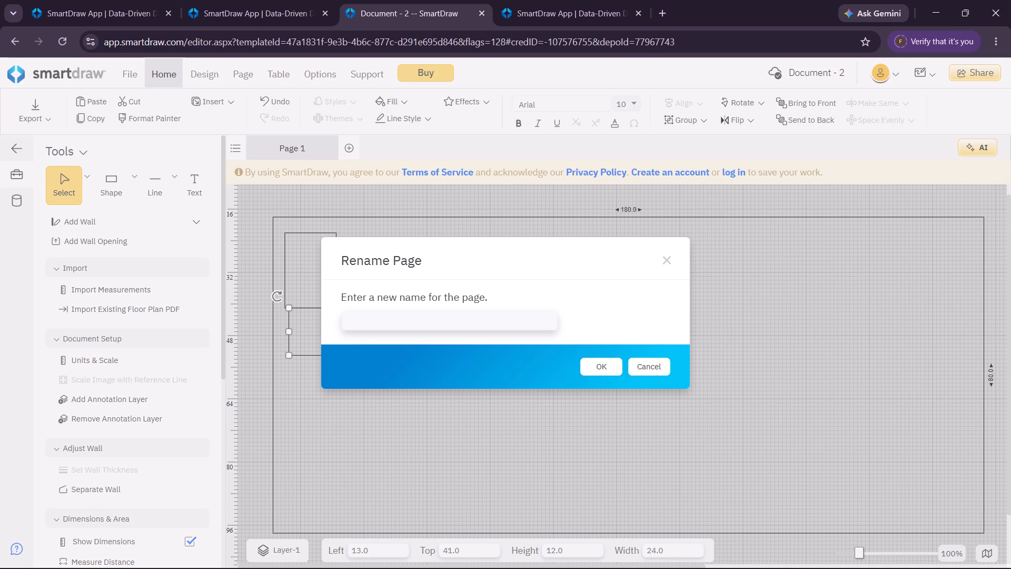
text(Gr)
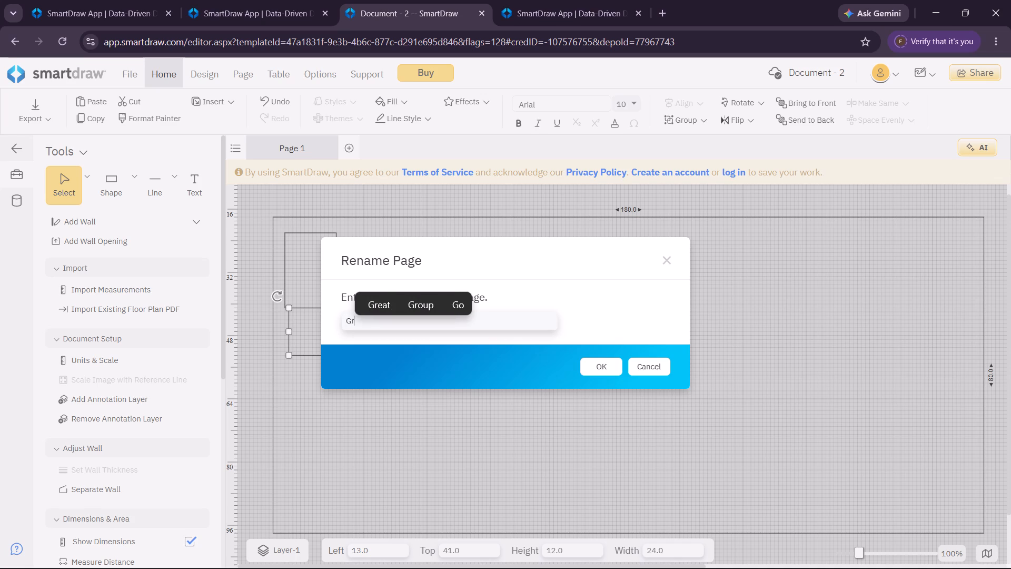
text(ound Floor)
key(space)
text(Struct)
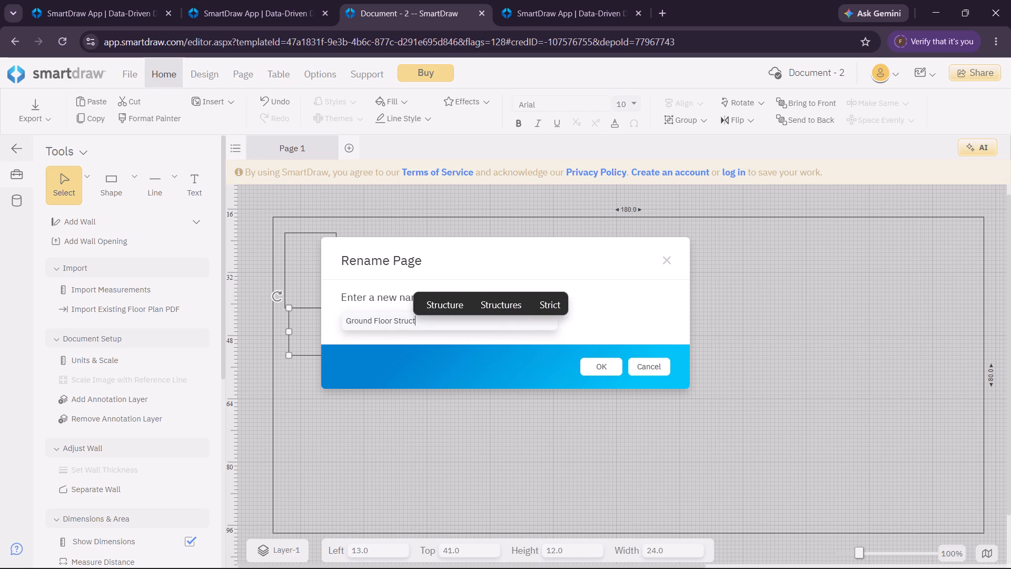
text(ure)
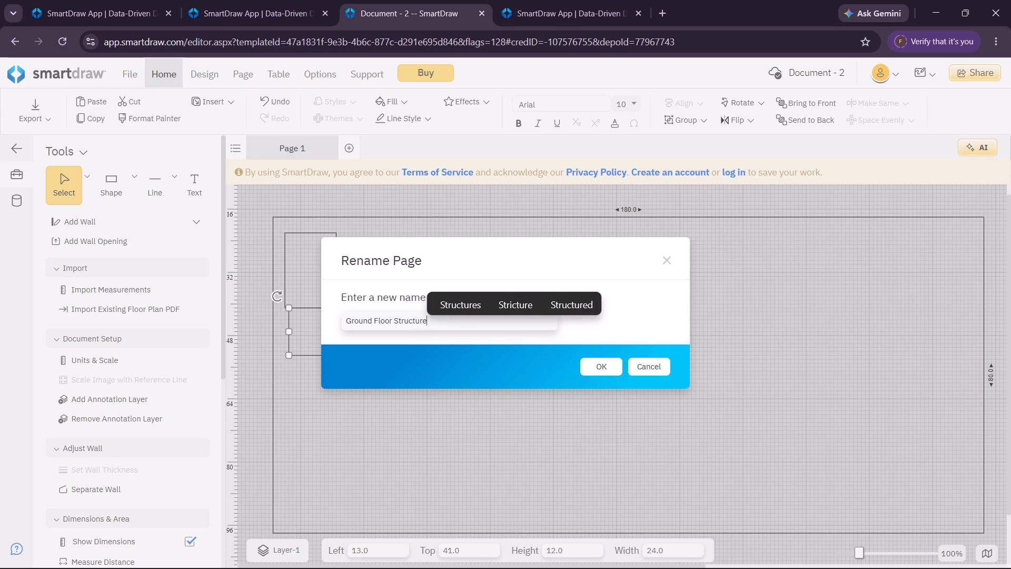
click(592, 367)
click(307, 384)
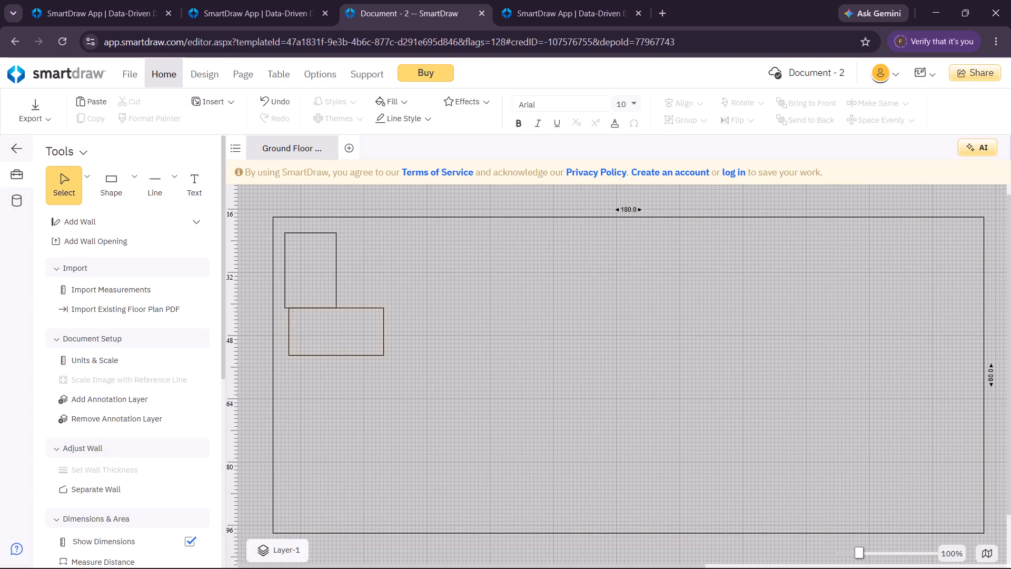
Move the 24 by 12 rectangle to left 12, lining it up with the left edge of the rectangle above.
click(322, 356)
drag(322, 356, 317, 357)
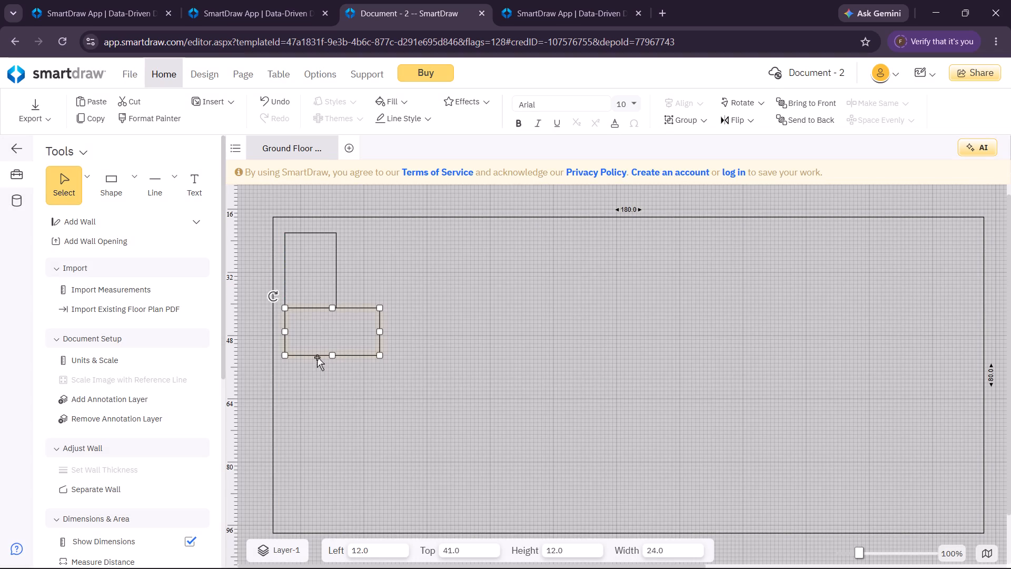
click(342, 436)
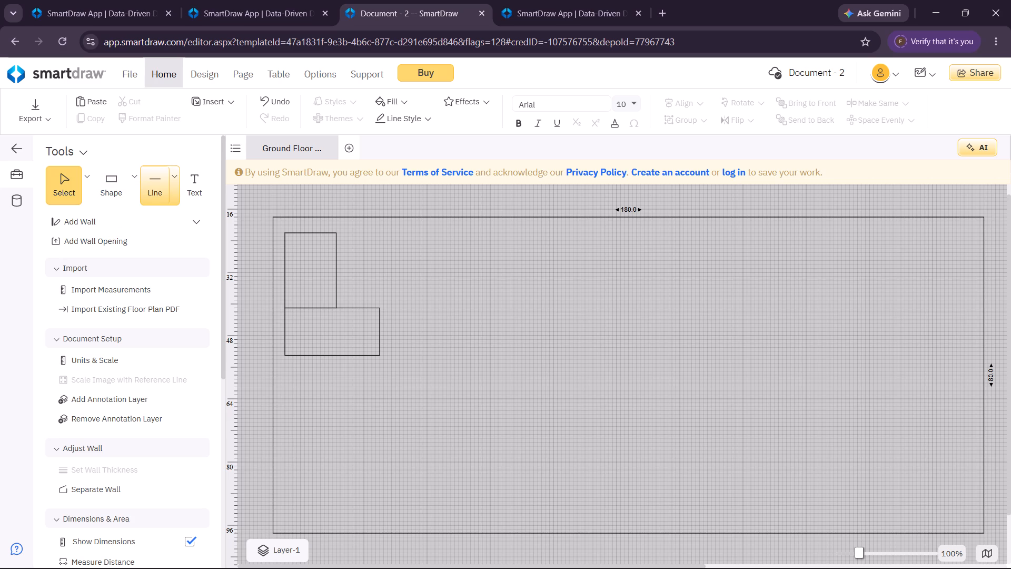
Widen the 19-high rectangle near the boundary's upper-left corner to about 114.
click(335, 278)
drag(335, 272, 702, 270)
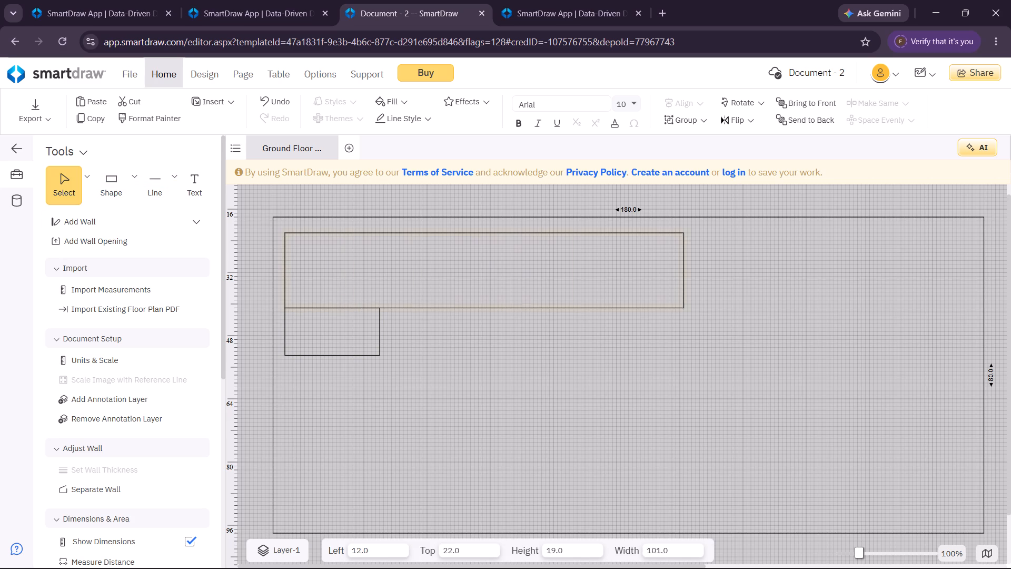
drag(702, 270, 734, 268)
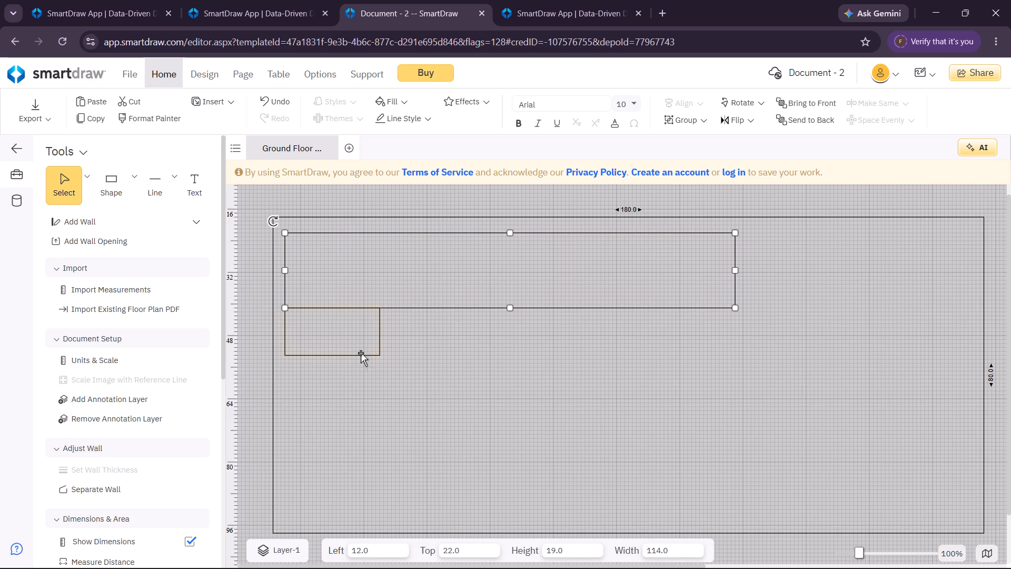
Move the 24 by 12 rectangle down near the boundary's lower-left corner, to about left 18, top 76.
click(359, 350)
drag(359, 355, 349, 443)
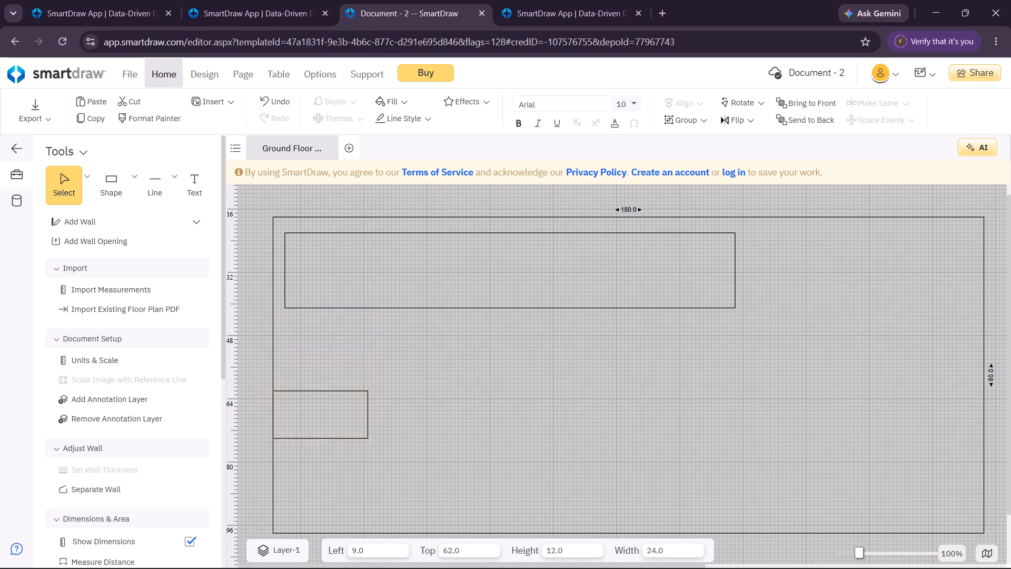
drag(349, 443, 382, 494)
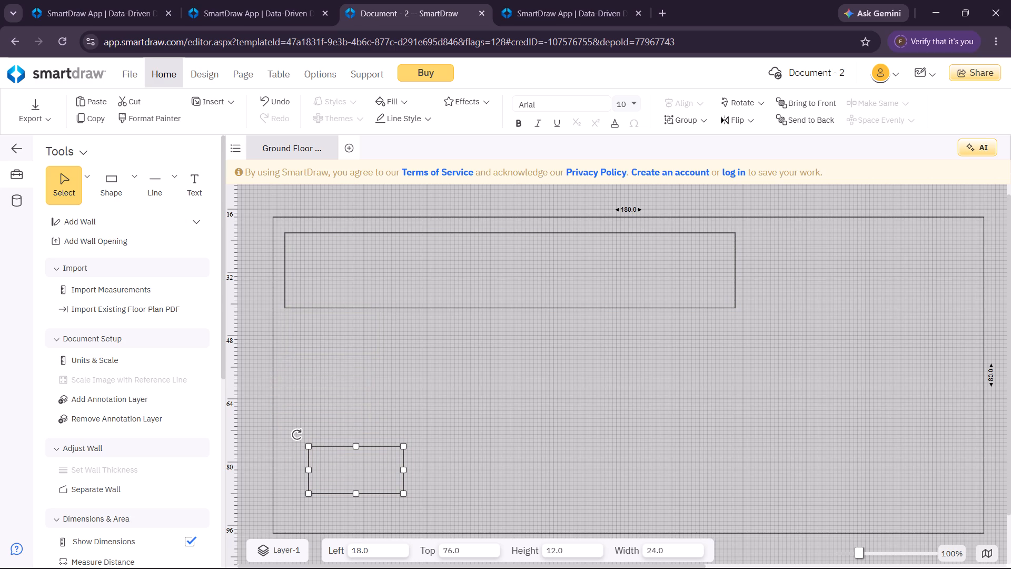
Move the 114-wide rectangle into the boundary's upper-left corner at left 9, top 18, and extend its height to about 58.
drag(394, 310, 387, 308)
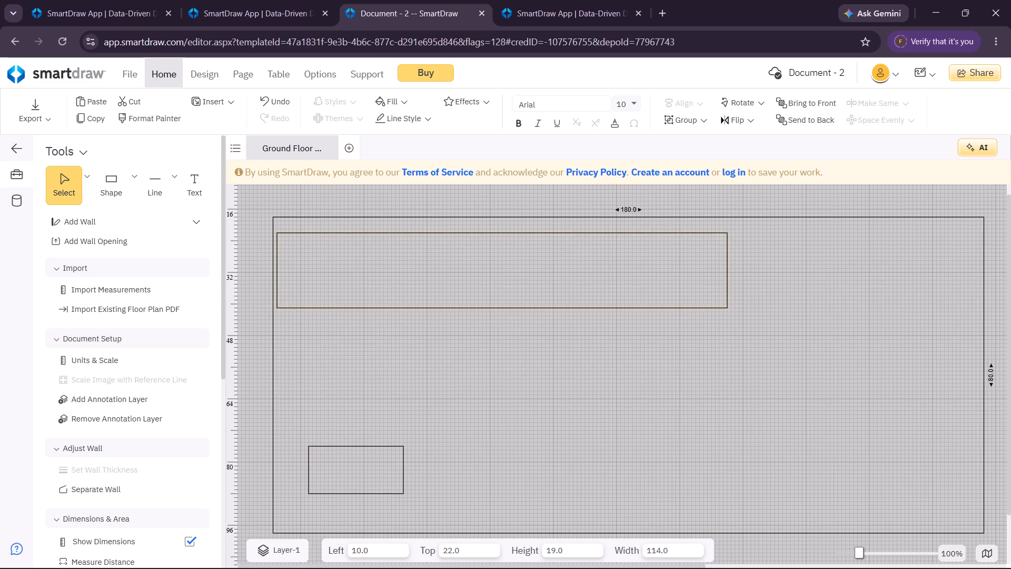
drag(387, 308, 382, 293)
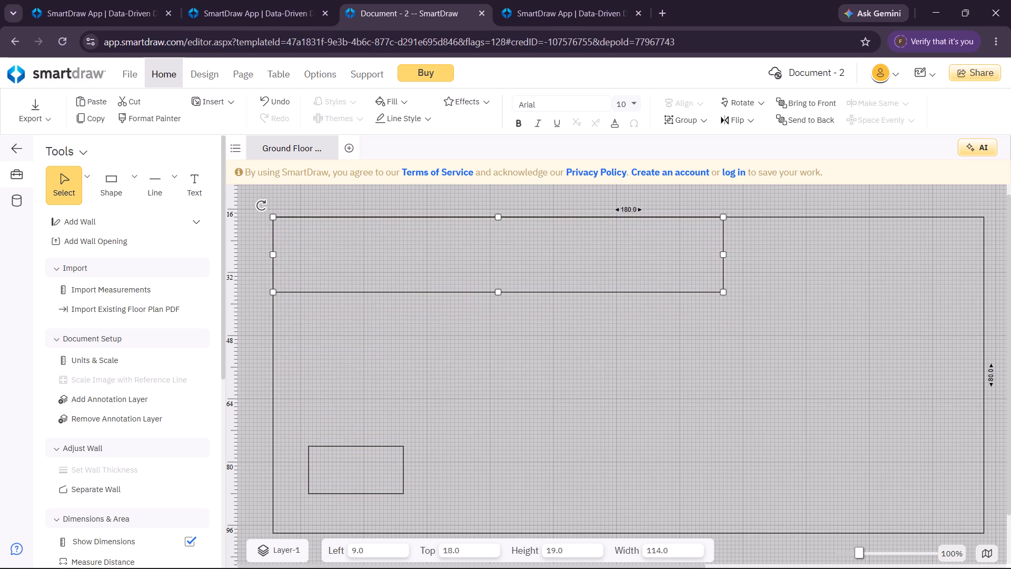
drag(499, 294, 501, 410)
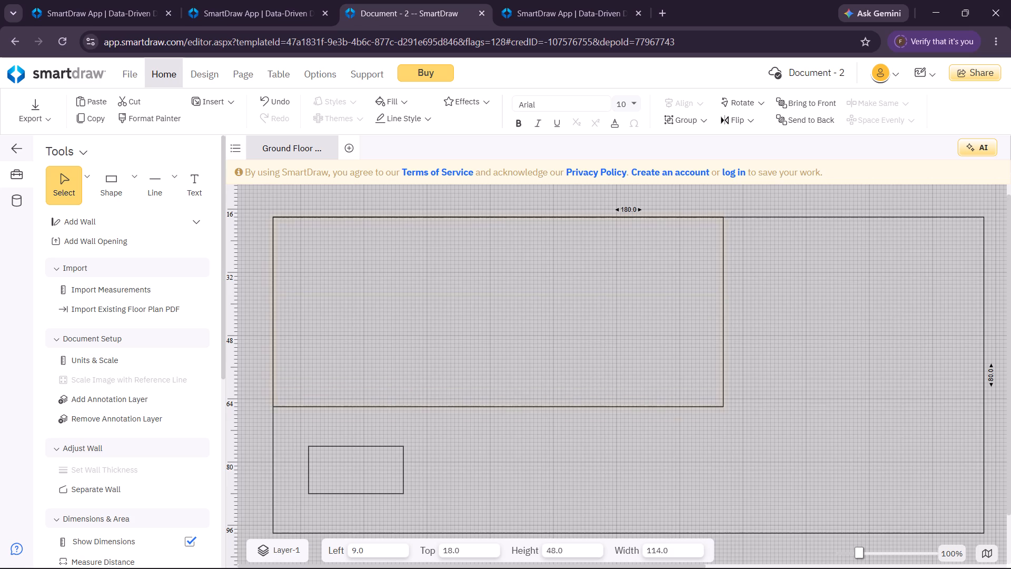
drag(501, 410, 515, 504)
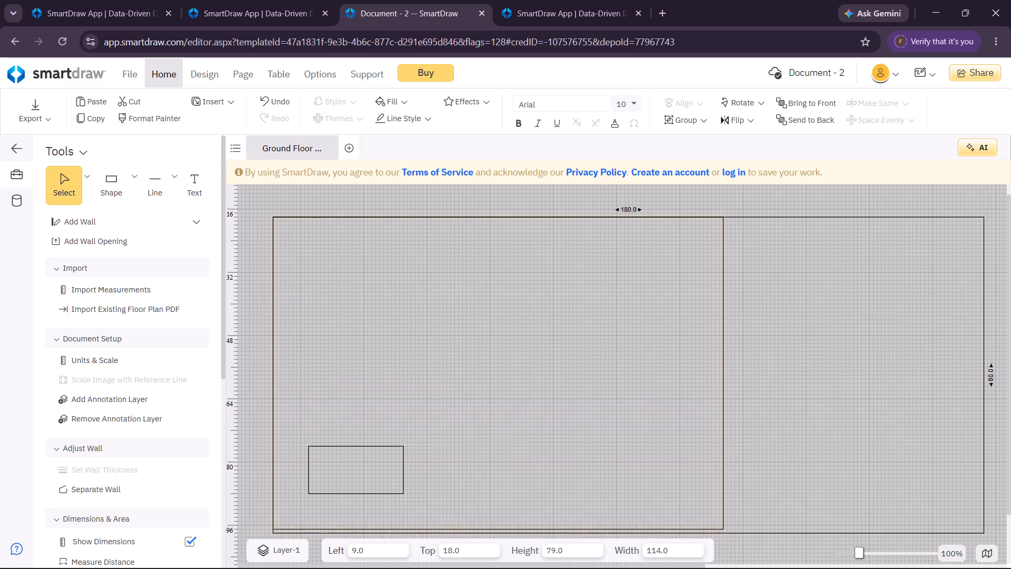
drag(515, 504, 503, 435)
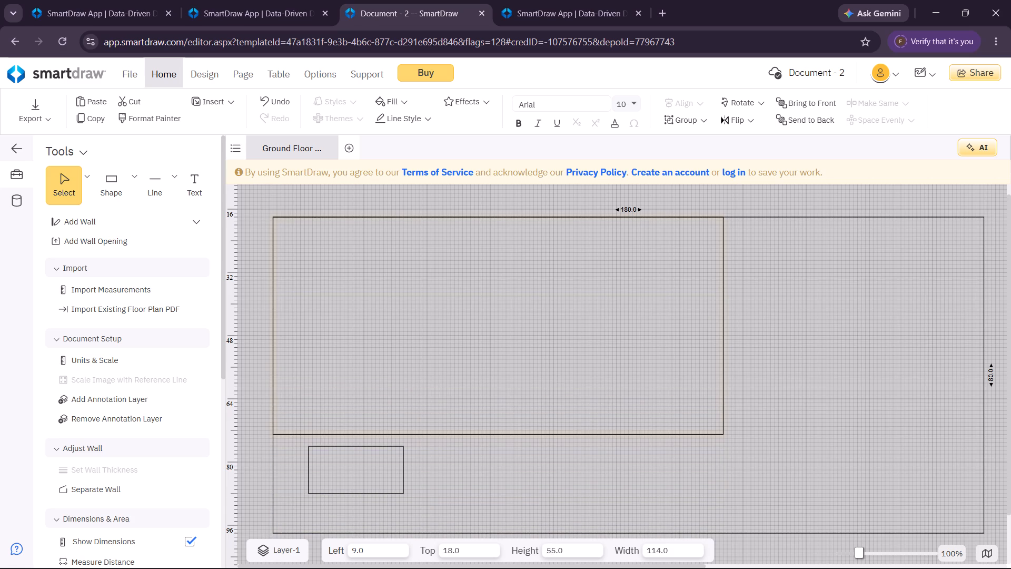
drag(503, 435, 505, 448)
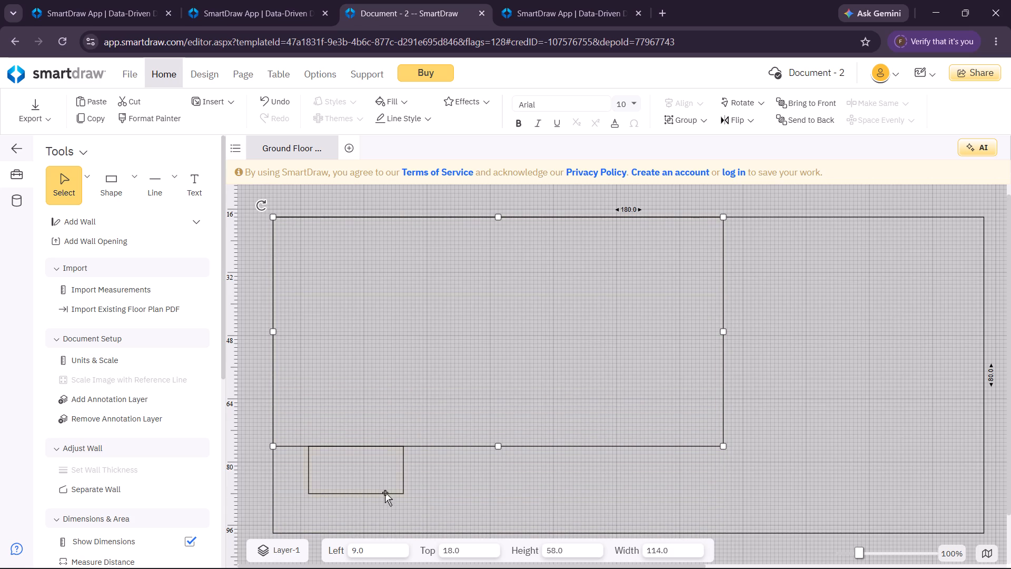
Place the 24 by 12 rectangle in the 114-wide rectangle's lower-left corner and enlarge it to about 35 wide and 24 high.
drag(385, 492, 352, 442)
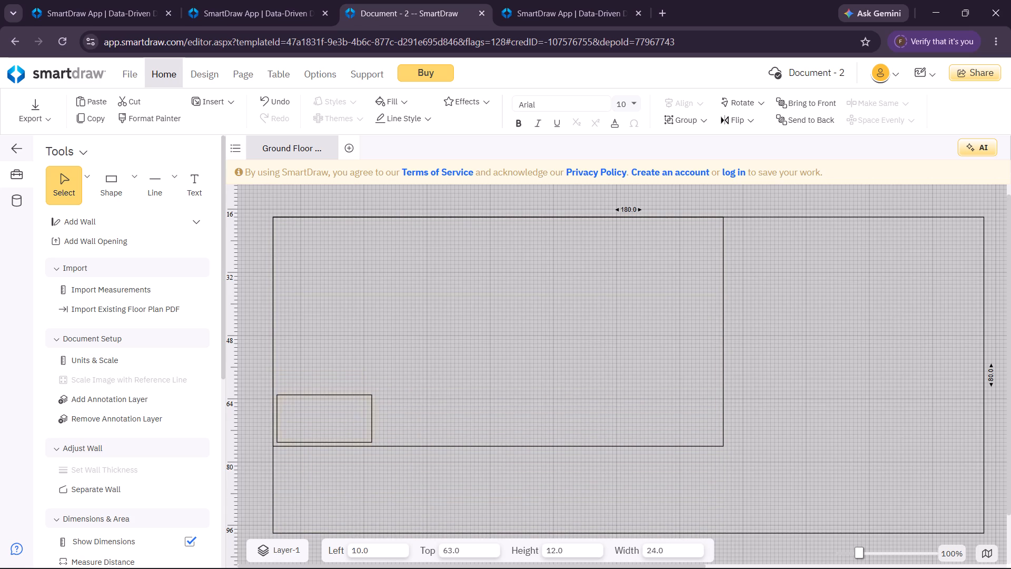
drag(352, 442, 350, 447)
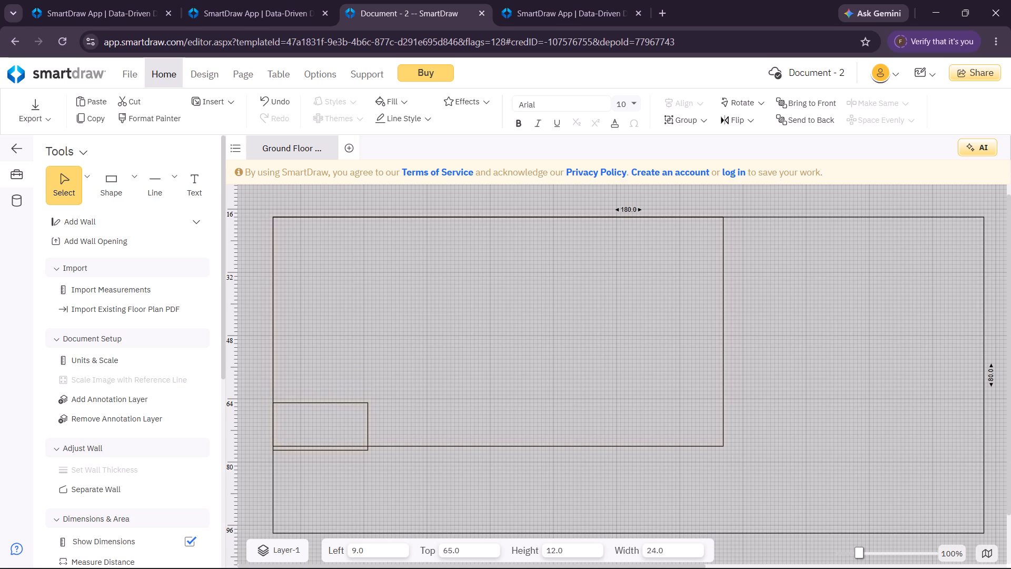
drag(350, 447, 351, 445)
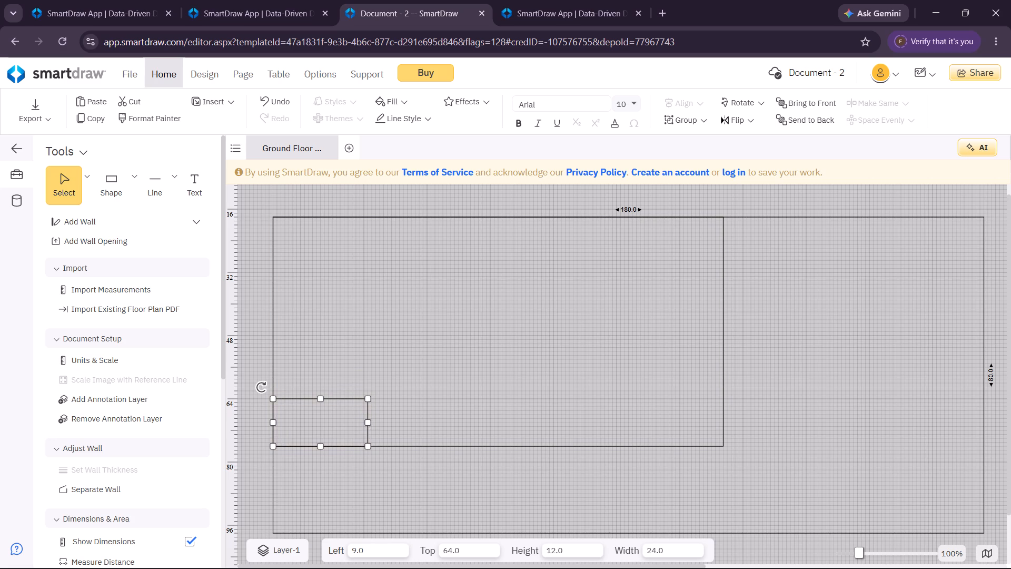
drag(368, 424, 412, 418)
drag(343, 399, 338, 359)
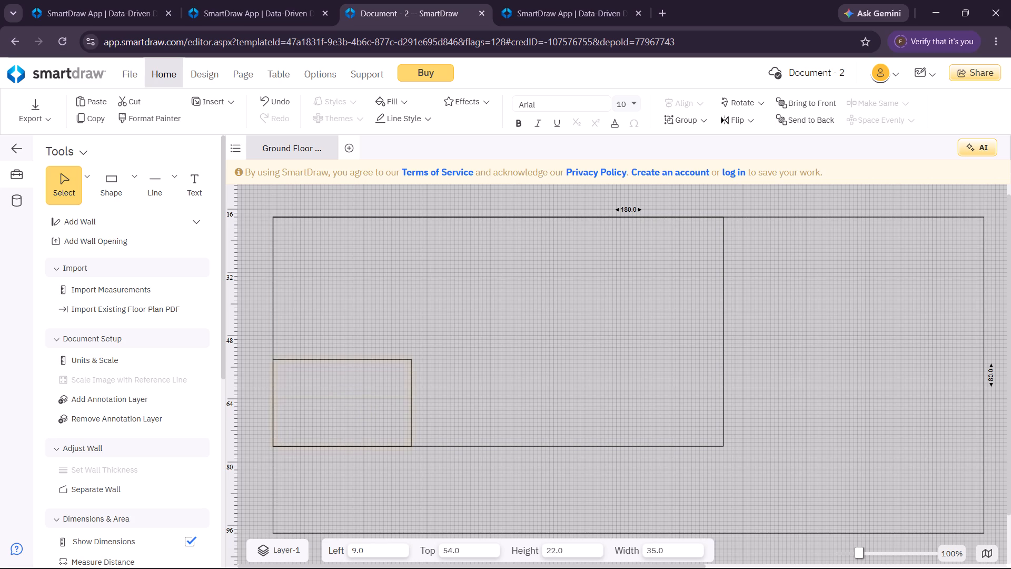
drag(338, 359, 330, 349)
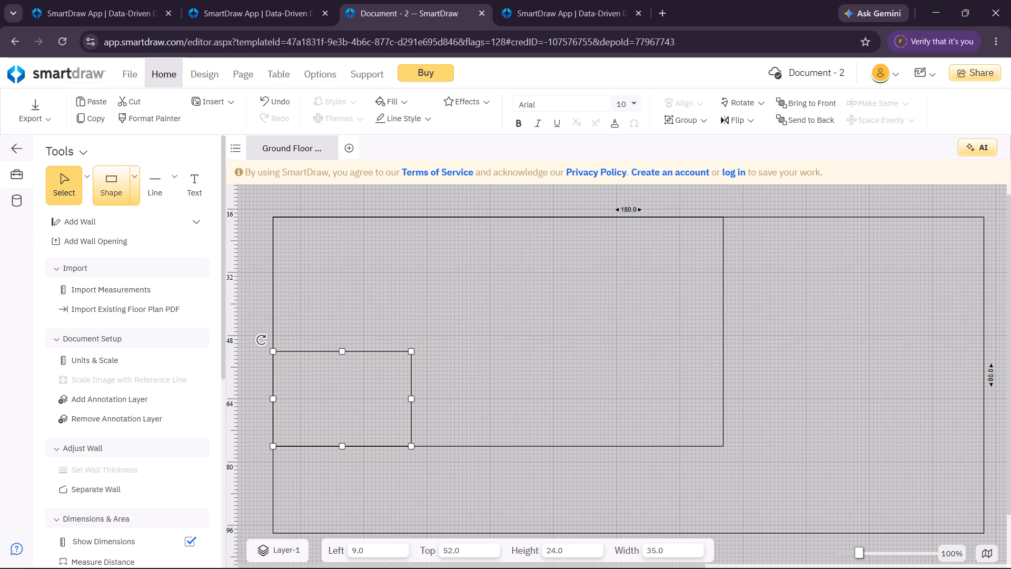
Add a rectangle about 35 wide and 12 high directly below the 35 by 24 one, at left 9, top 76.
click(136, 199)
click(372, 371)
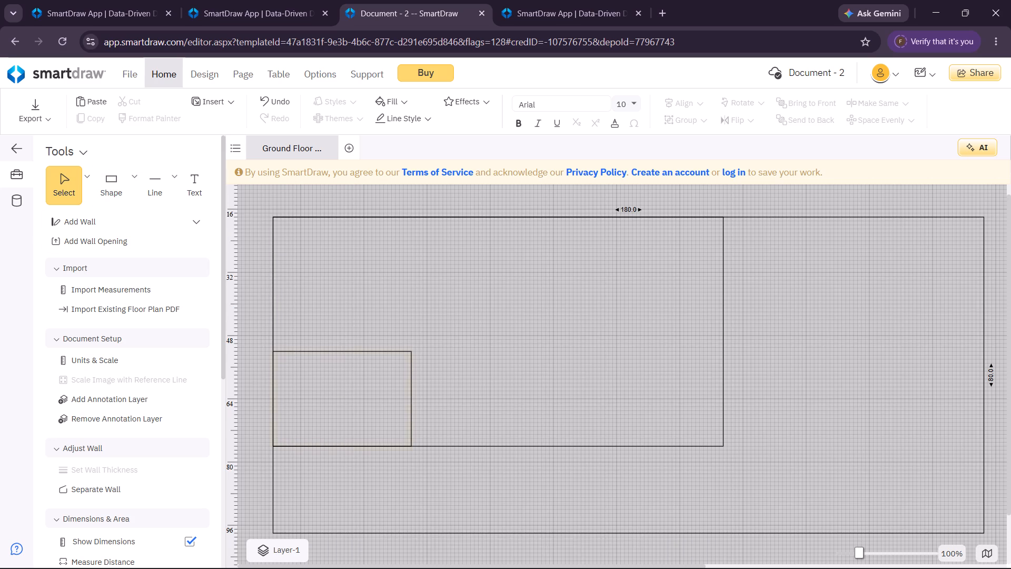
click(138, 194)
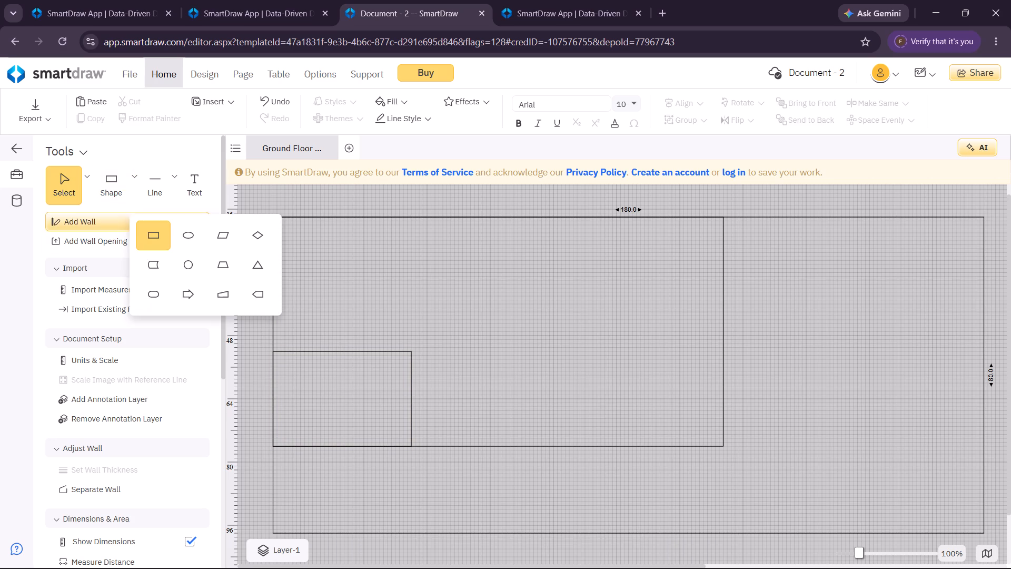
click(163, 232)
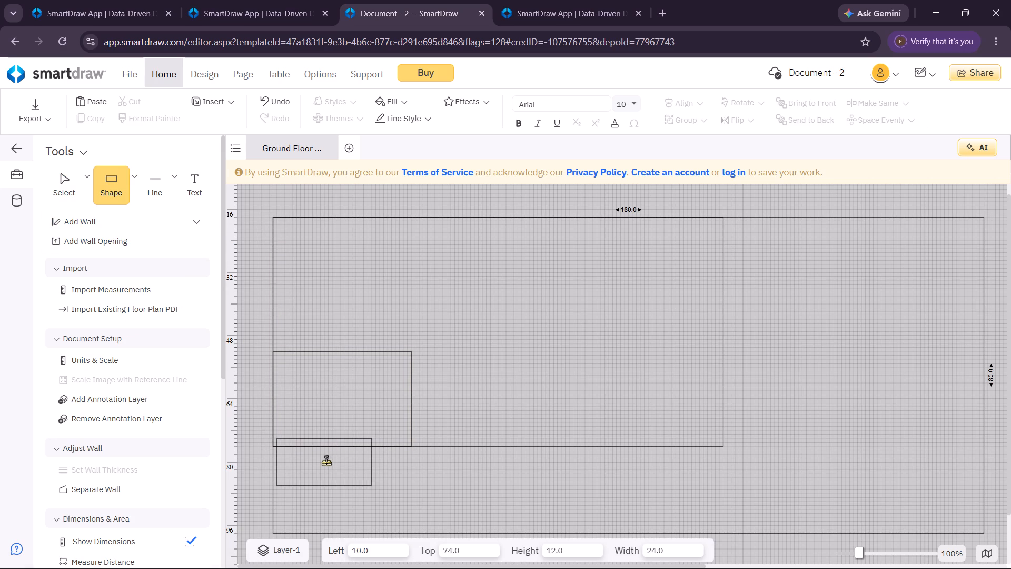
click(322, 468)
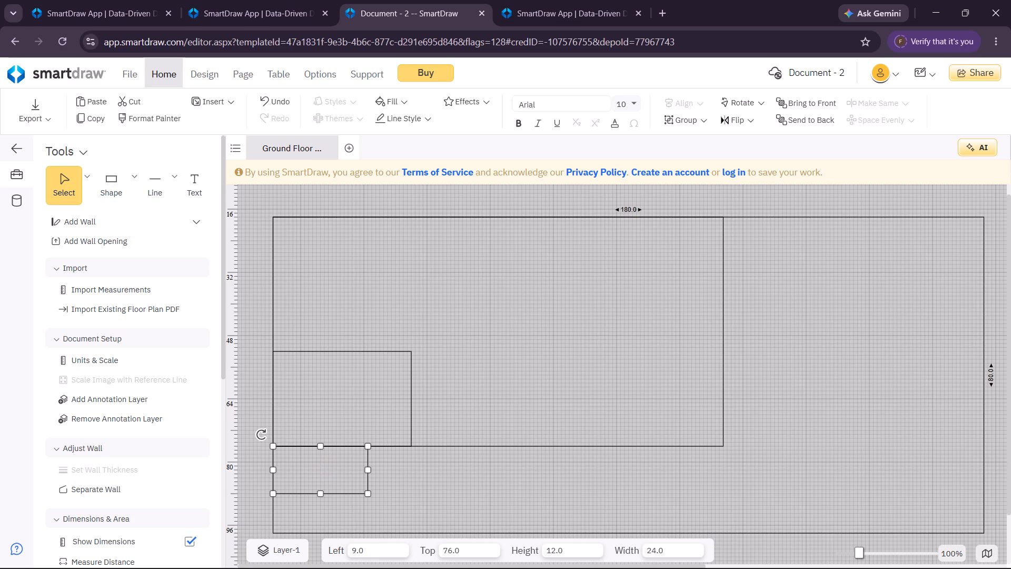
drag(369, 471, 409, 466)
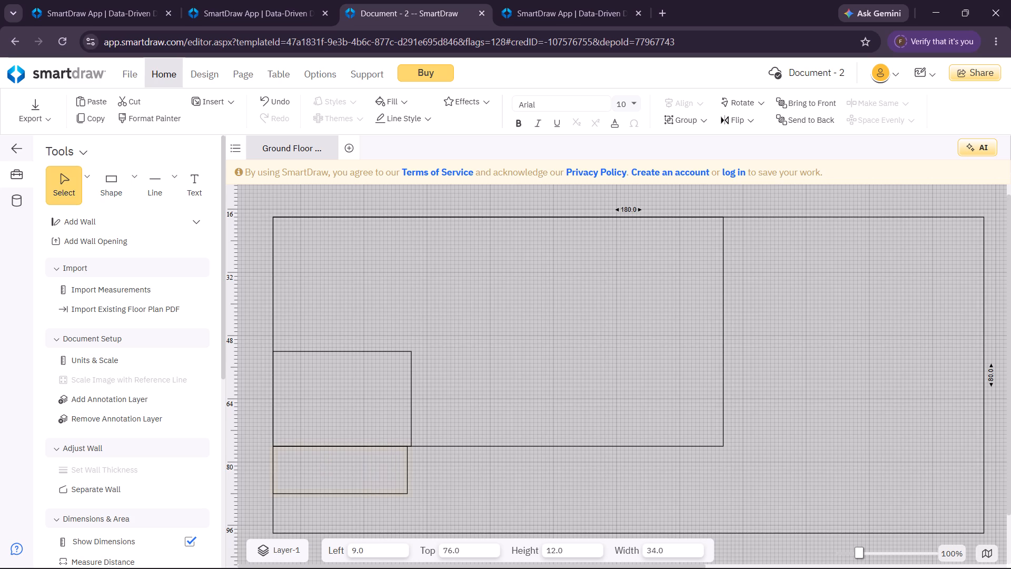
drag(409, 466, 410, 463)
click(485, 344)
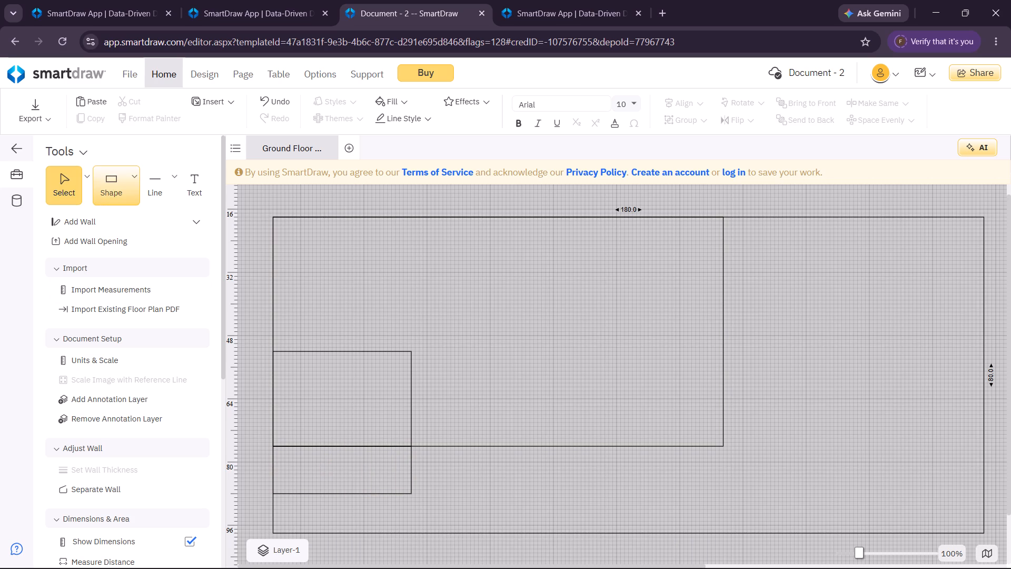
Add a rectangle inside the 114-wide one's right end at left 77, top 18, about 46 wide and 58 high.
click(124, 193)
click(543, 234)
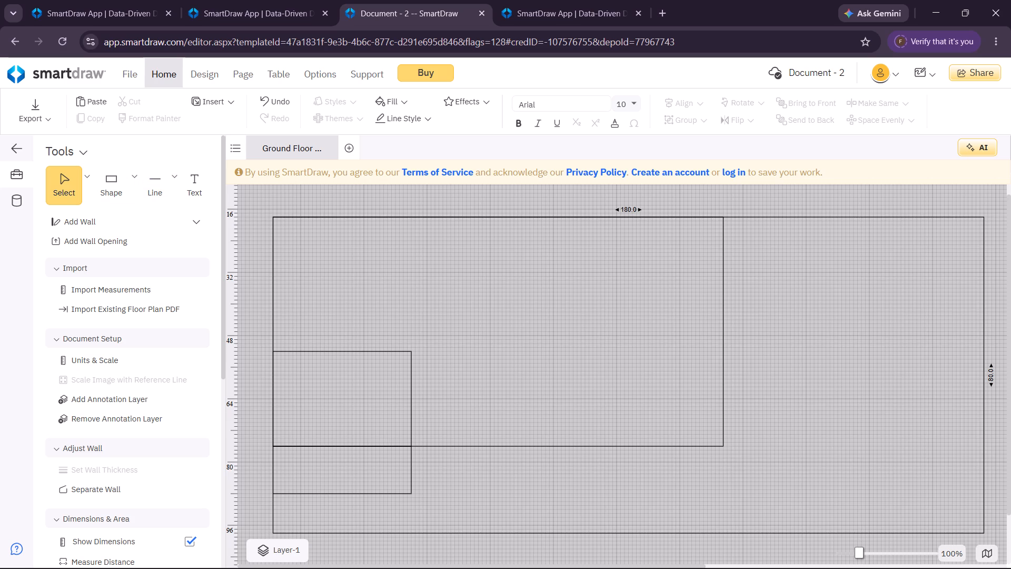
click(135, 189)
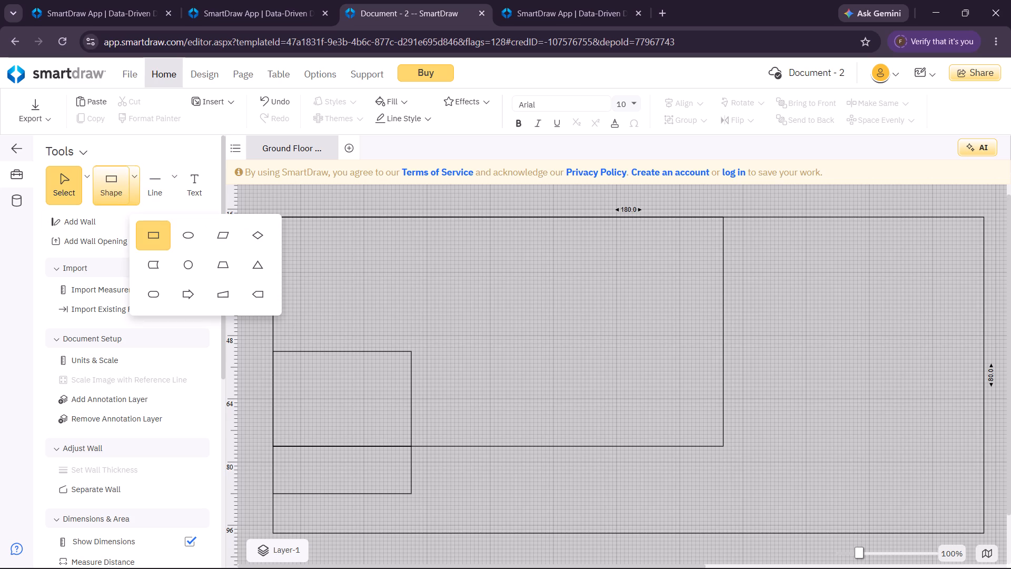
click(154, 239)
click(588, 268)
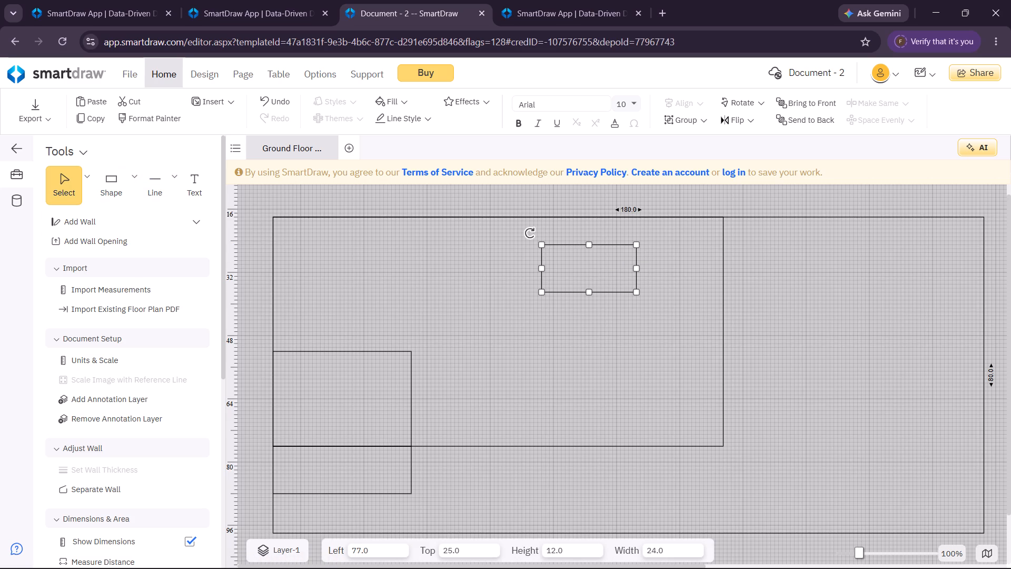
drag(591, 295, 616, 417)
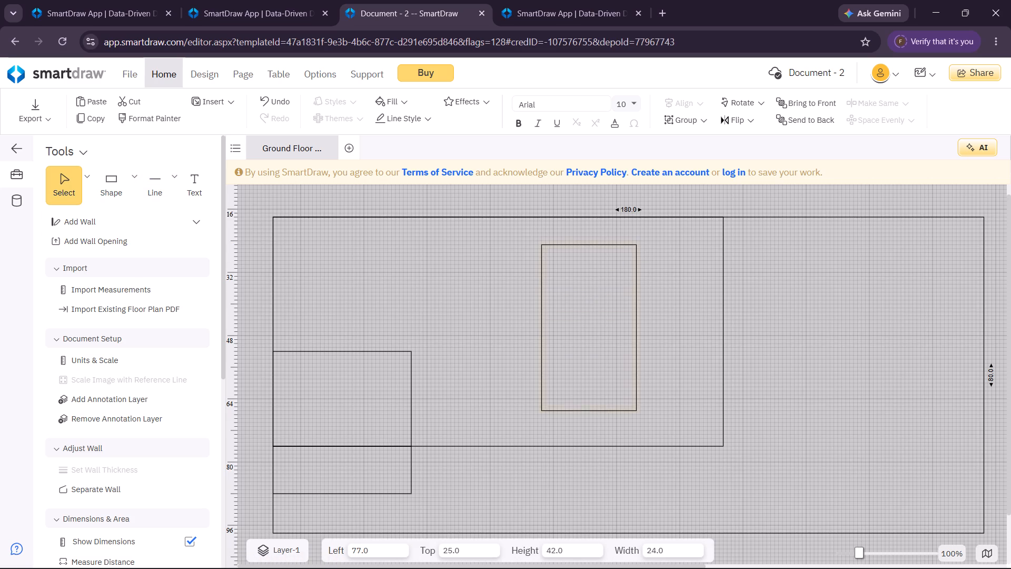
drag(616, 417, 619, 447)
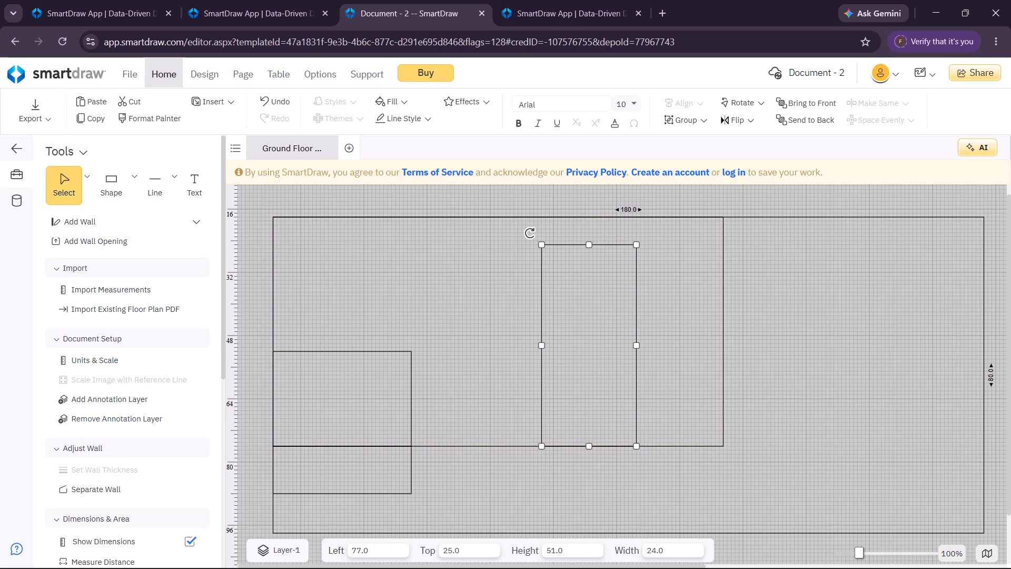
drag(589, 241, 587, 218)
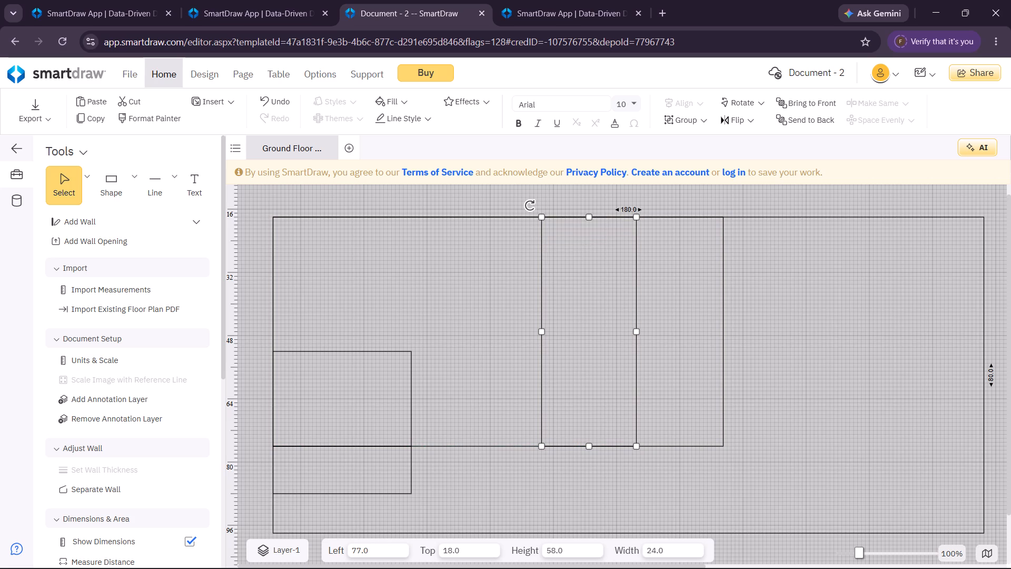
drag(637, 334, 717, 327)
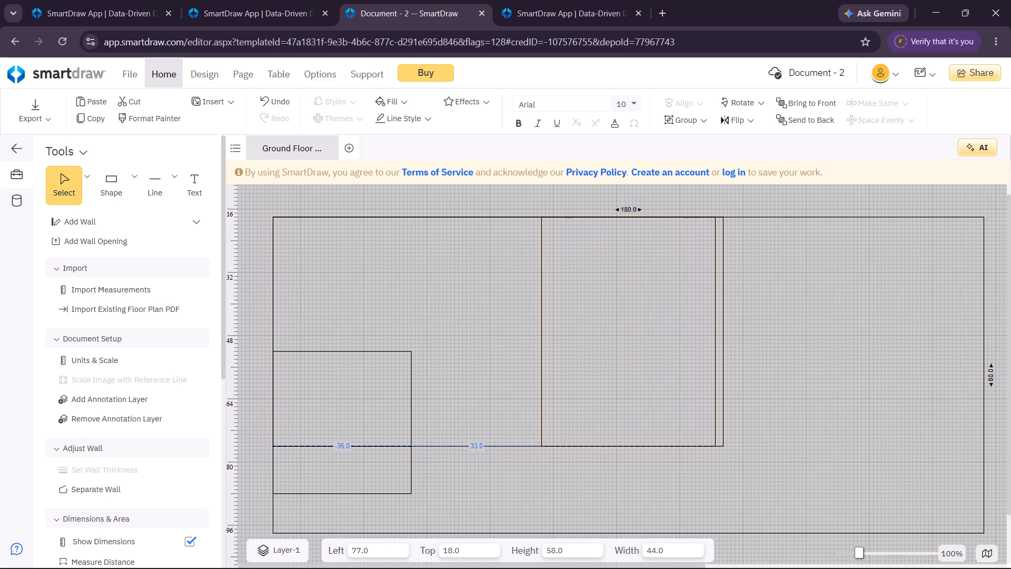
drag(717, 327, 727, 321)
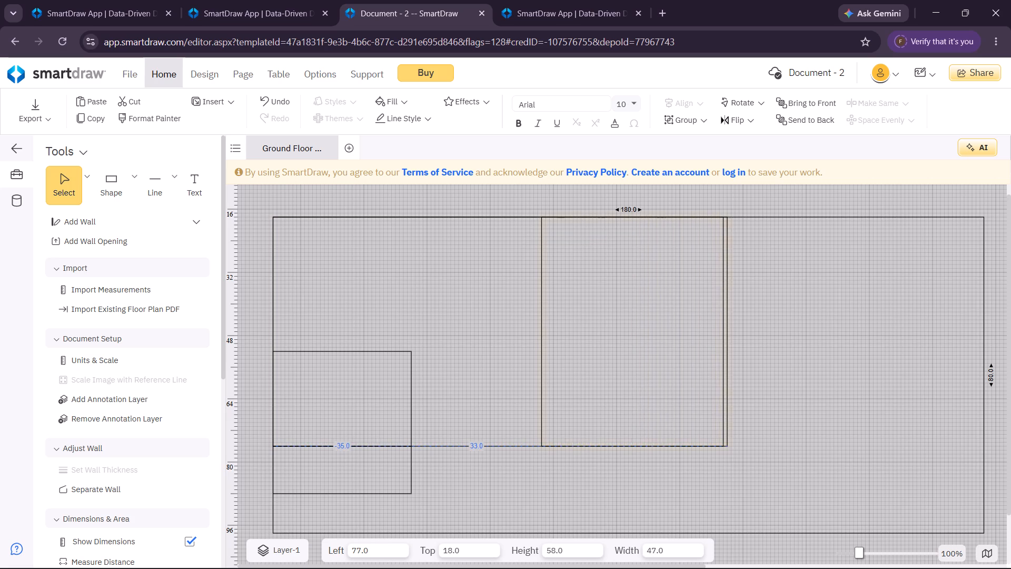
drag(727, 321, 722, 324)
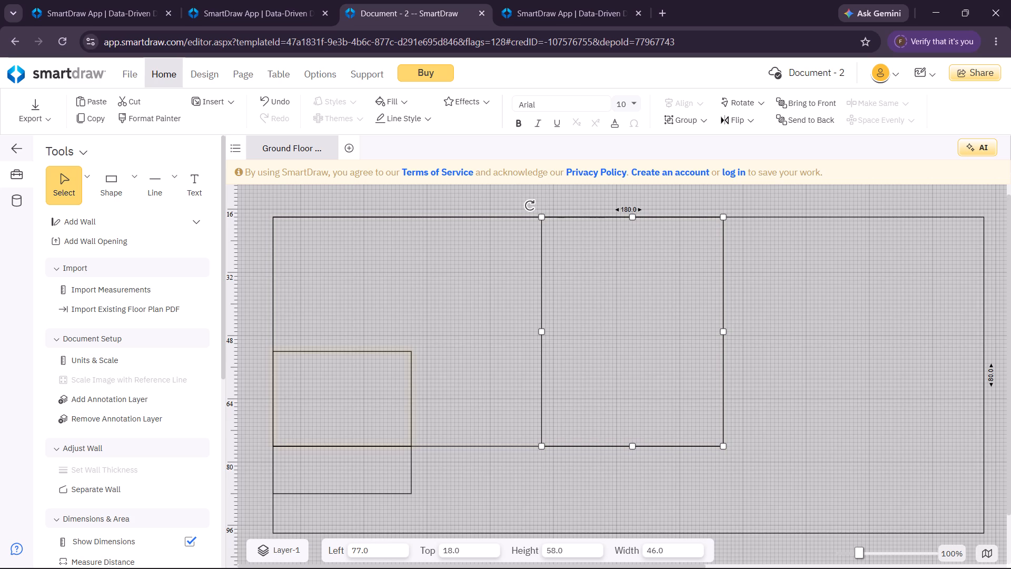
Shrink the 35 by 24 rectangle from its upper-right corner to about 32 wide and 21 high.
click(414, 351)
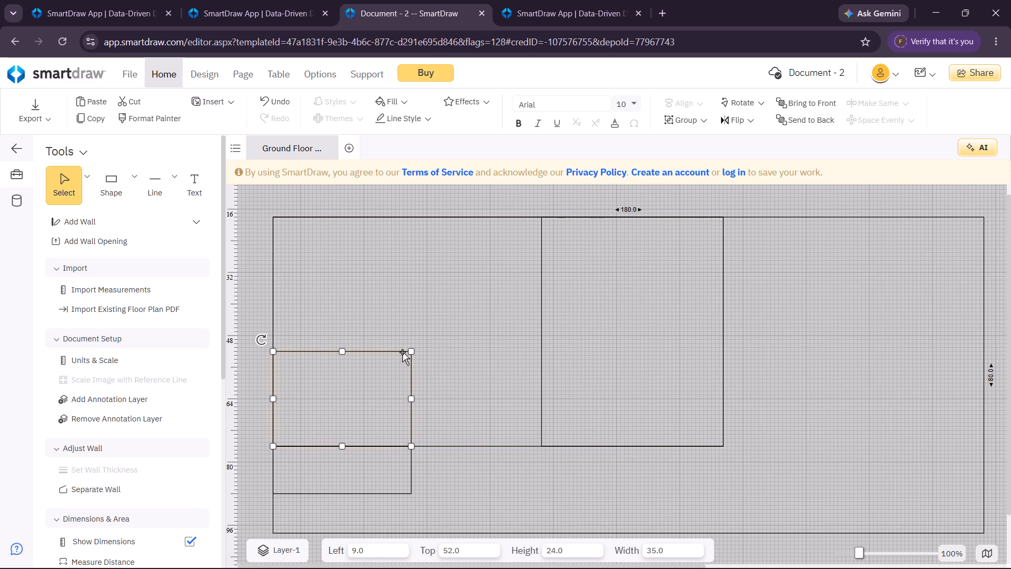
drag(411, 352, 401, 364)
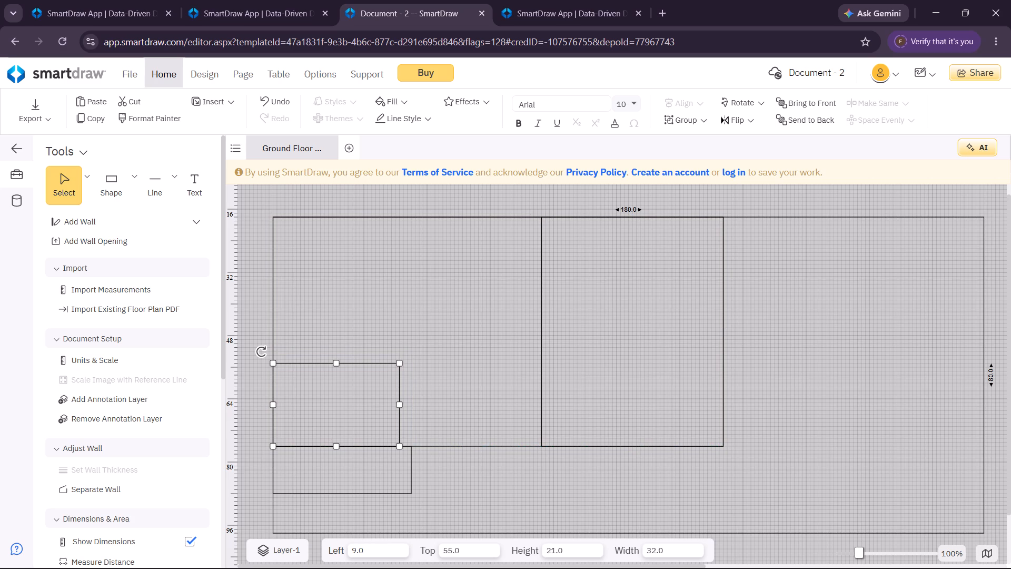
click(357, 405)
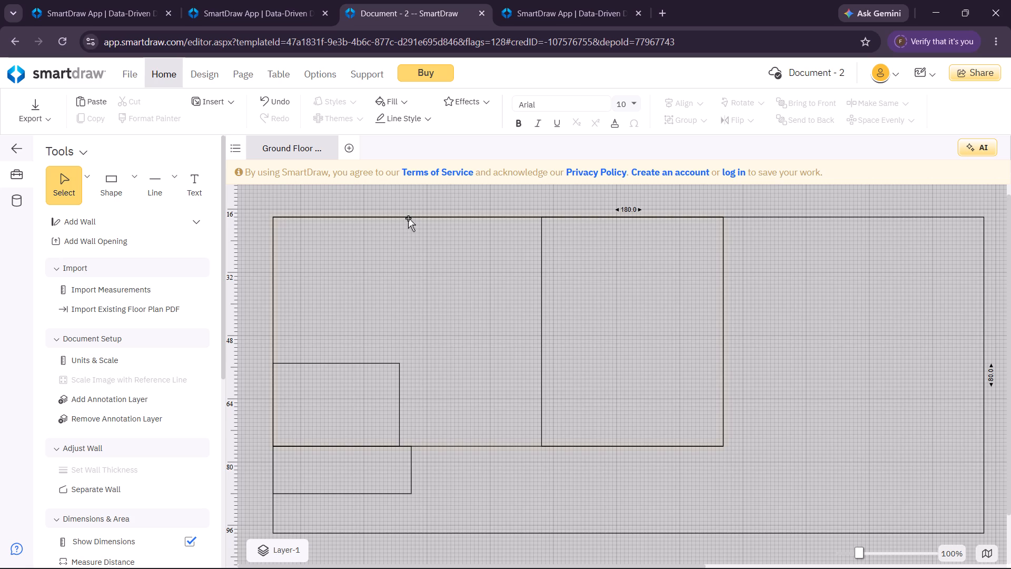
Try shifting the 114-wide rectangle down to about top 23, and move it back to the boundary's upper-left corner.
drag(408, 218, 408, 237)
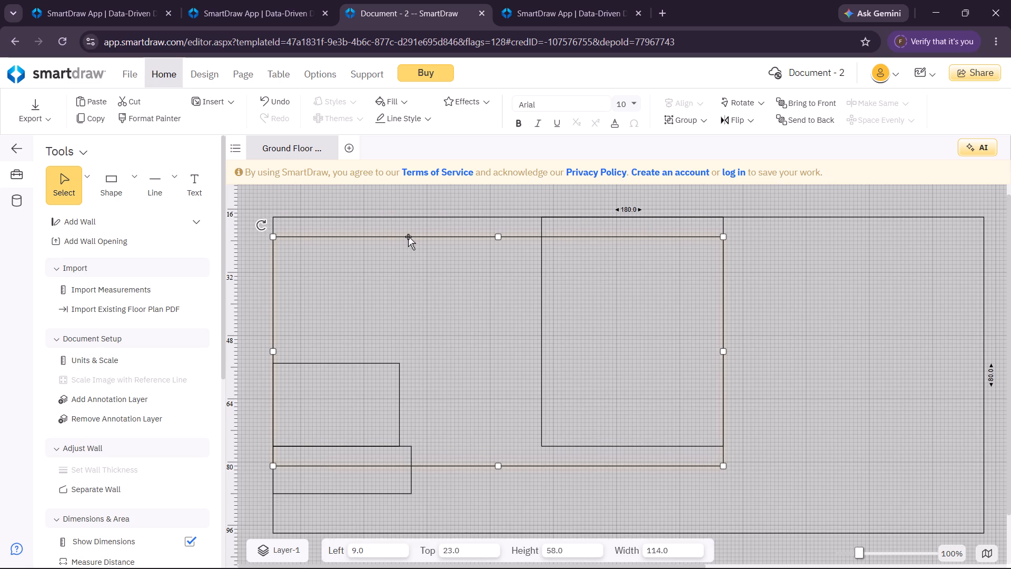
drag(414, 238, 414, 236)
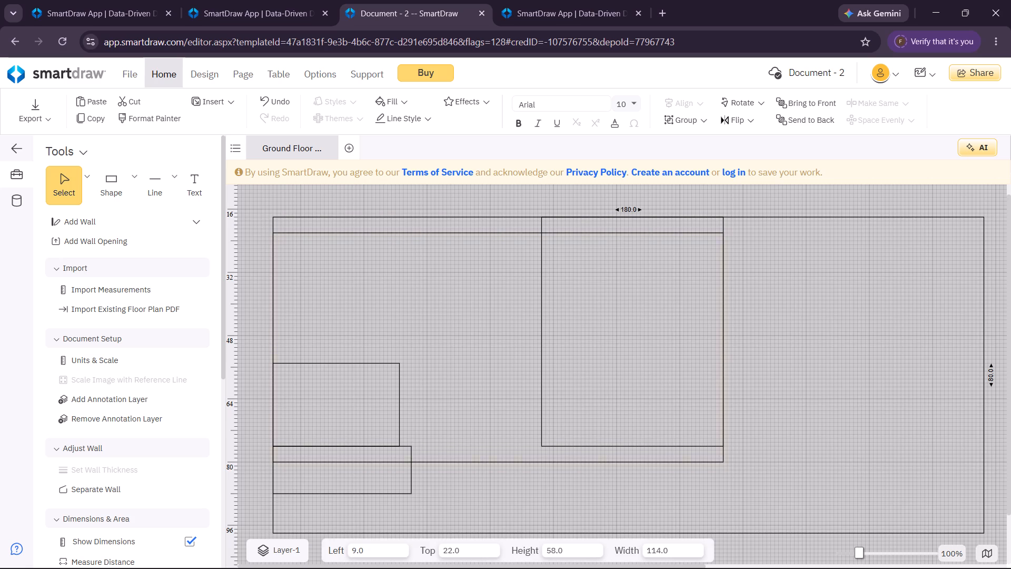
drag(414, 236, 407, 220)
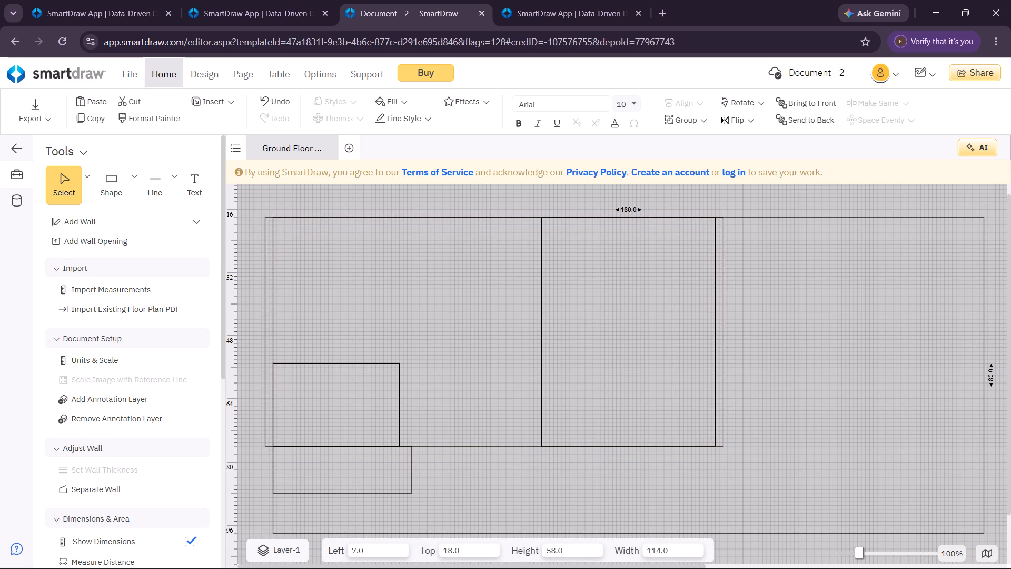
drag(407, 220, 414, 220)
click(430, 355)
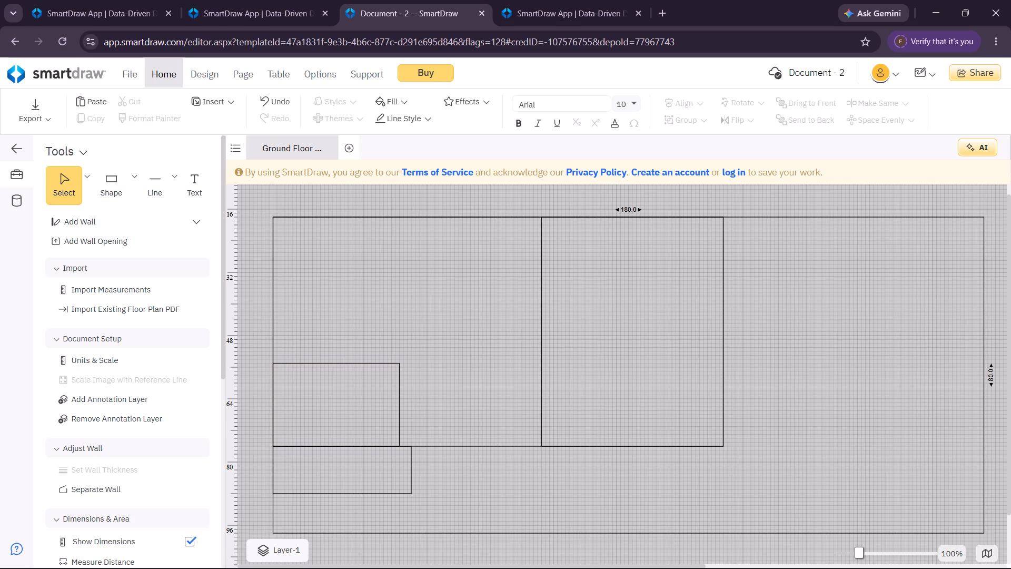
Extend the 46 by 58 rectangle down to a height of about 76 and widen it slightly toward the boundary's left side.
click(572, 446)
drag(631, 446, 645, 521)
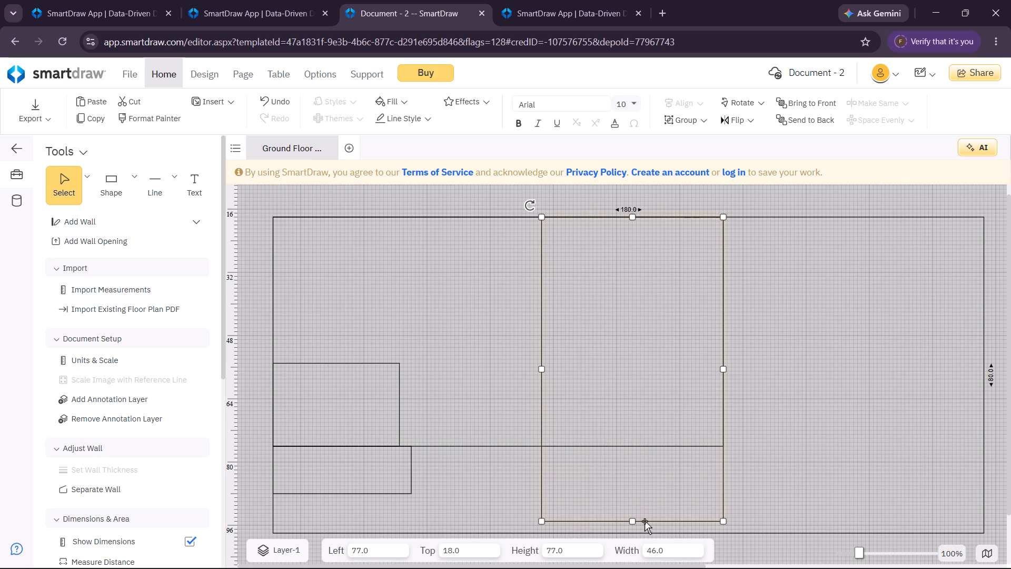
click(800, 422)
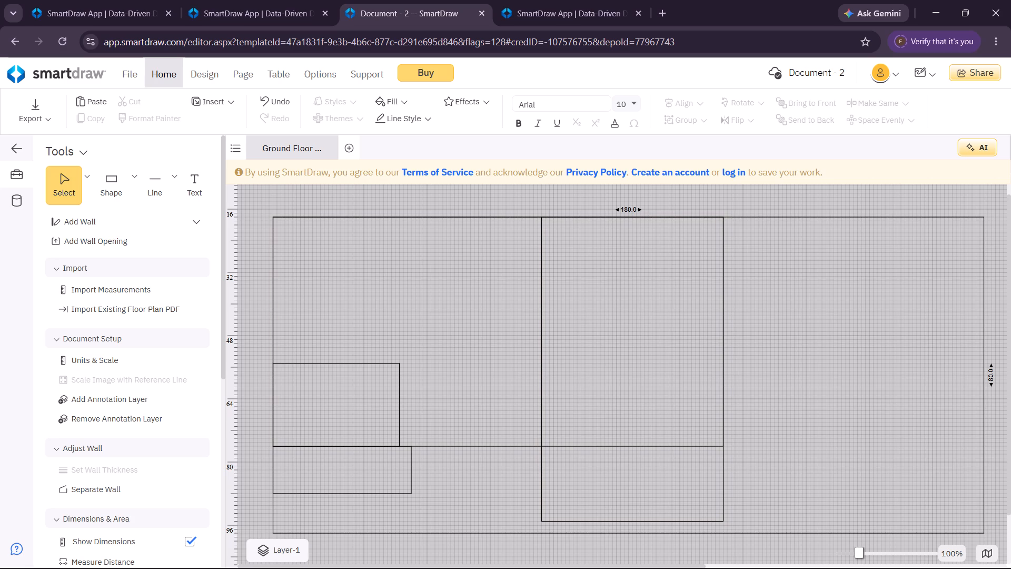
drag(580, 518, 577, 500)
click(603, 519)
drag(633, 523, 629, 516)
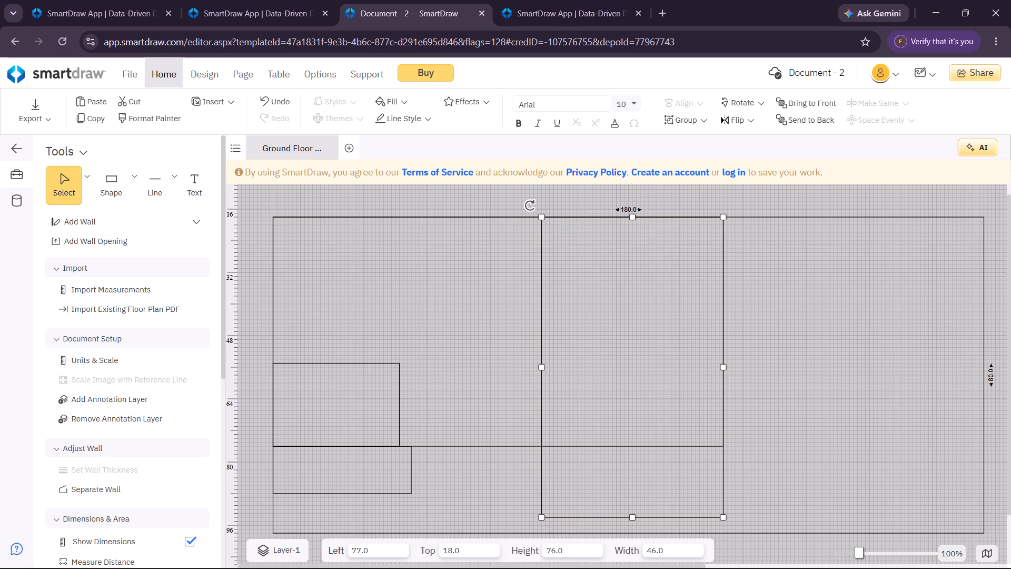
drag(541, 365, 510, 364)
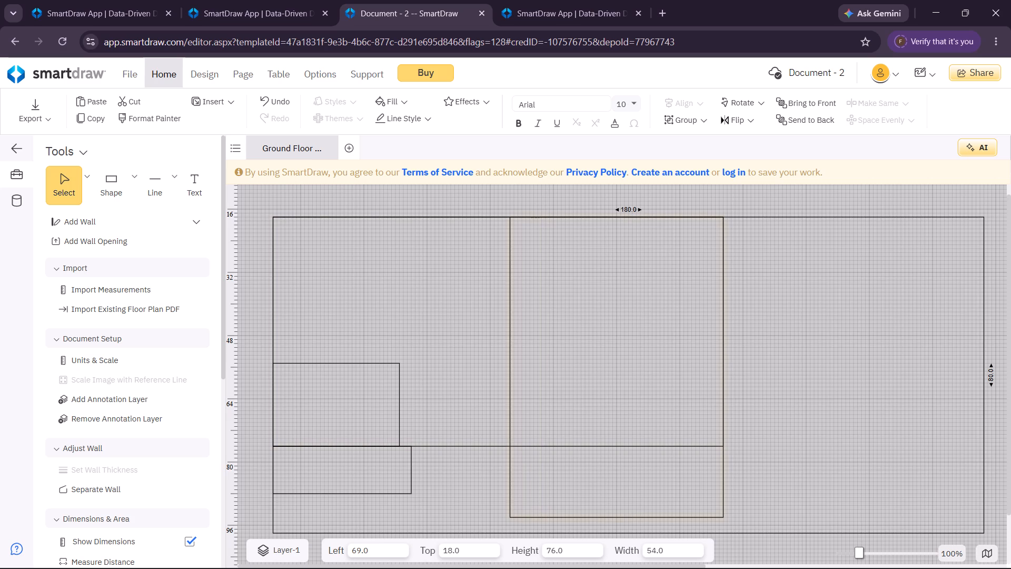
drag(510, 364, 517, 362)
click(484, 366)
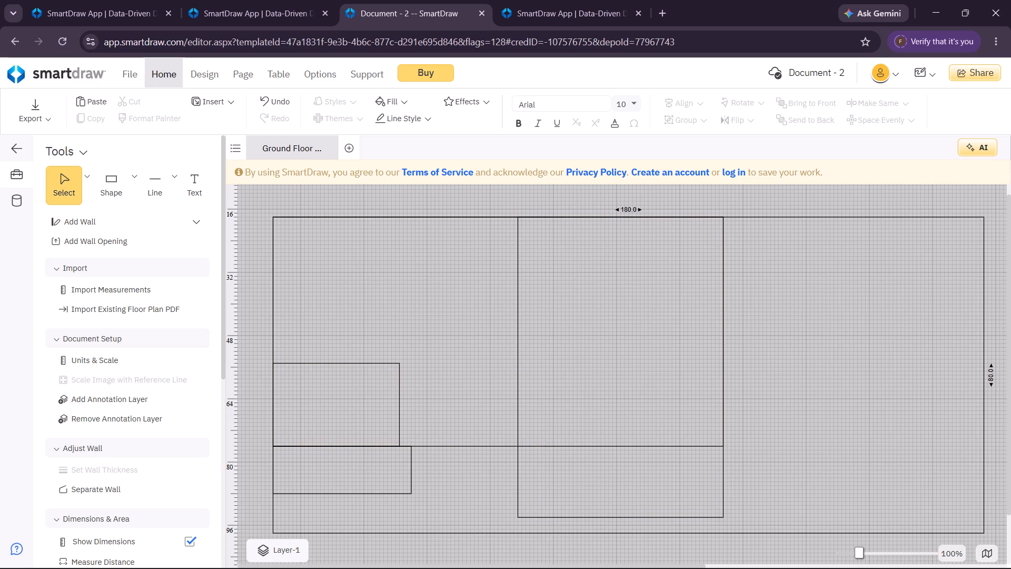
Delete the 114 by 58 rectangle from the boundary's upper-left corner.
click(411, 469)
click(411, 469)
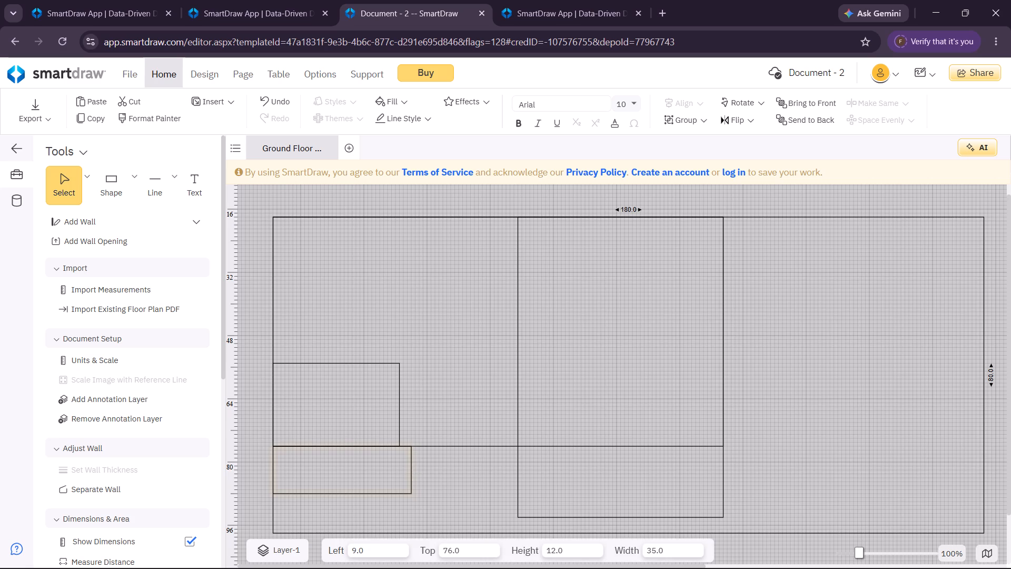
click(445, 447)
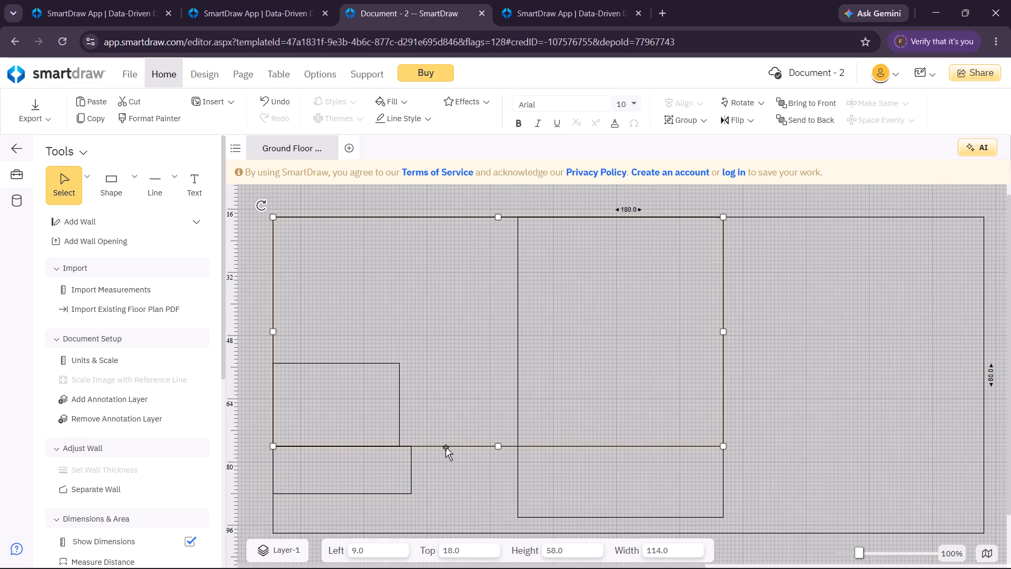
right_click(445, 447)
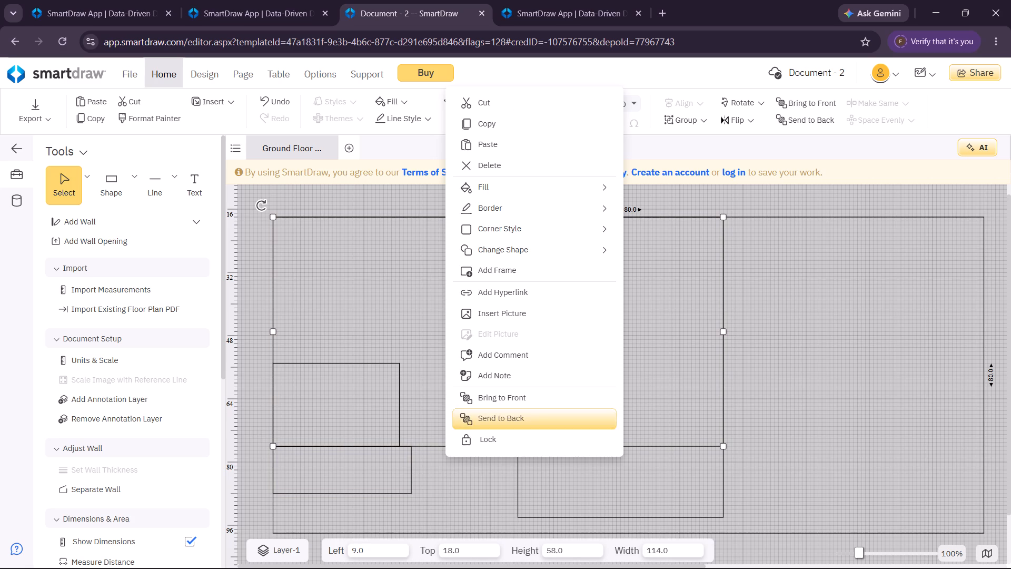
click(495, 174)
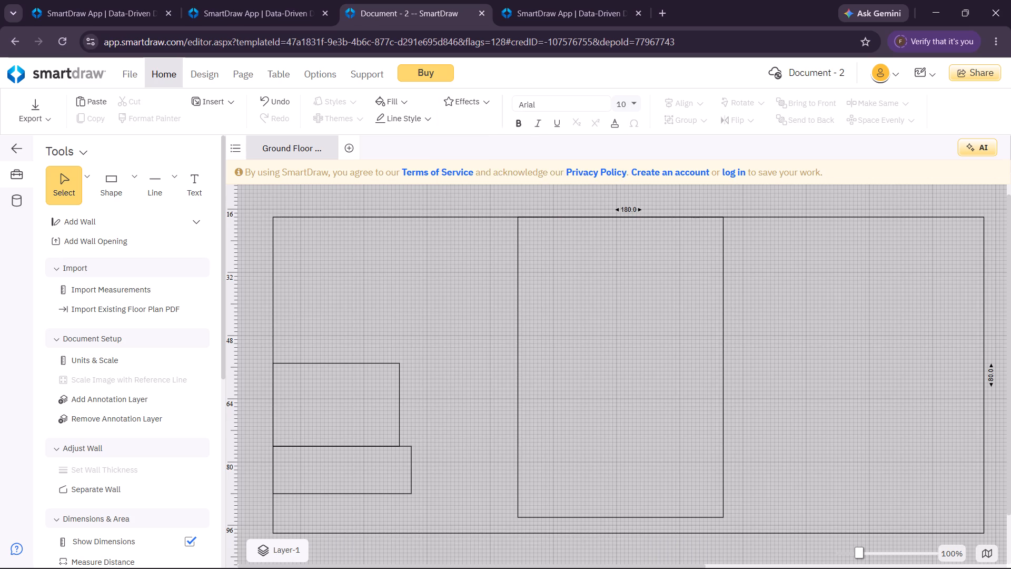
Widen the 35 by 12 rectangle near the boundary's lower-left corner to about 45.
click(411, 470)
drag(411, 470, 443, 466)
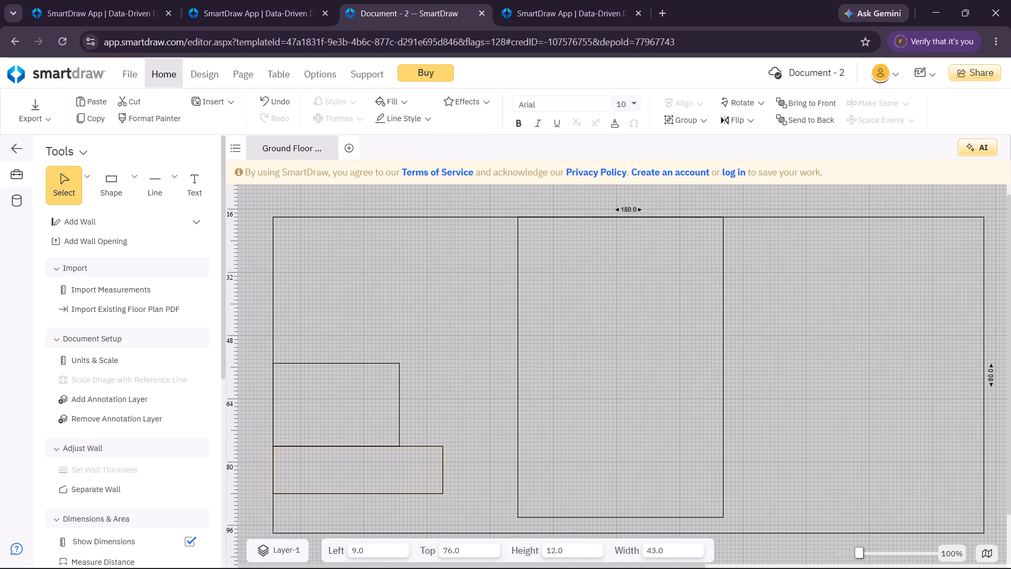
drag(443, 466, 451, 465)
drag(451, 465, 450, 465)
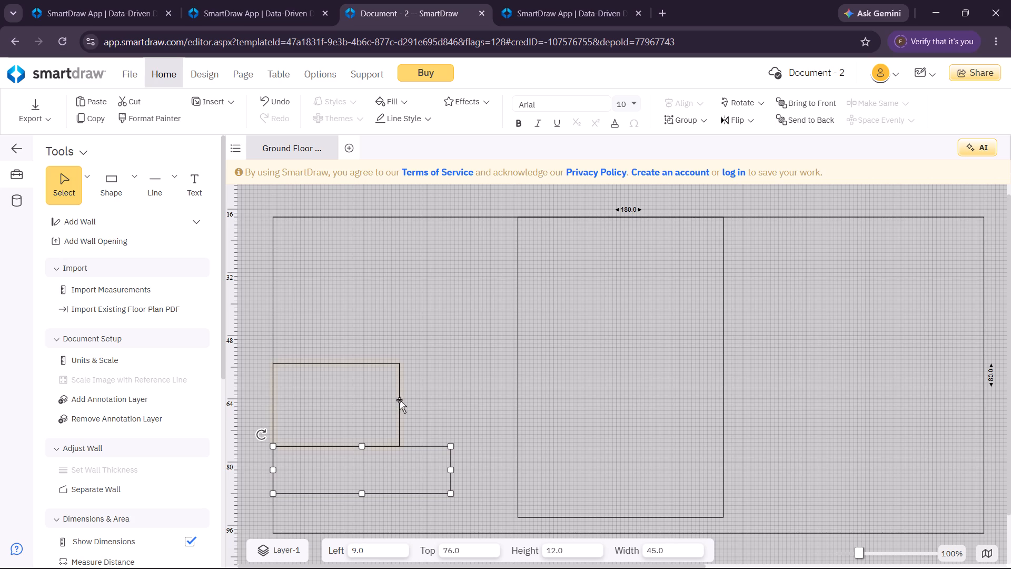
Narrow the 32 by 21 rectangle above the 45-wide one to a width of about 26.
click(401, 404)
drag(401, 404, 378, 404)
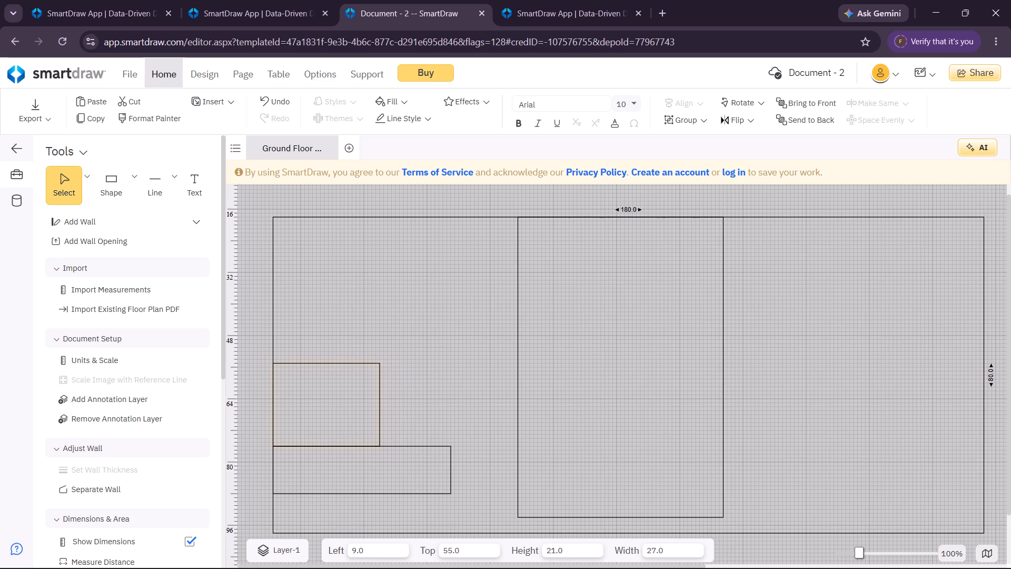
drag(378, 404, 378, 404)
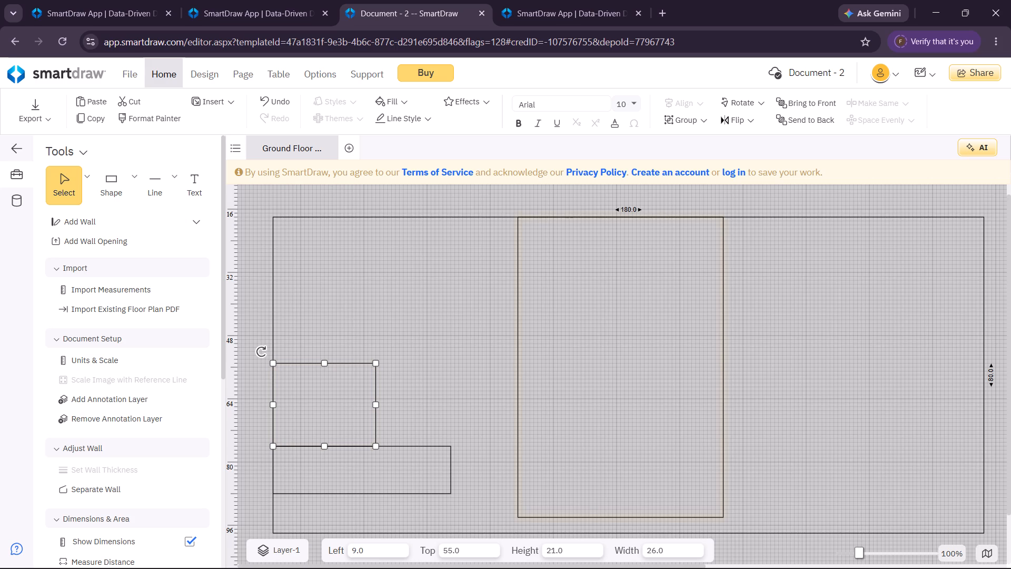
click(375, 390)
Add a rectangle of about 19 by 14 against the 26 by 21 rectangle's right side, directly above the 45-wide one.
click(134, 190)
click(151, 229)
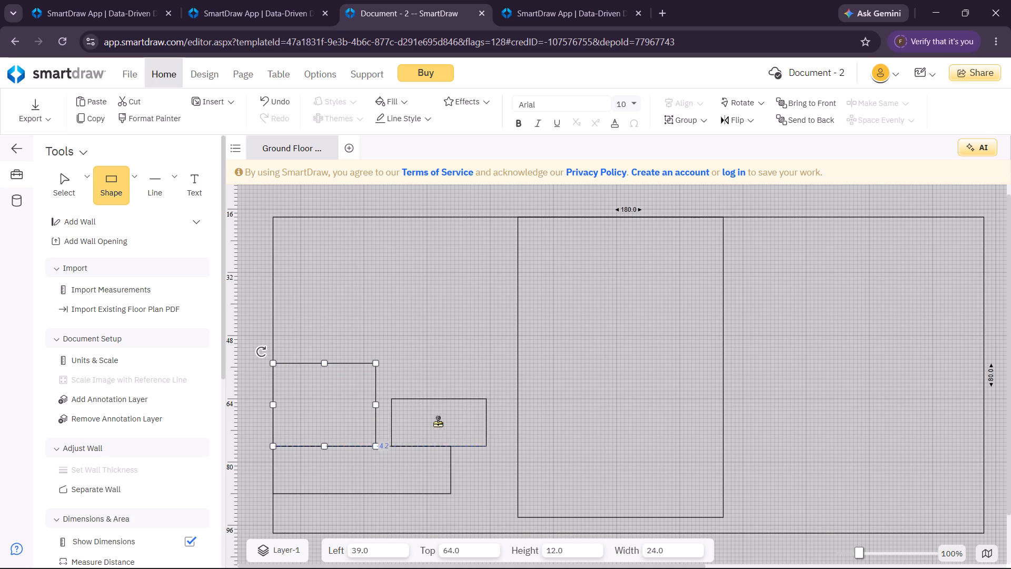
click(423, 425)
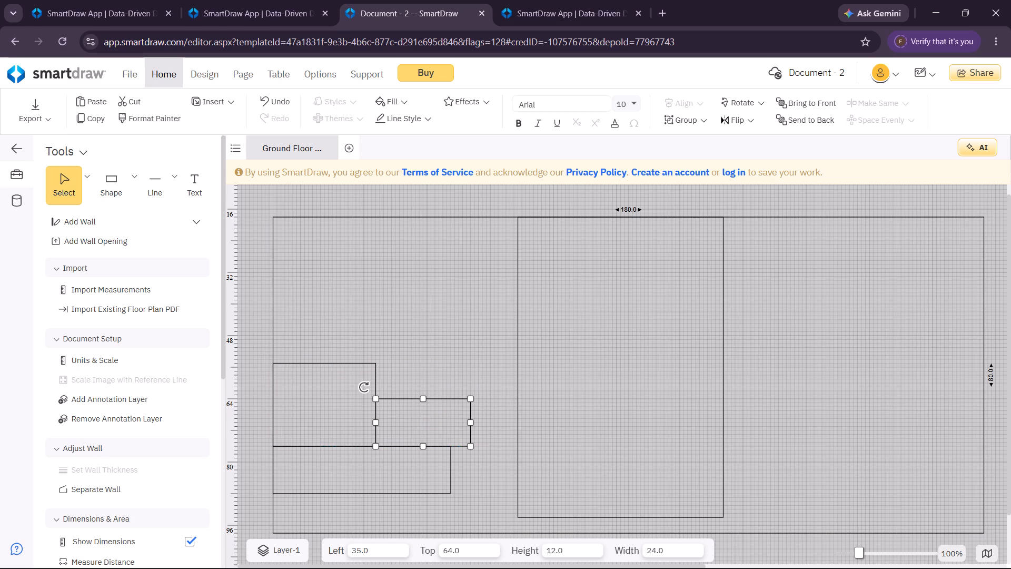
drag(470, 421, 444, 424)
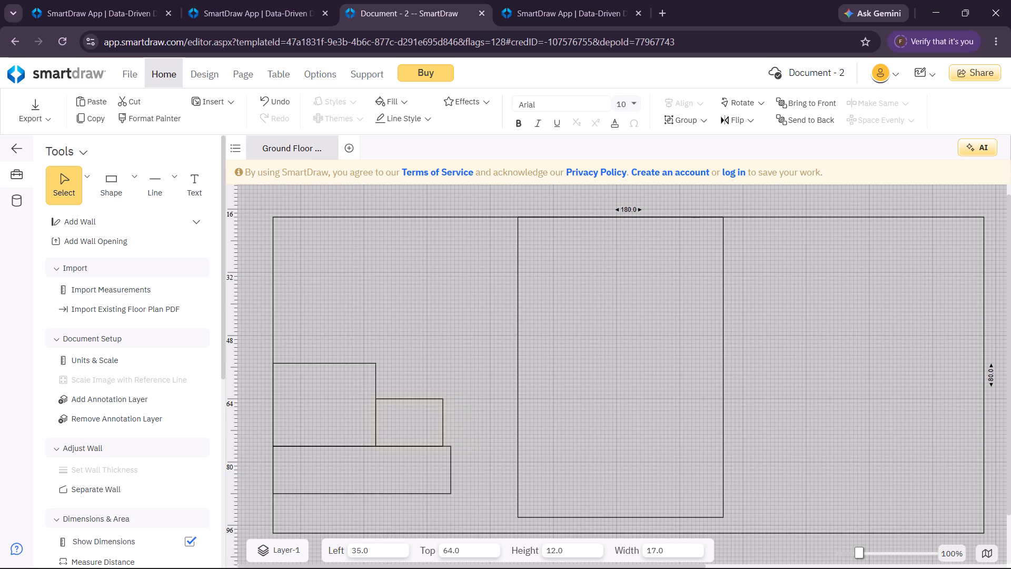
drag(444, 424, 449, 423)
drag(410, 398, 408, 391)
drag(408, 391, 407, 391)
click(501, 357)
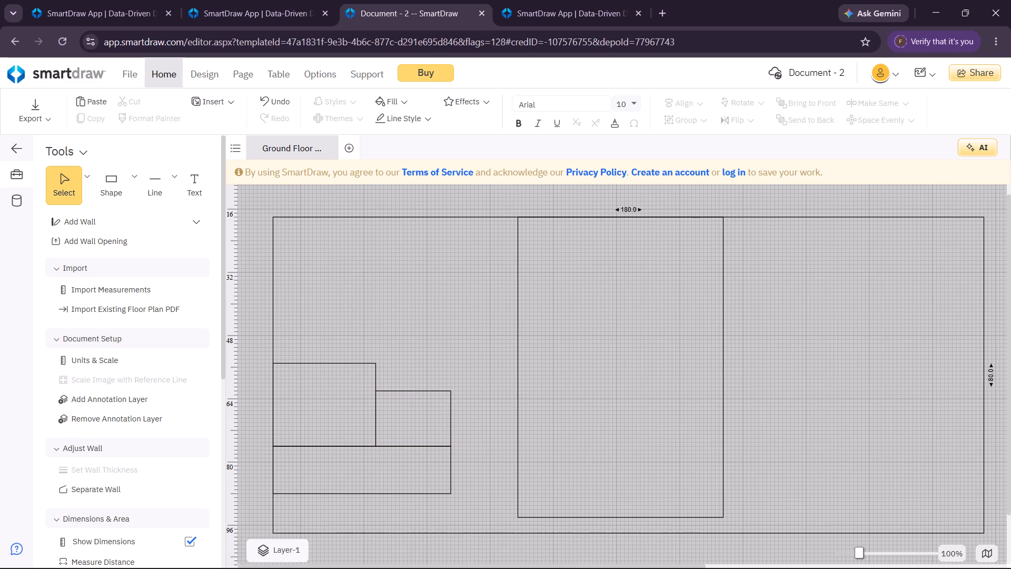
Widen the 45 by 12 rectangle near the boundary's lower-left corner to about 50.
click(452, 468)
click(452, 475)
drag(451, 471, 469, 466)
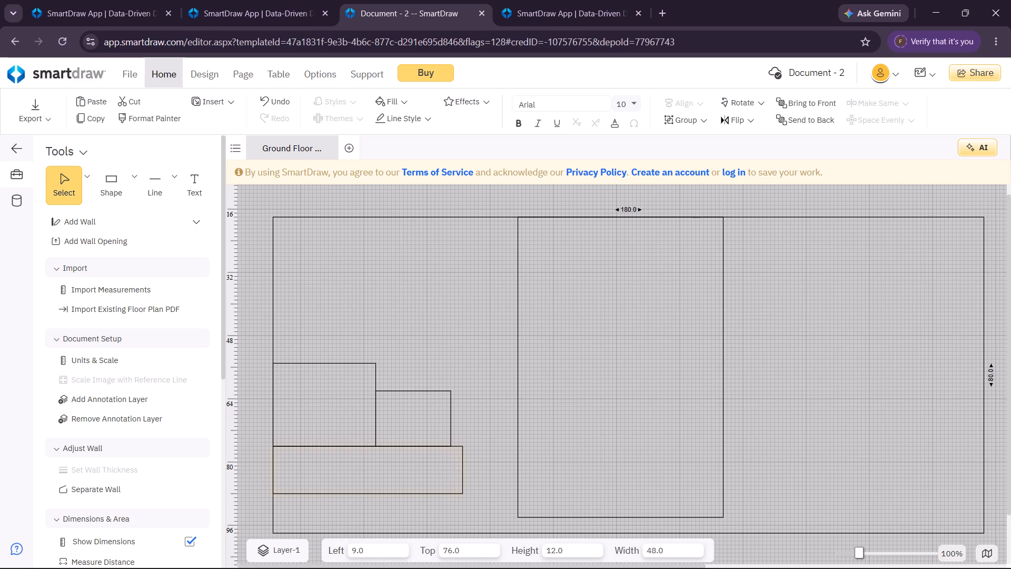
drag(469, 466, 470, 466)
Widen the 19 by 14 rectangle to 21.
click(450, 414)
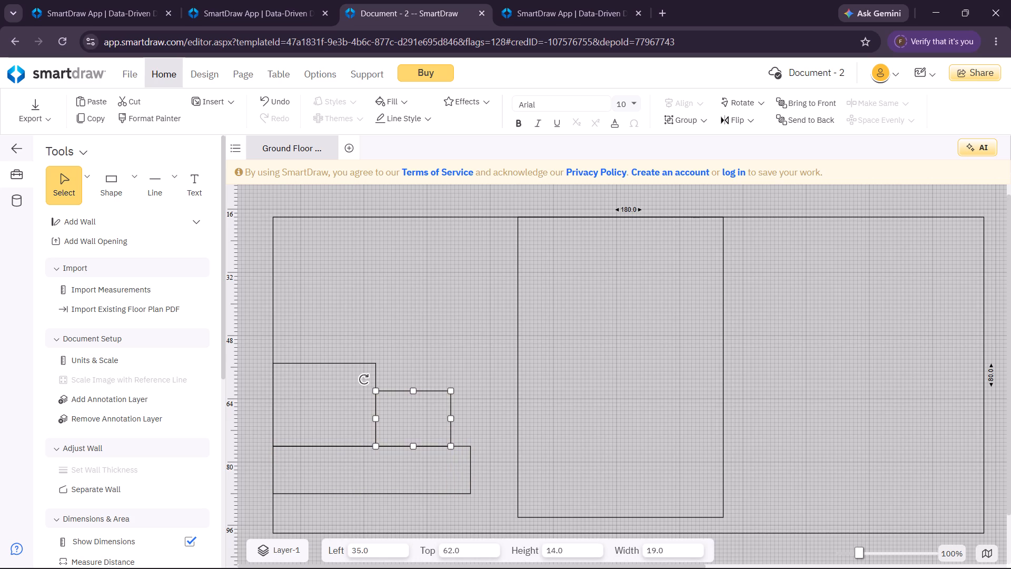
drag(449, 418, 458, 418)
click(488, 430)
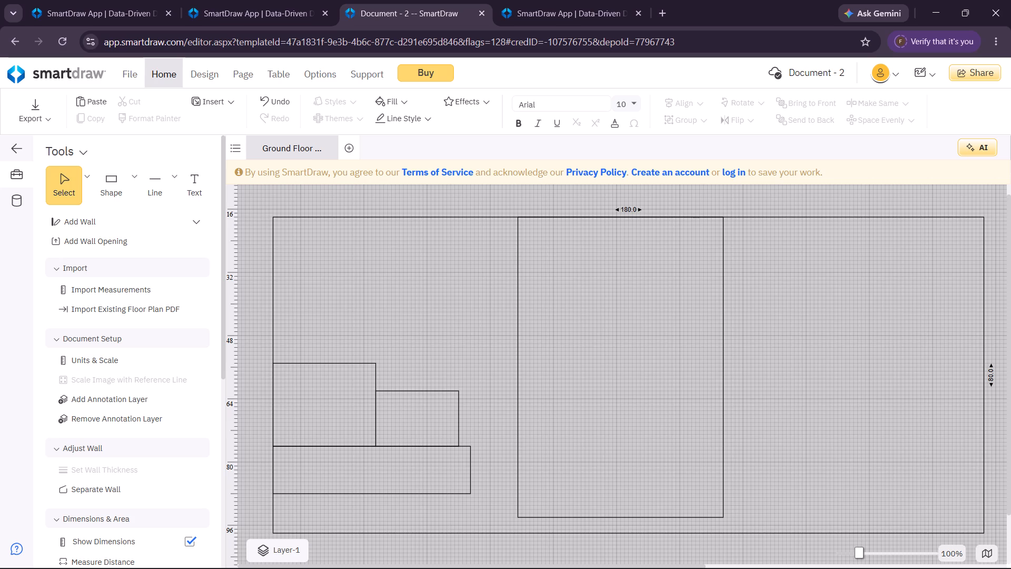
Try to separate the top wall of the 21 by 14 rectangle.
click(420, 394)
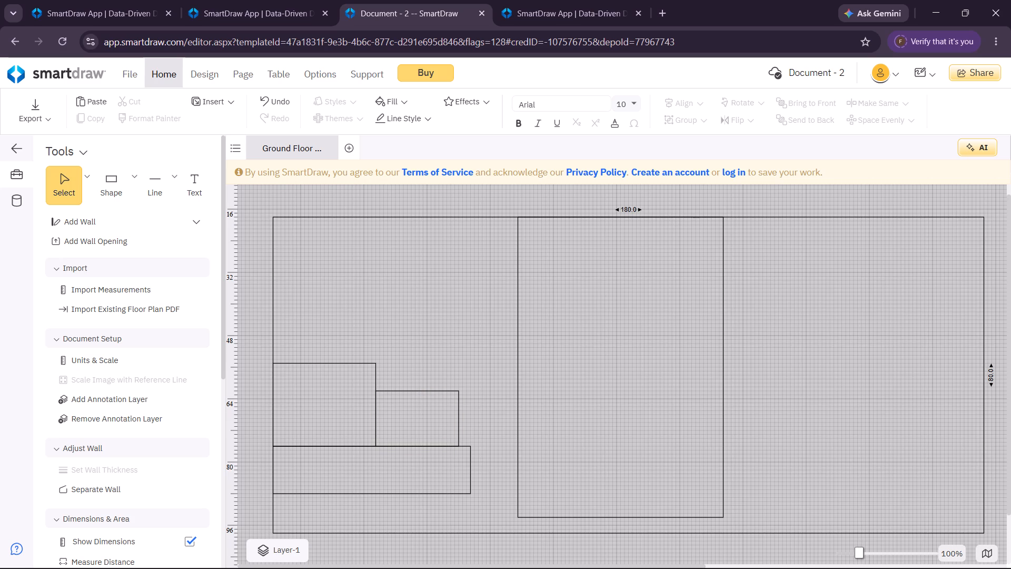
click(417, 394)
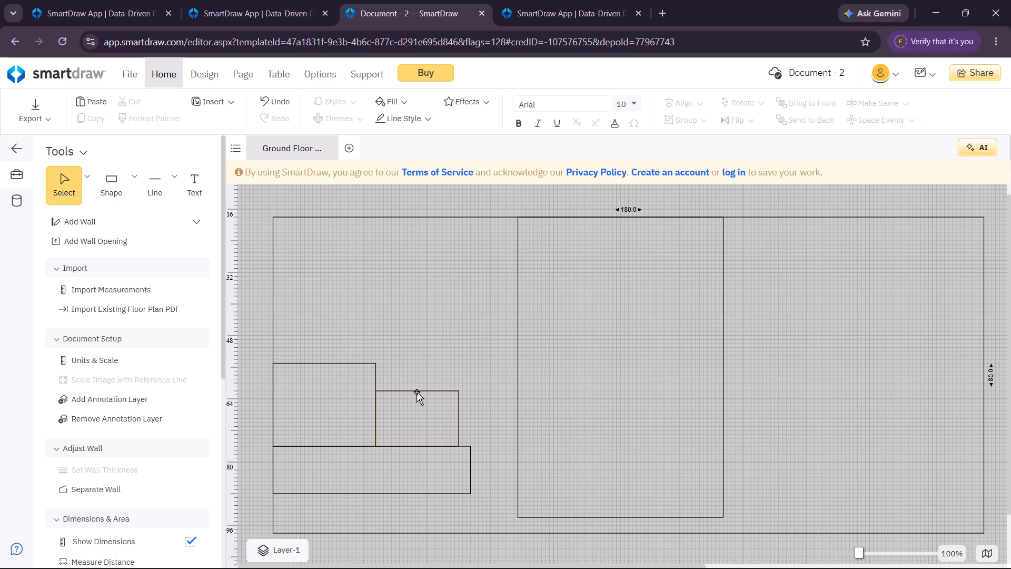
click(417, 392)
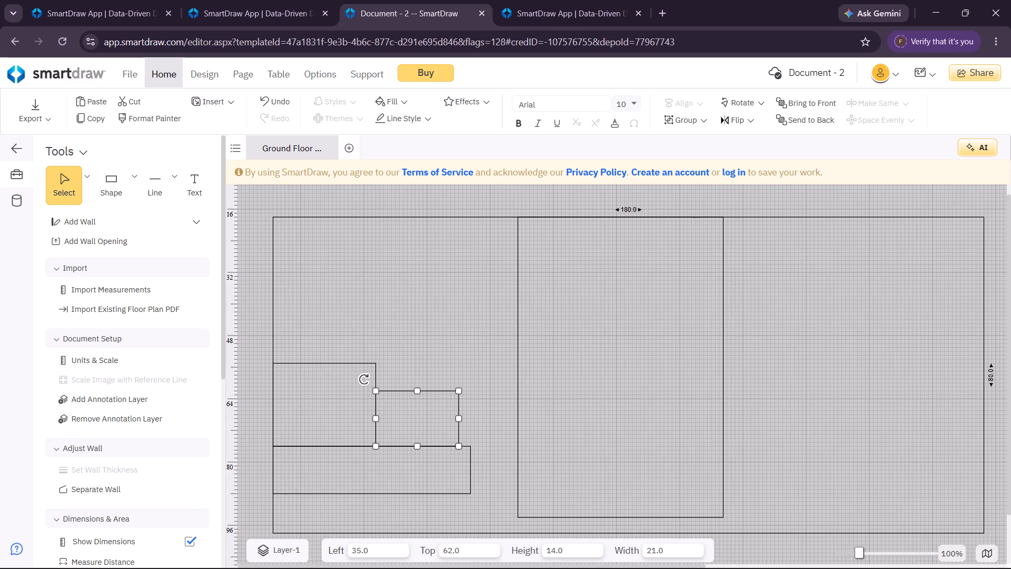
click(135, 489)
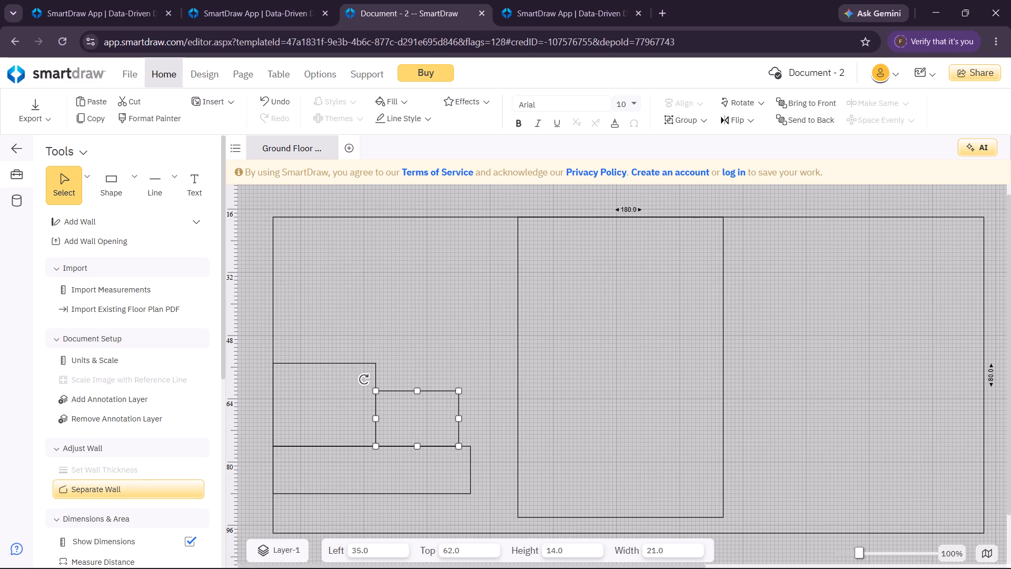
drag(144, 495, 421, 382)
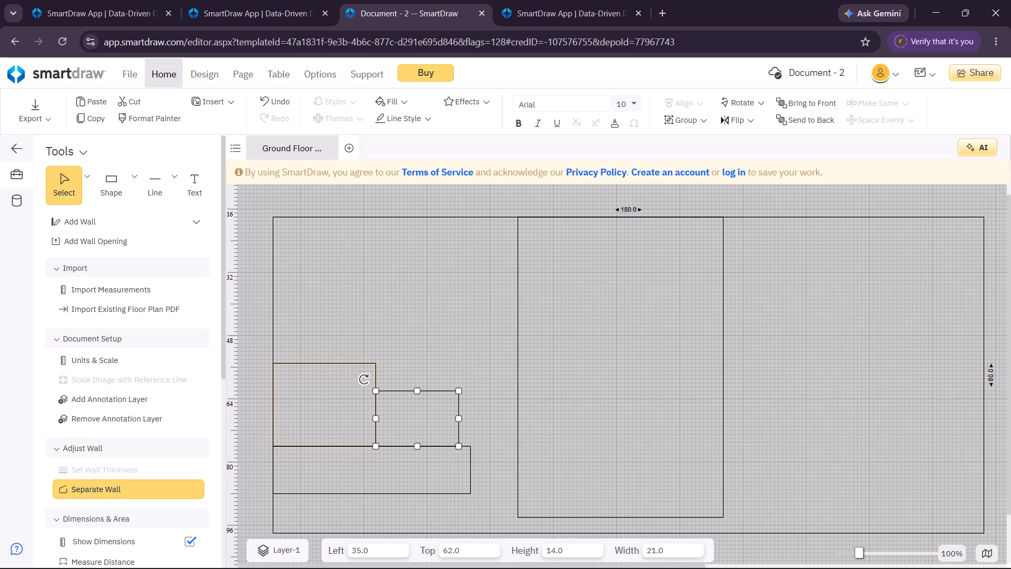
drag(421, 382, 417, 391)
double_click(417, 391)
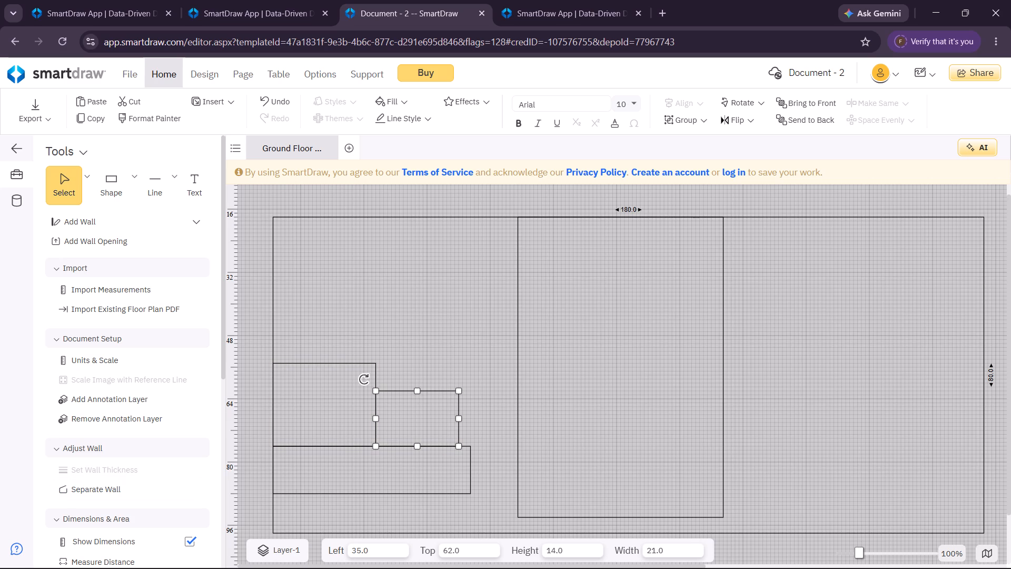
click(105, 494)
Search the symbols for "rooms".
drag(223, 270, 231, 444)
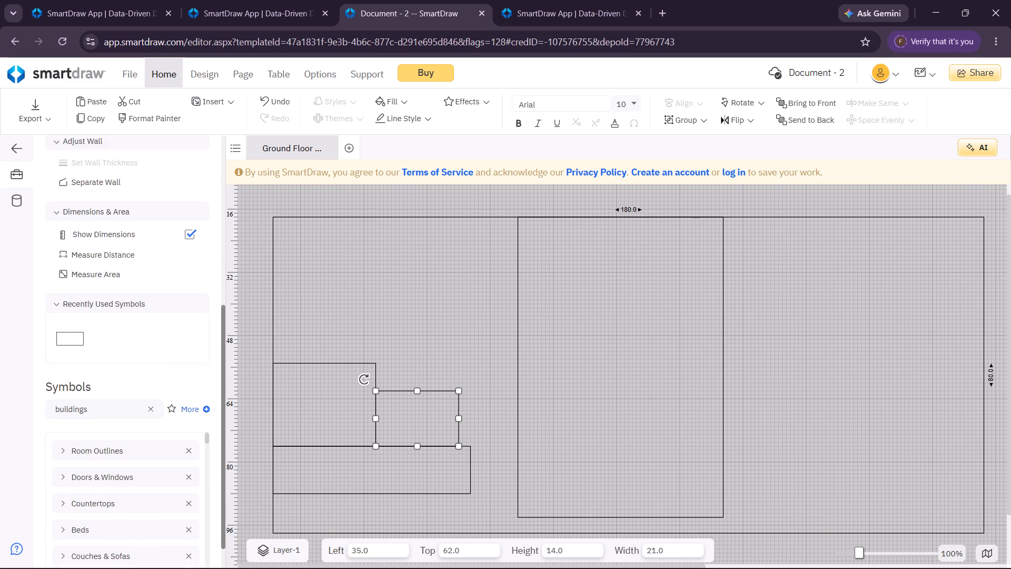
drag(231, 444, 232, 472)
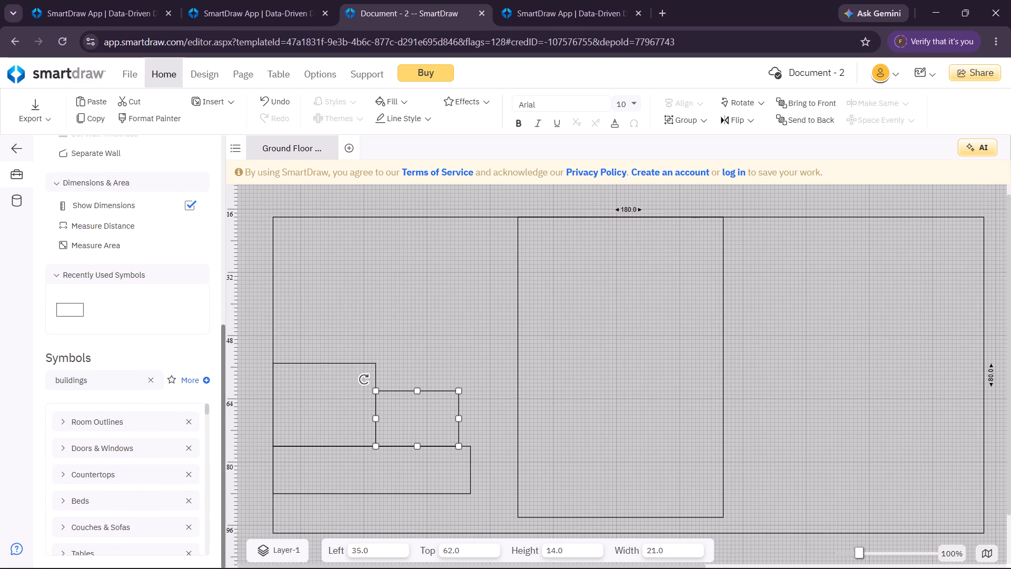
click(160, 383)
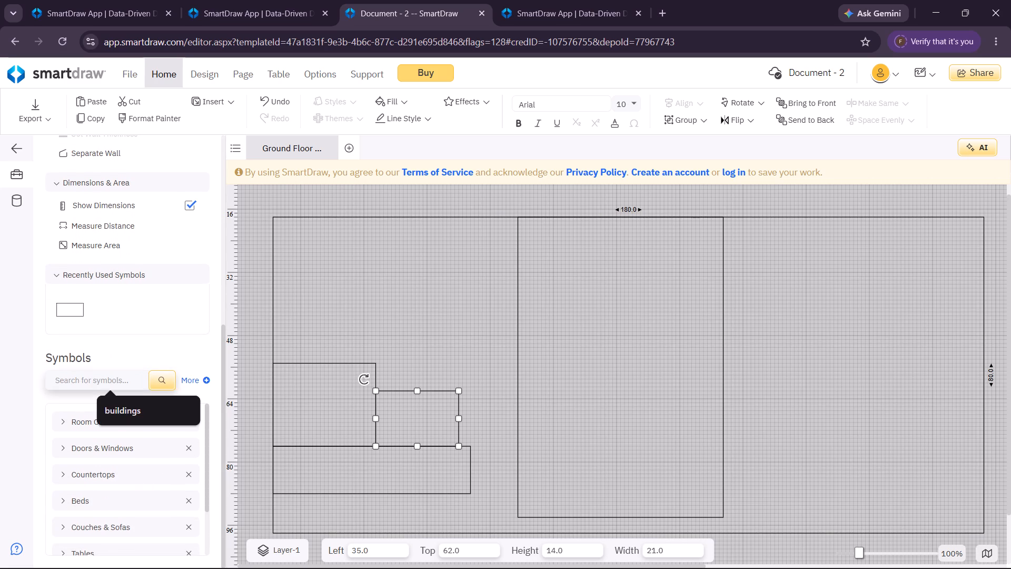
text(rooms)
key(Return)
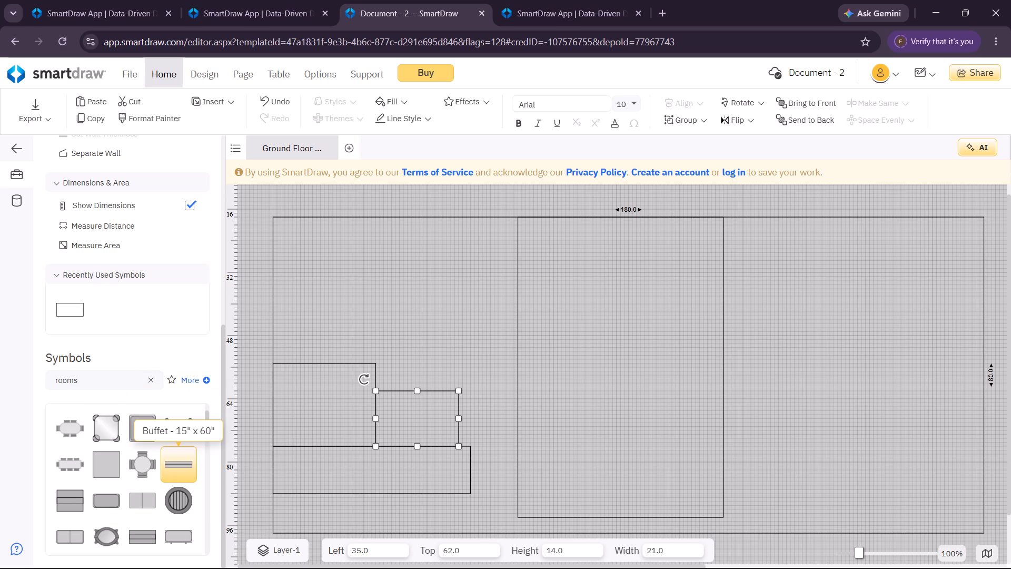
drag(204, 417, 204, 430)
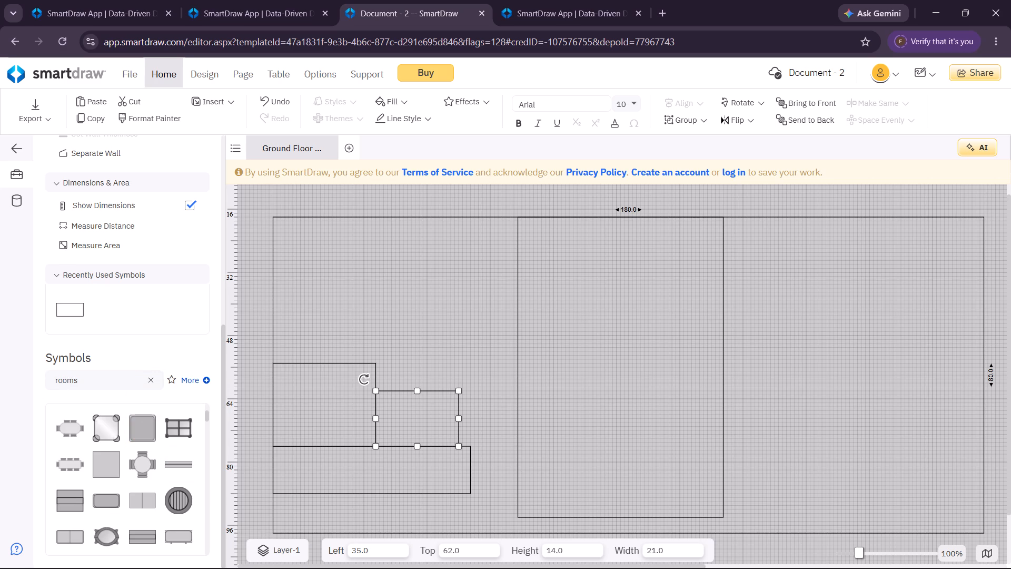
Examine the Building Outlines shapes under Floor Plans in the symbol libraries, including the square outline.
click(188, 381)
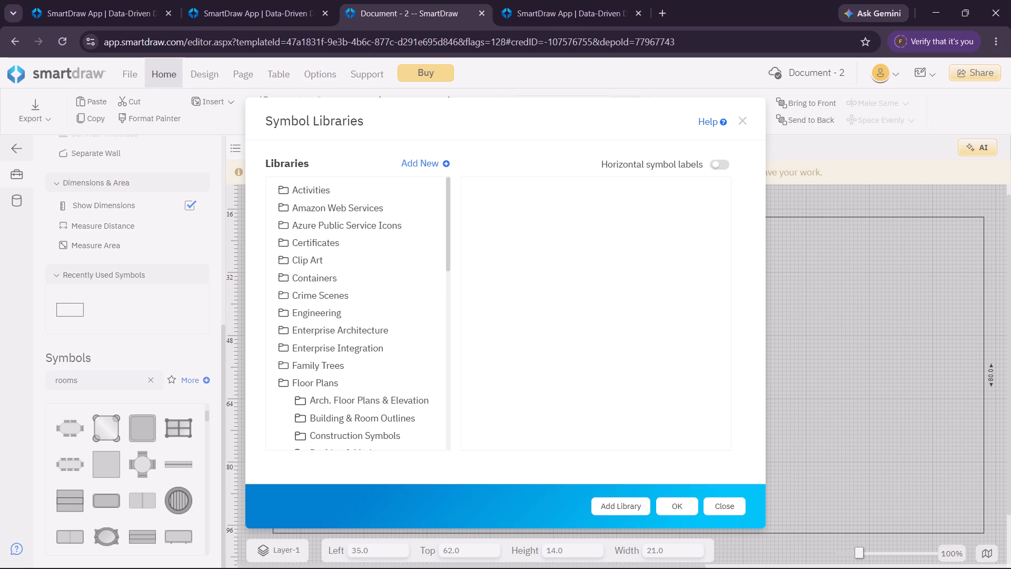
click(342, 420)
click(295, 421)
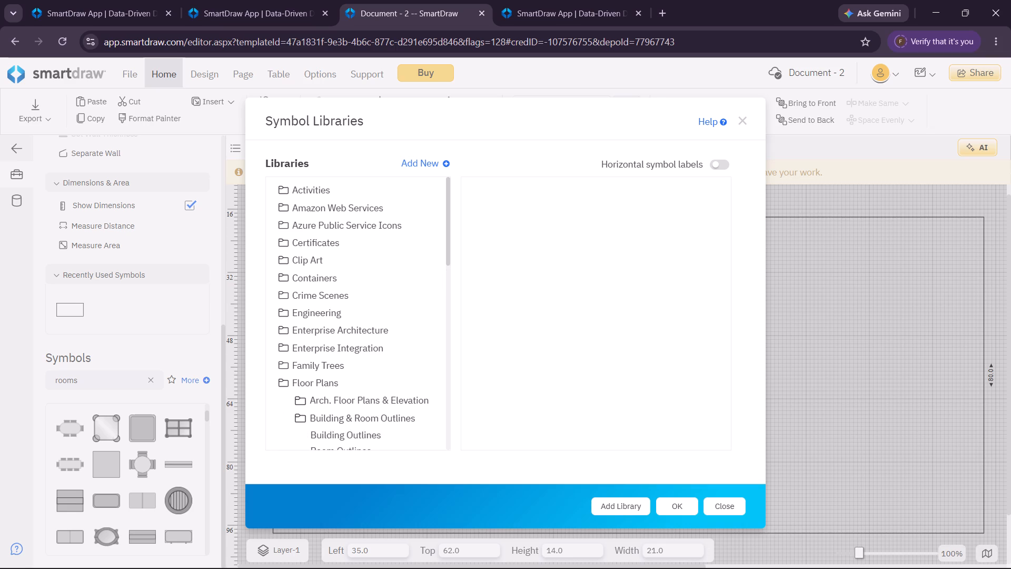
click(295, 421)
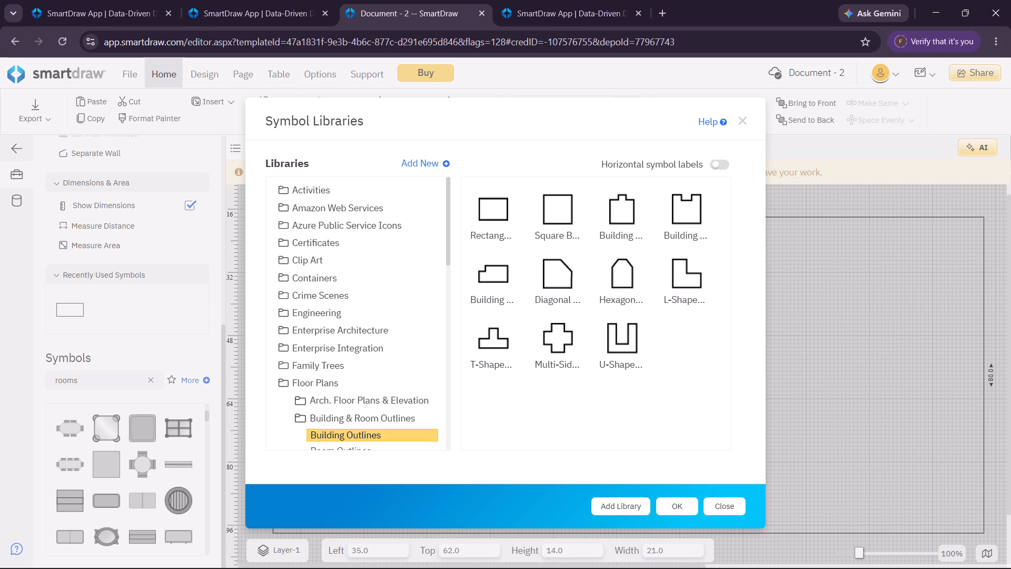
click(549, 213)
click(549, 213)
click(364, 419)
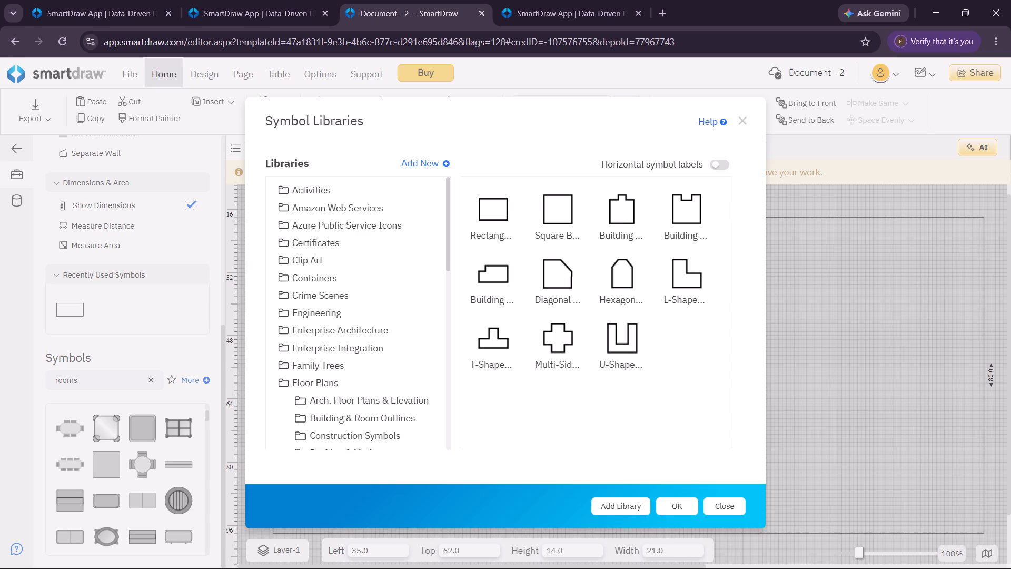
click(364, 419)
drag(449, 246, 451, 269)
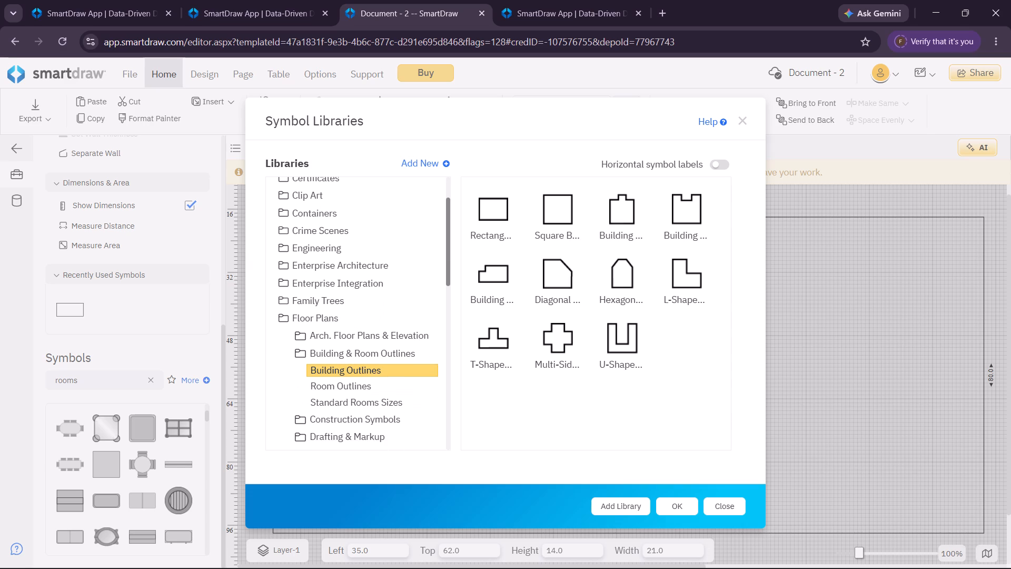
drag(451, 269, 453, 277)
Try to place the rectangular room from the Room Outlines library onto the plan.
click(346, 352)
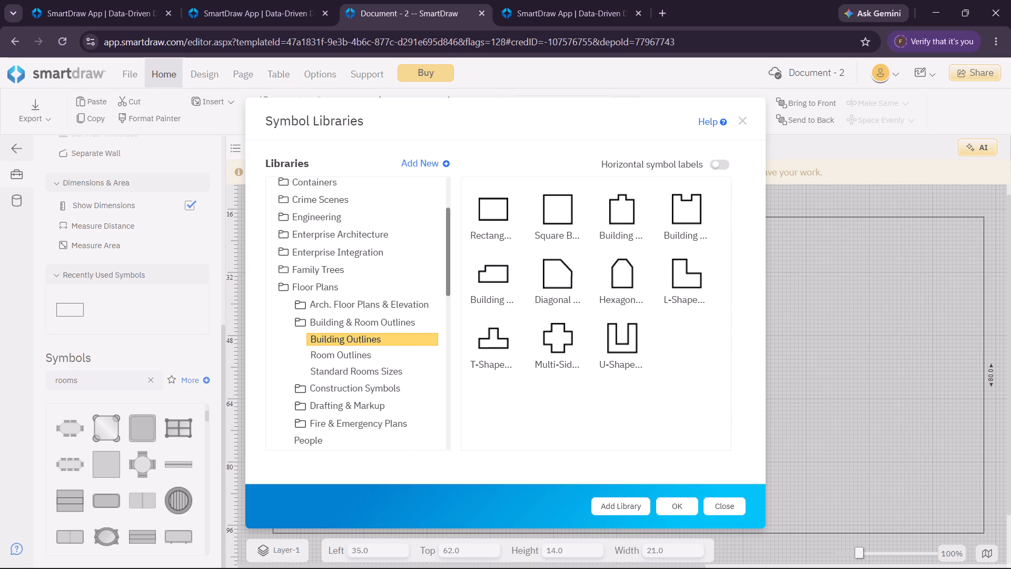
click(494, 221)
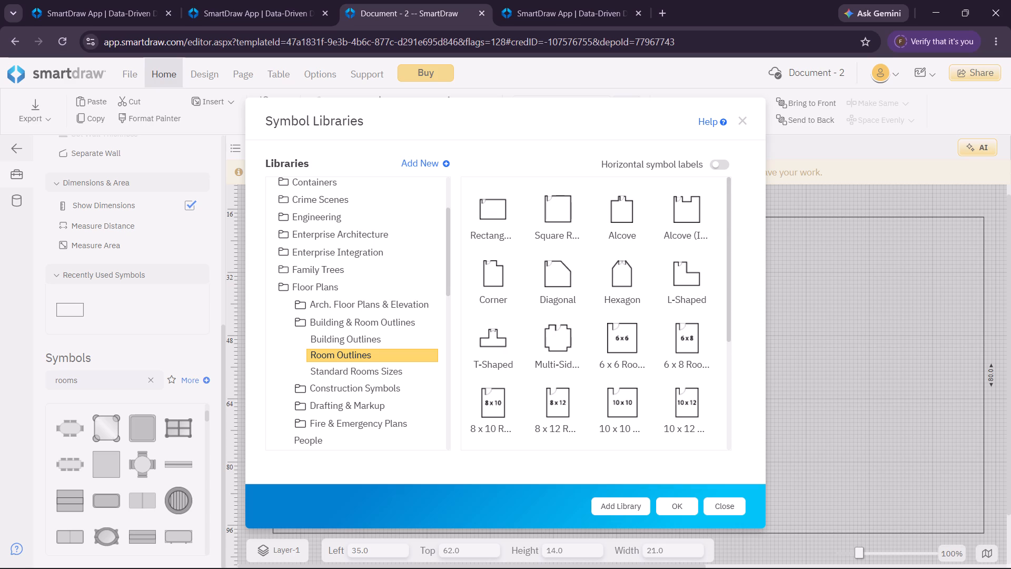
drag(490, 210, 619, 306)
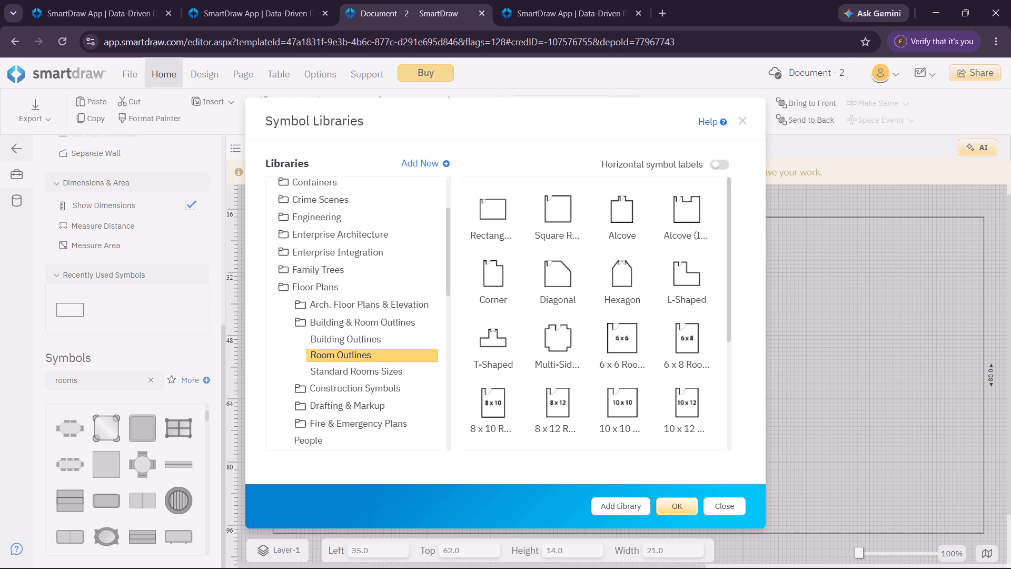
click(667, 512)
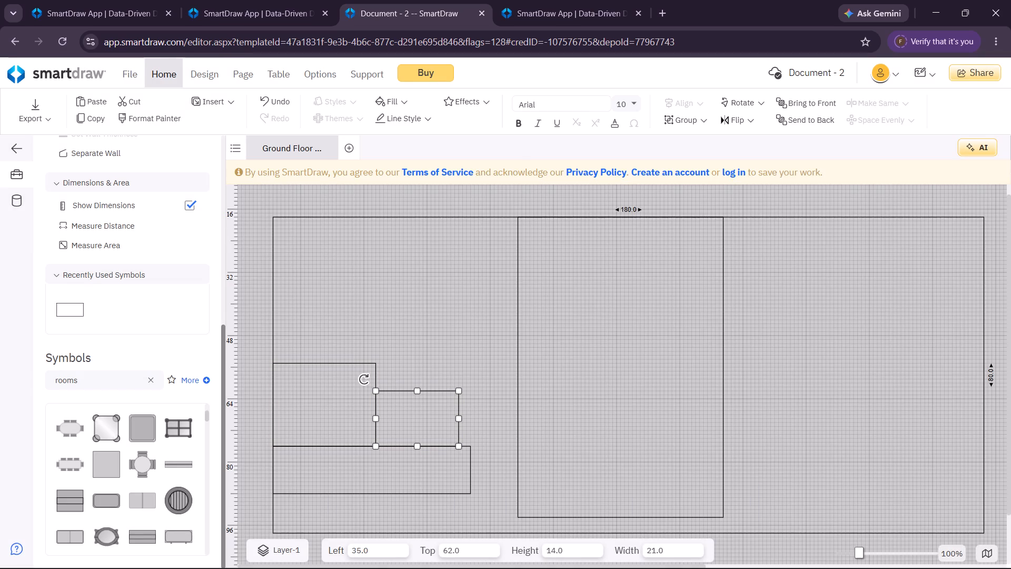
Look through the "rooms" symbol results for a suitable outline, including the Room Outlines library.
drag(205, 419, 205, 443)
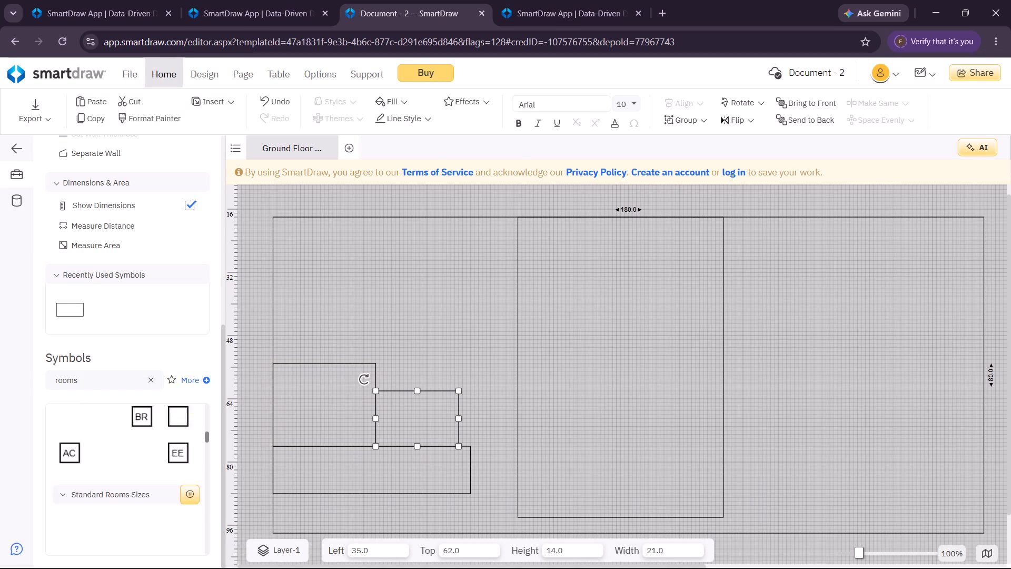
drag(205, 443, 201, 550)
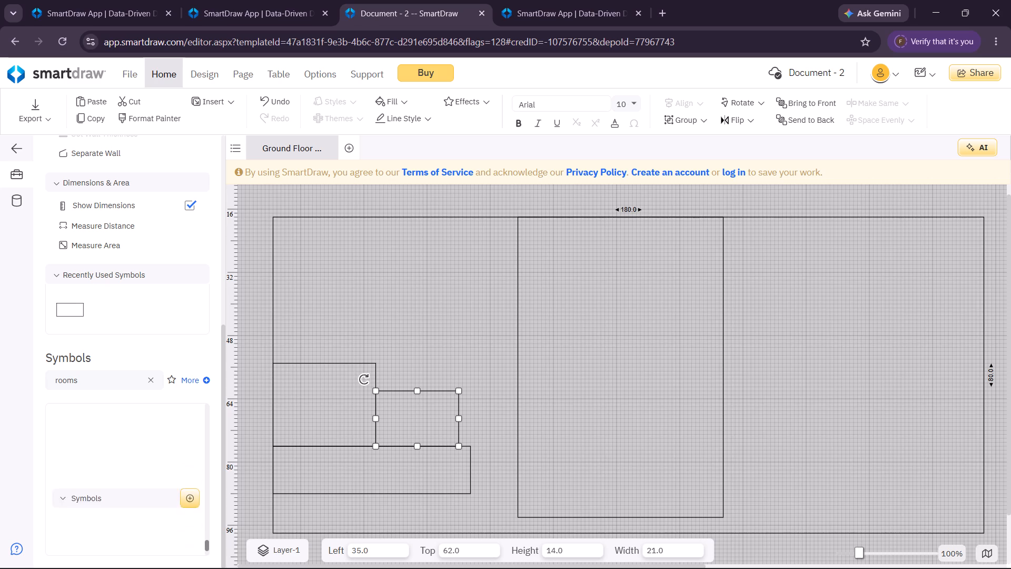
drag(201, 550, 204, 464)
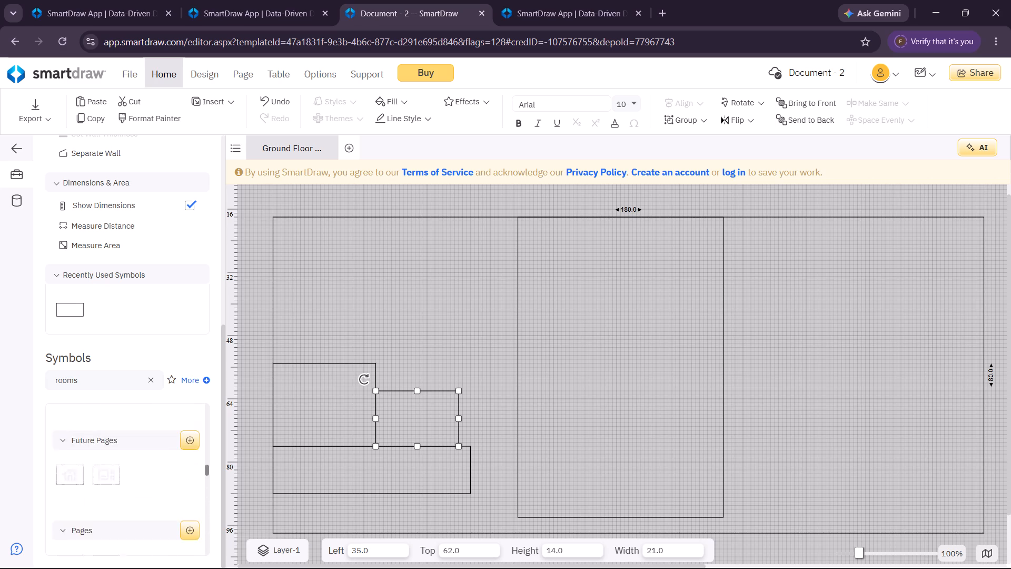
drag(204, 464, 197, 408)
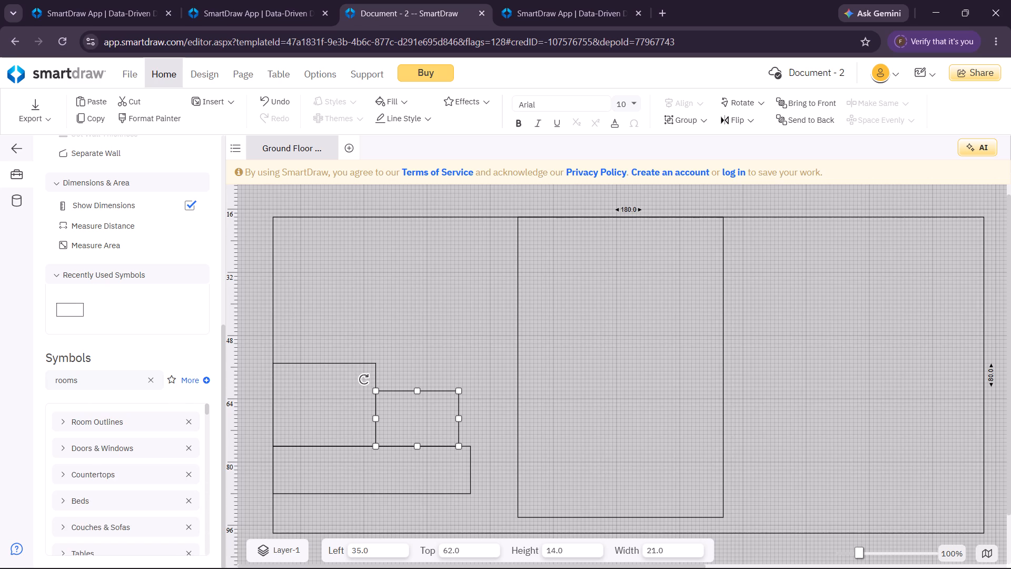
click(129, 423)
click(66, 425)
click(67, 459)
drag(67, 459, 74, 448)
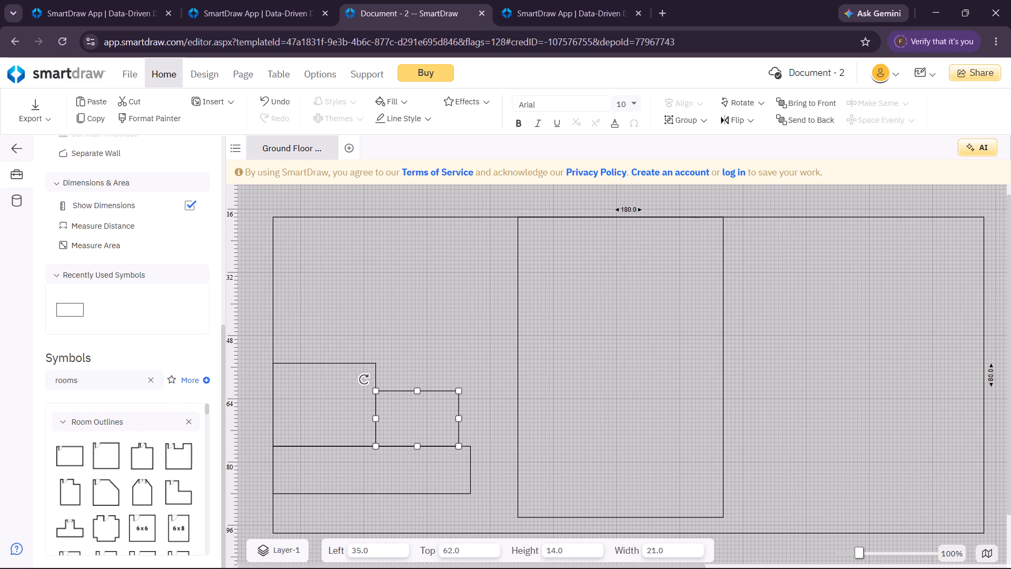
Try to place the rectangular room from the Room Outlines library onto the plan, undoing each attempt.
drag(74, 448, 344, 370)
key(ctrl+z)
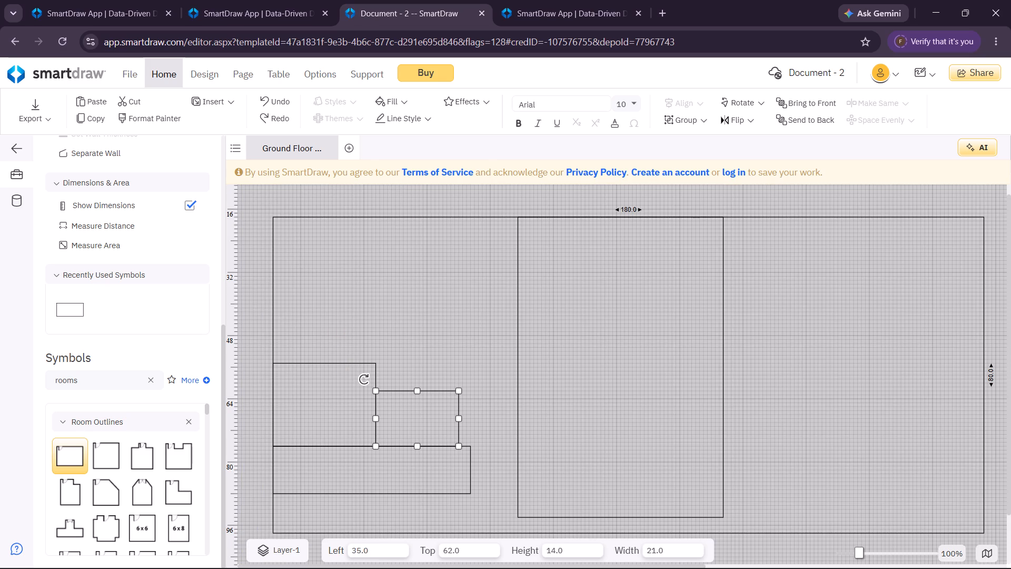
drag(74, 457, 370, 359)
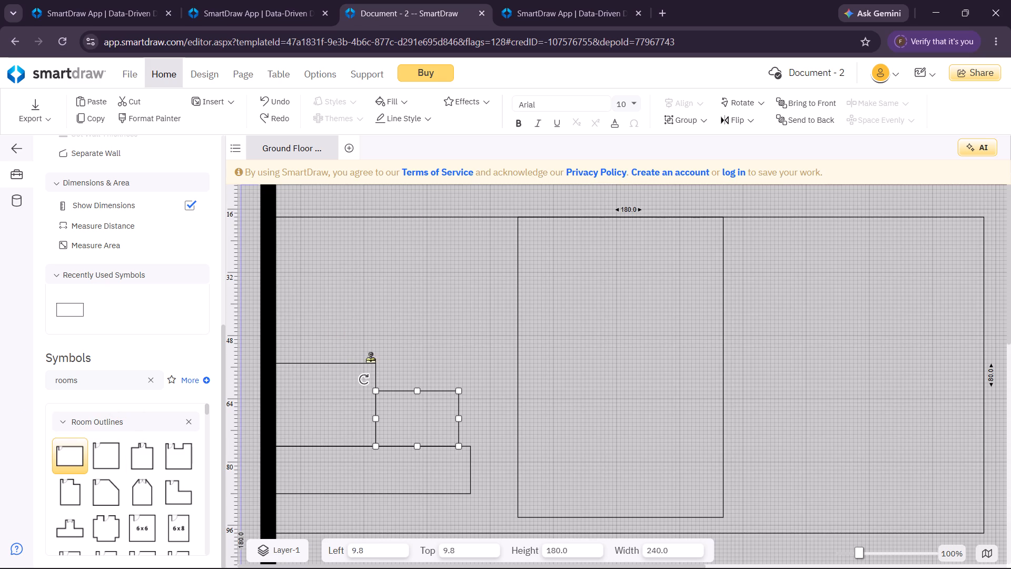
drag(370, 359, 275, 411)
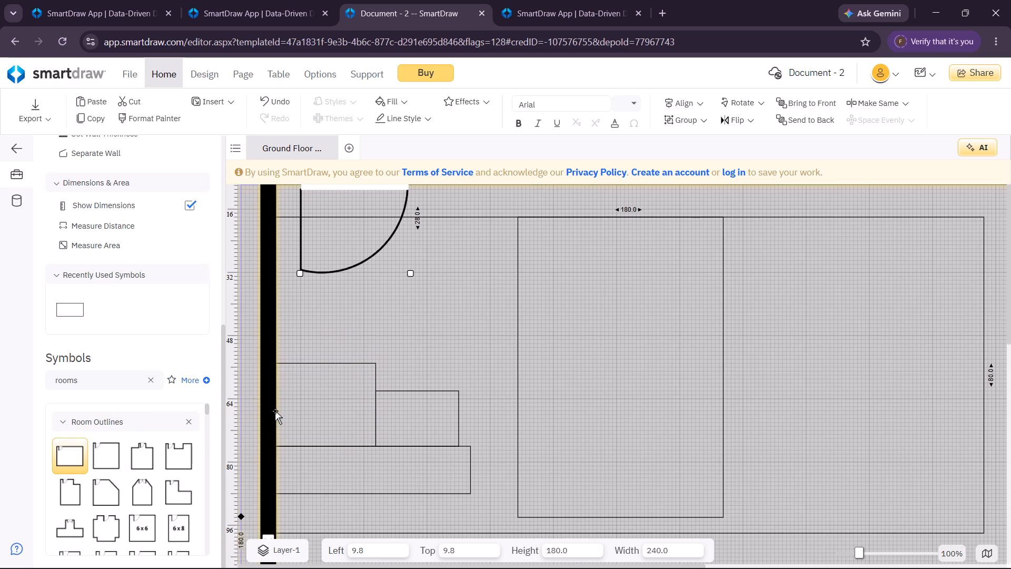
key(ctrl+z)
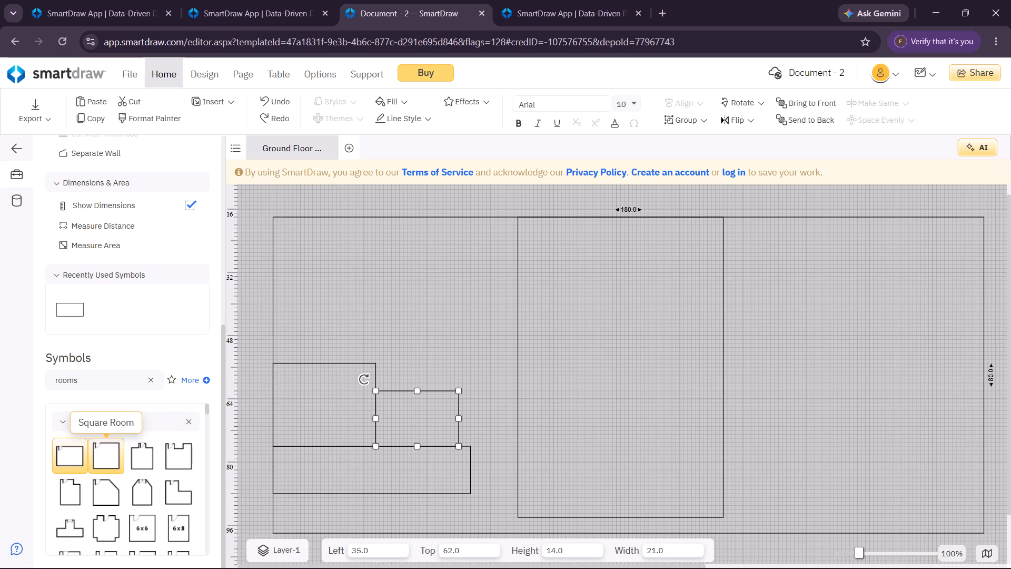
Place a Square Room outline and reshape it by its corners into a rectangle about 56 wide by 28 high below the boundary.
double_click(106, 456)
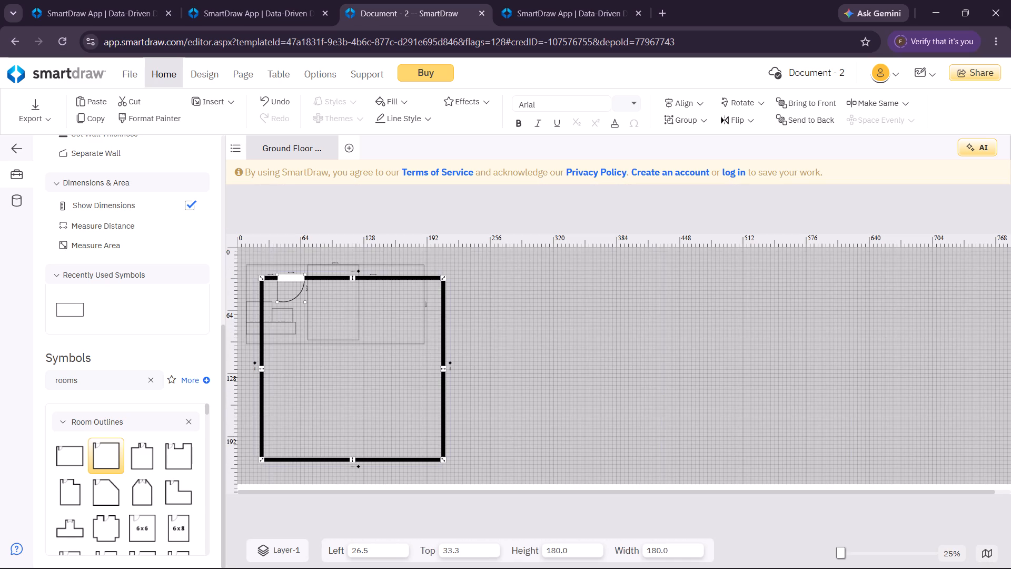
drag(443, 458, 452, 456)
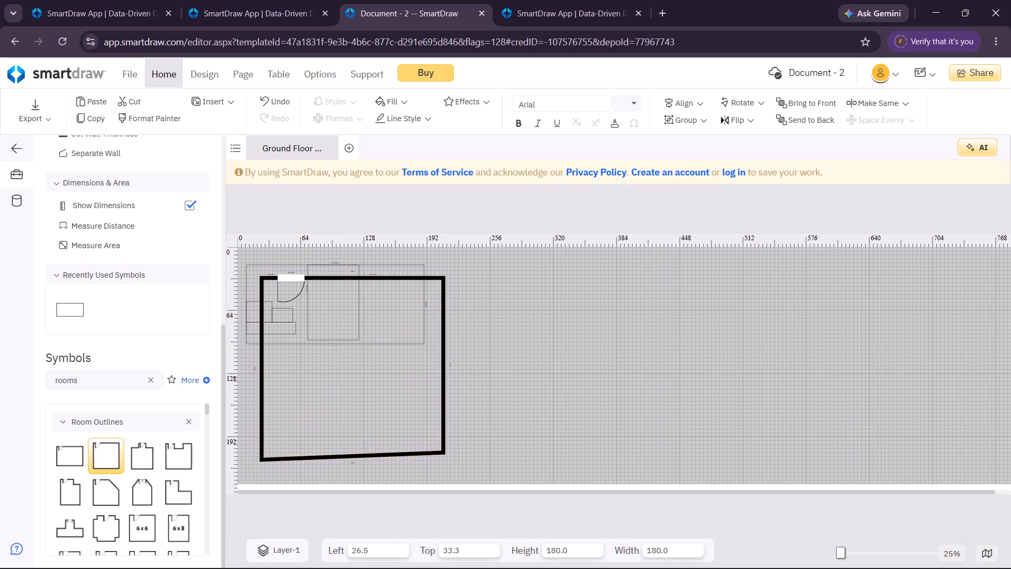
drag(452, 456, 376, 393)
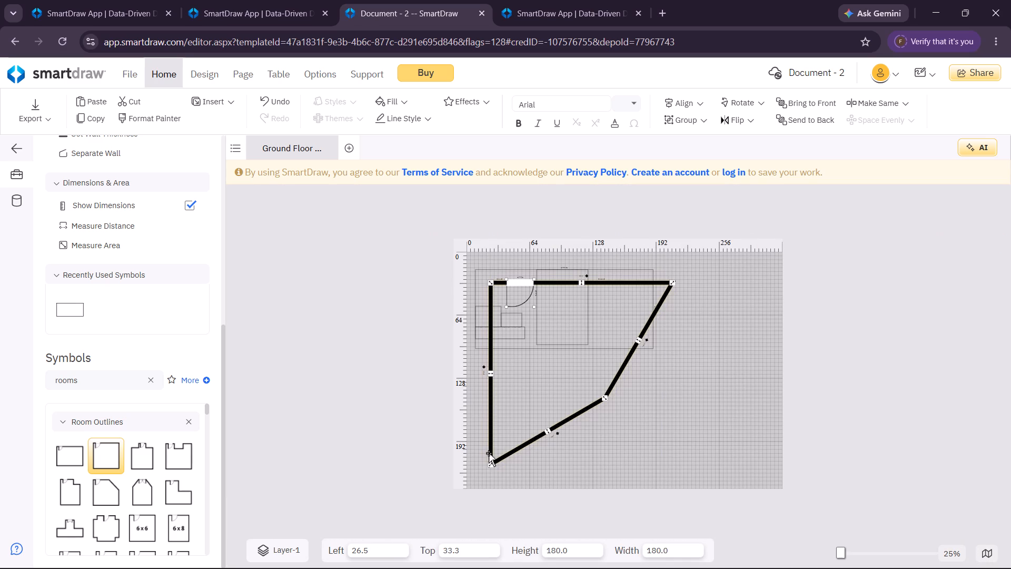
drag(490, 465, 548, 390)
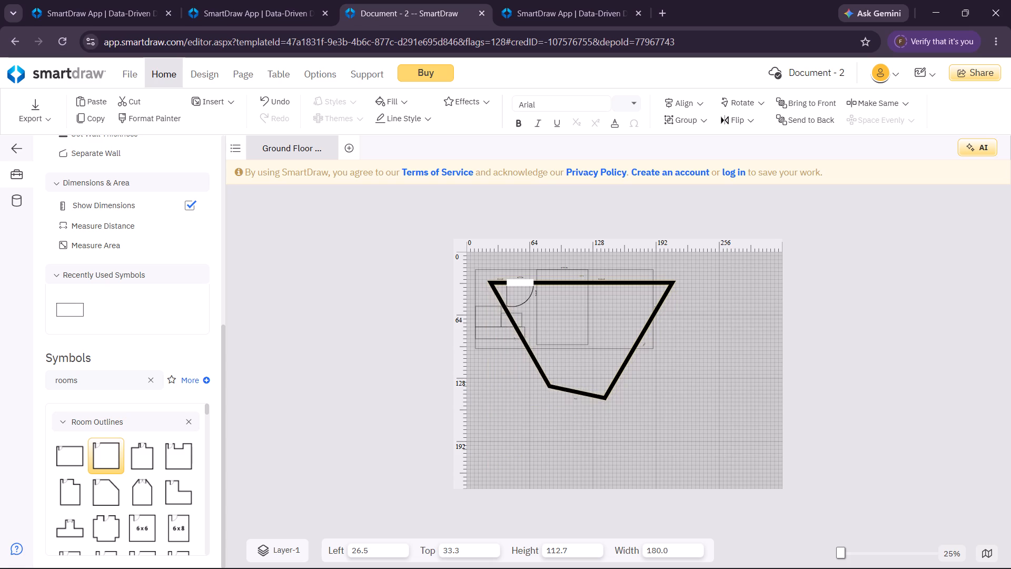
drag(548, 390, 549, 395)
drag(490, 284, 542, 357)
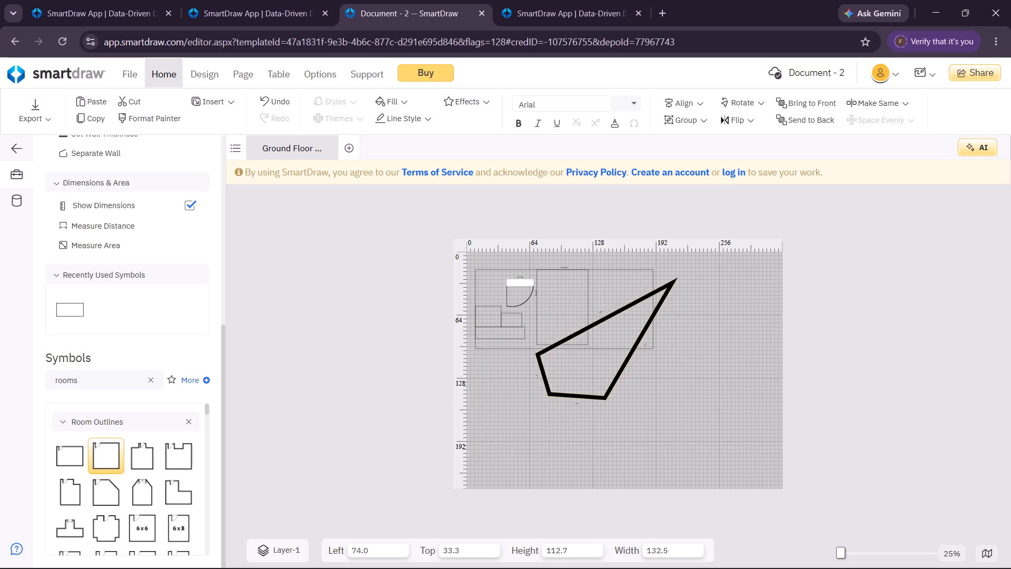
drag(542, 357, 549, 368)
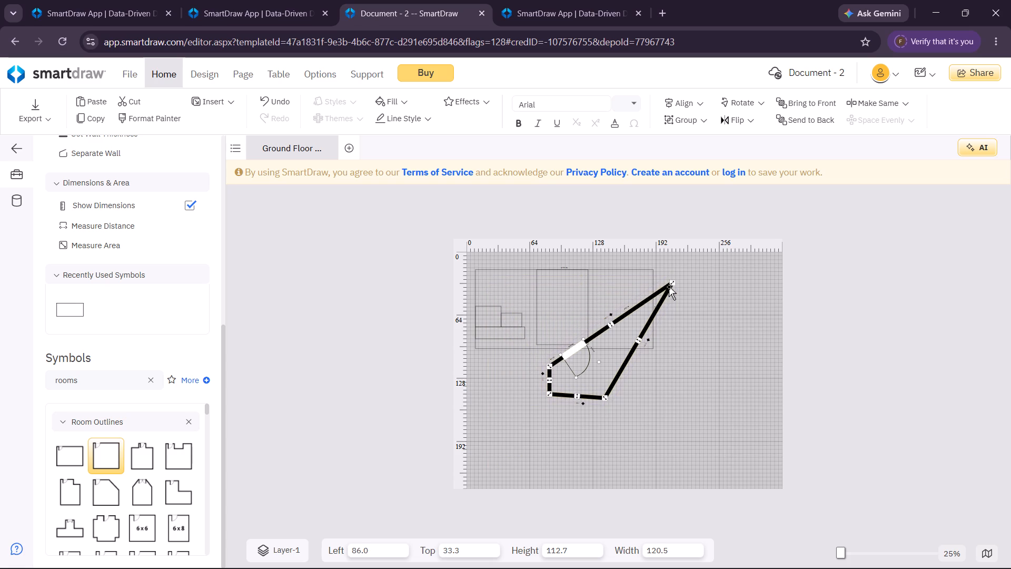
drag(670, 283, 616, 369)
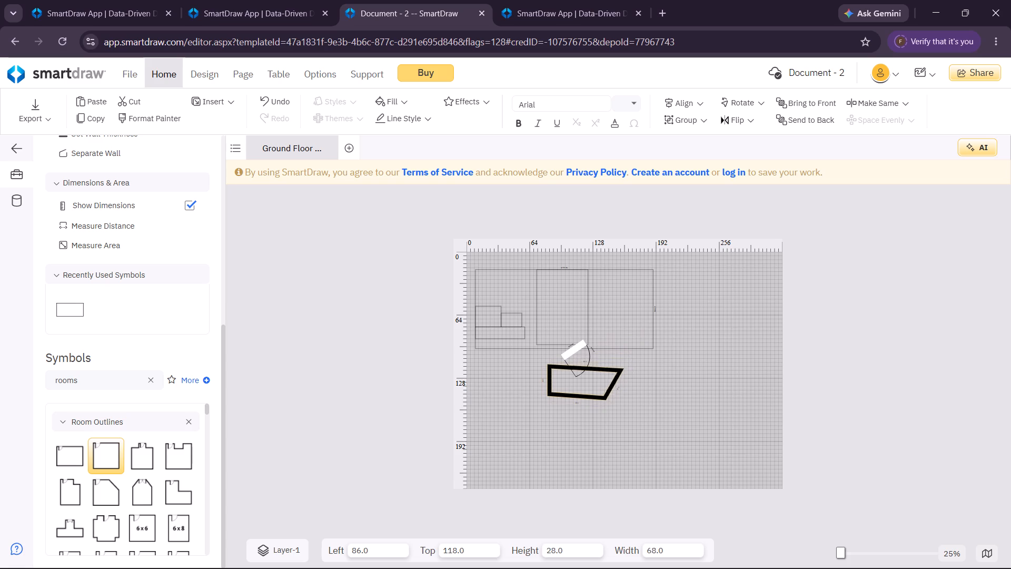
drag(616, 369, 600, 367)
drag(600, 367, 607, 365)
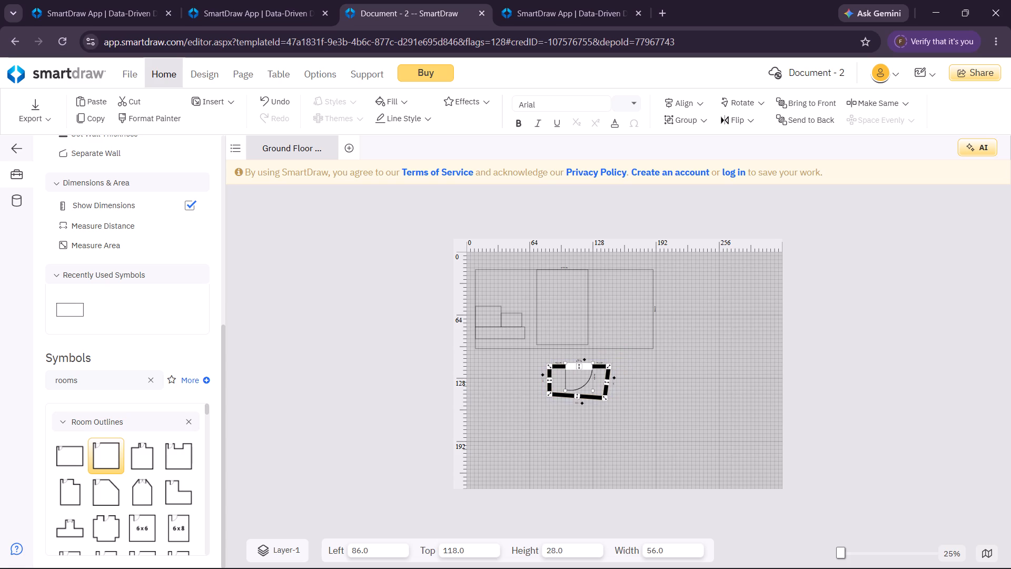
click(549, 397)
drag(603, 396, 610, 396)
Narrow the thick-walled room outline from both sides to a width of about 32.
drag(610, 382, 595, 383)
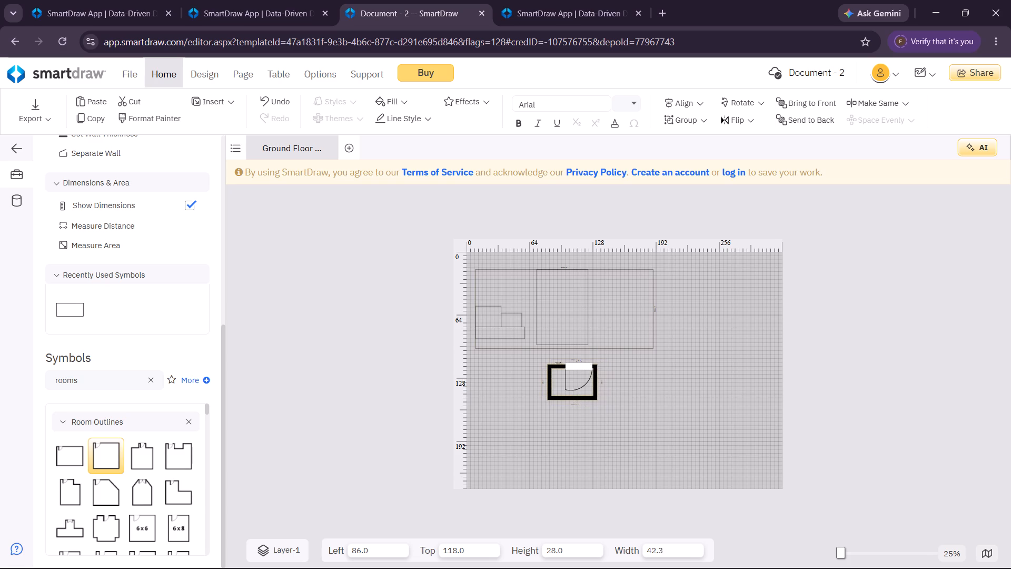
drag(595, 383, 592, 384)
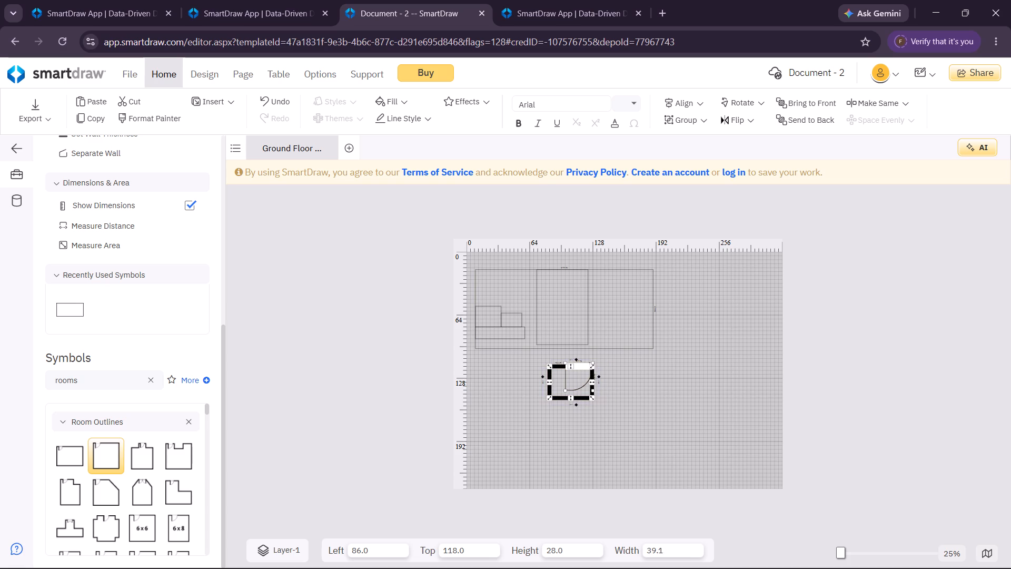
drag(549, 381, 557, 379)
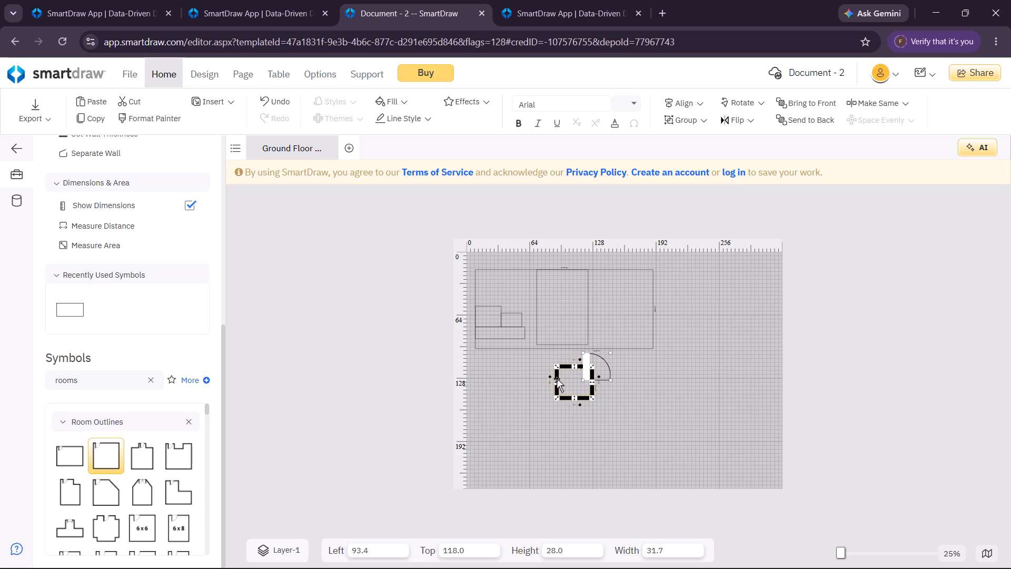
Delete the door symbol that came with the Square Room outline.
click(584, 363)
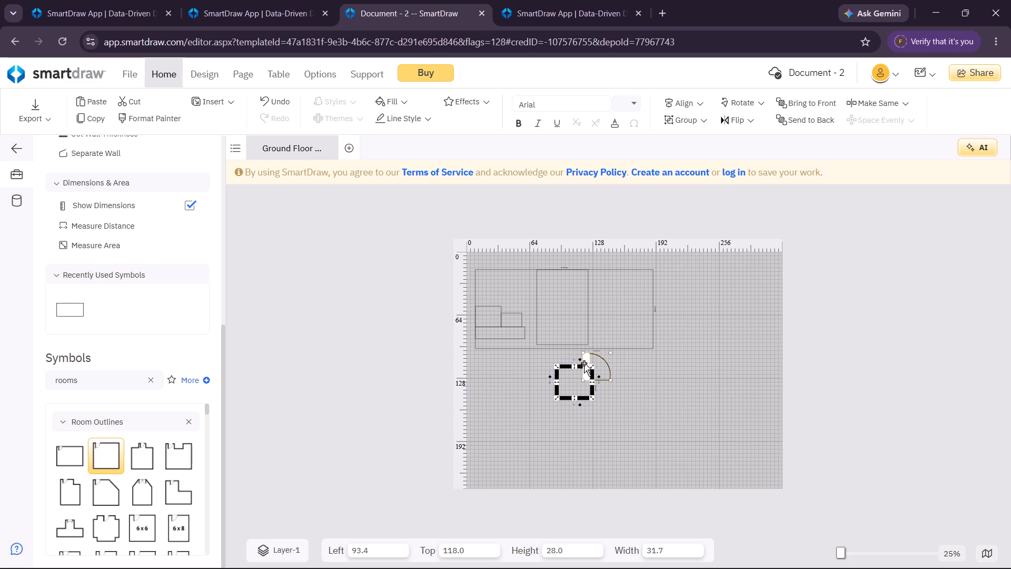
click(584, 363)
click(632, 420)
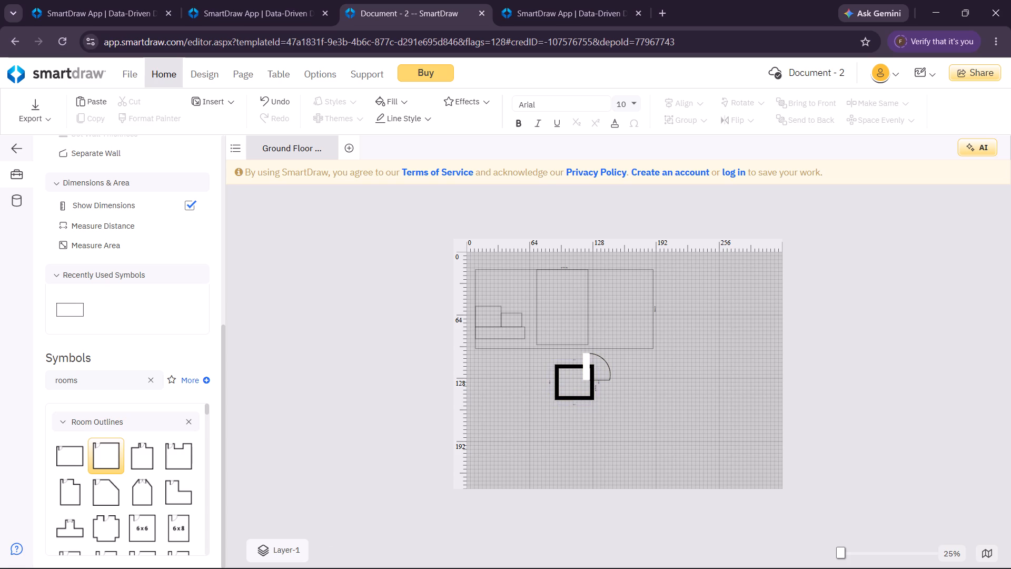
click(587, 365)
right_click(587, 365)
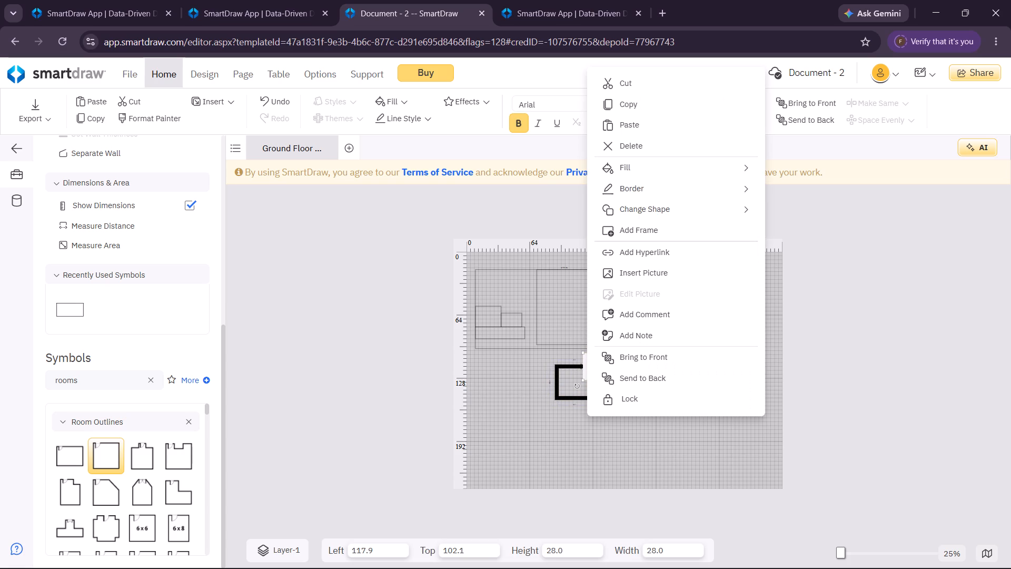
click(649, 139)
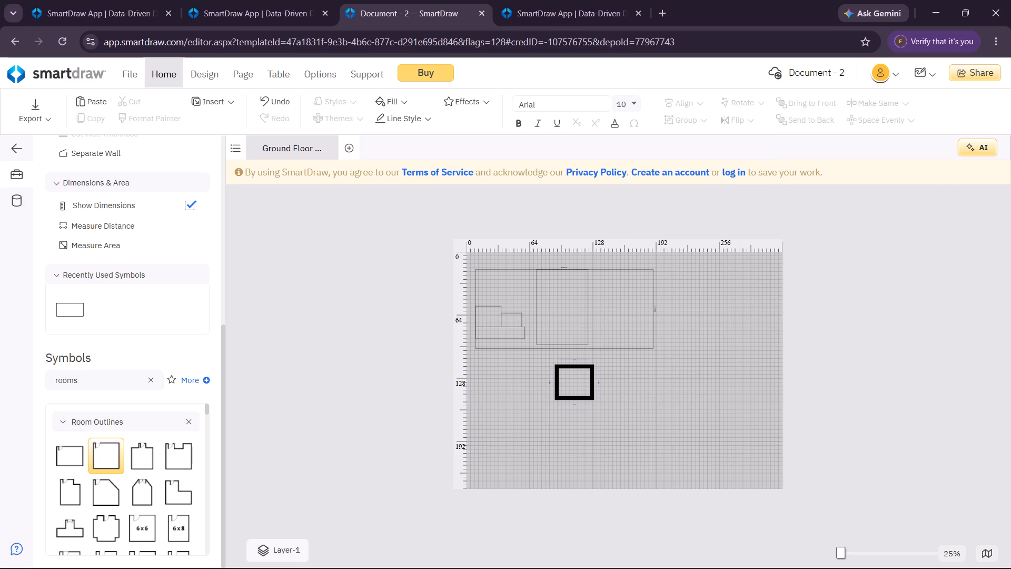
Stretch the thick-walled room outline below the boundary to about 200 wide by 89 high.
right_click(673, 308)
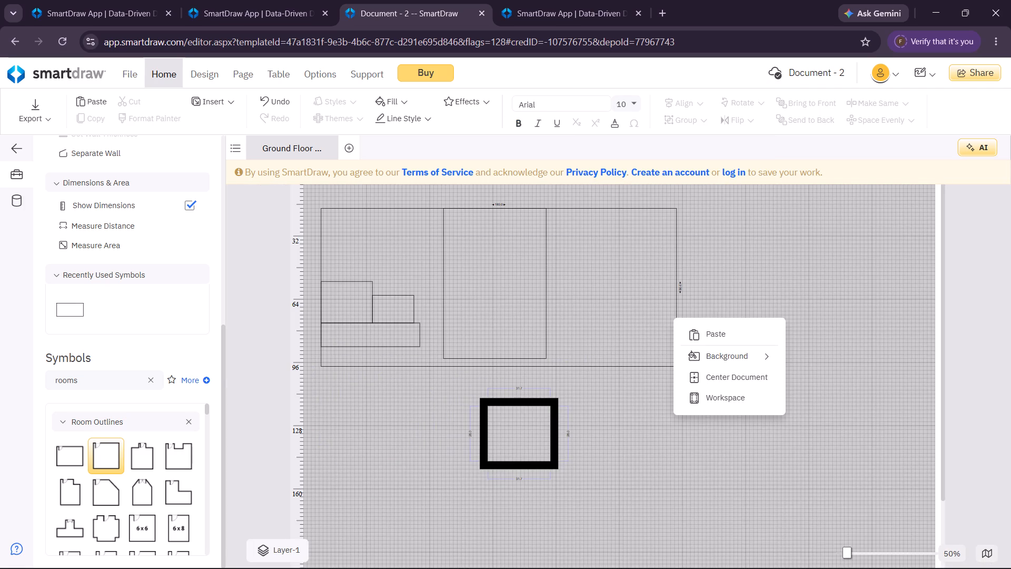
click(584, 387)
click(551, 420)
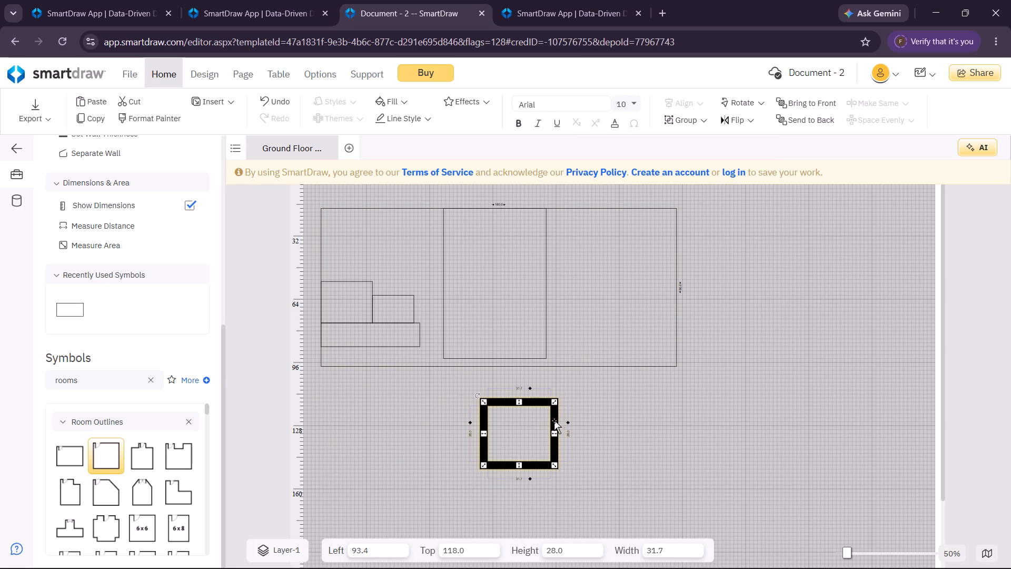
drag(550, 434, 531, 434)
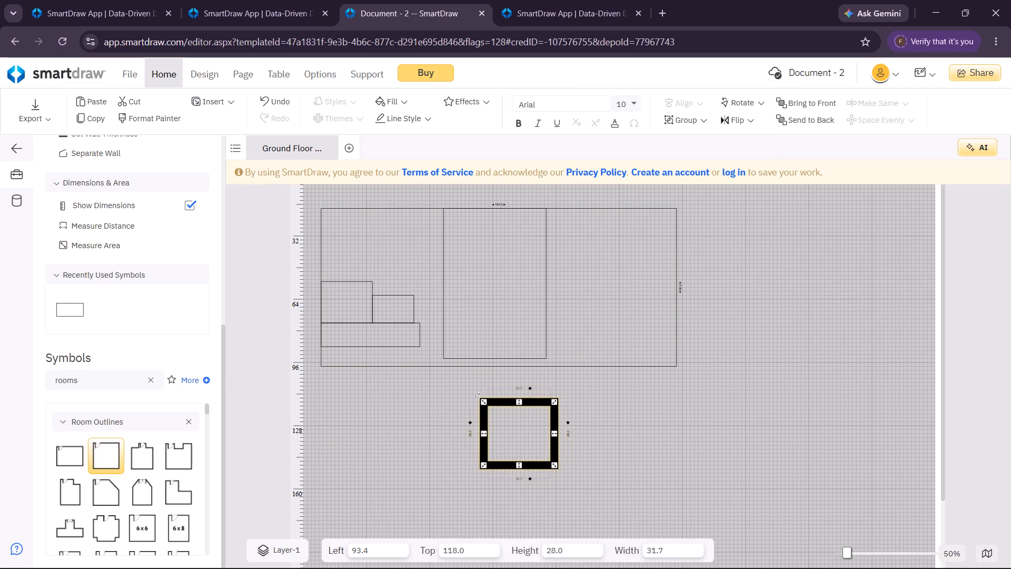
click(554, 434)
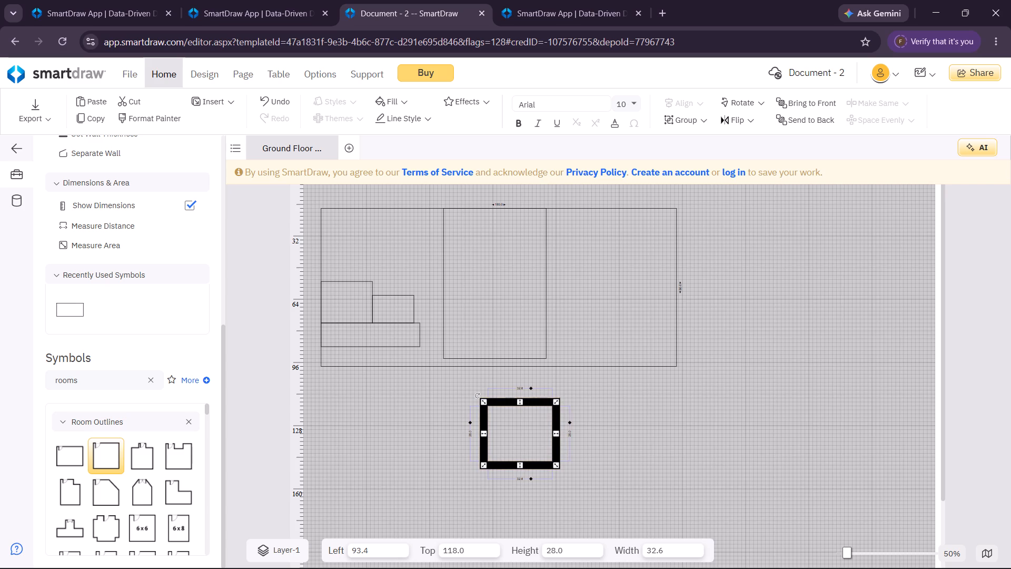
drag(554, 434, 738, 418)
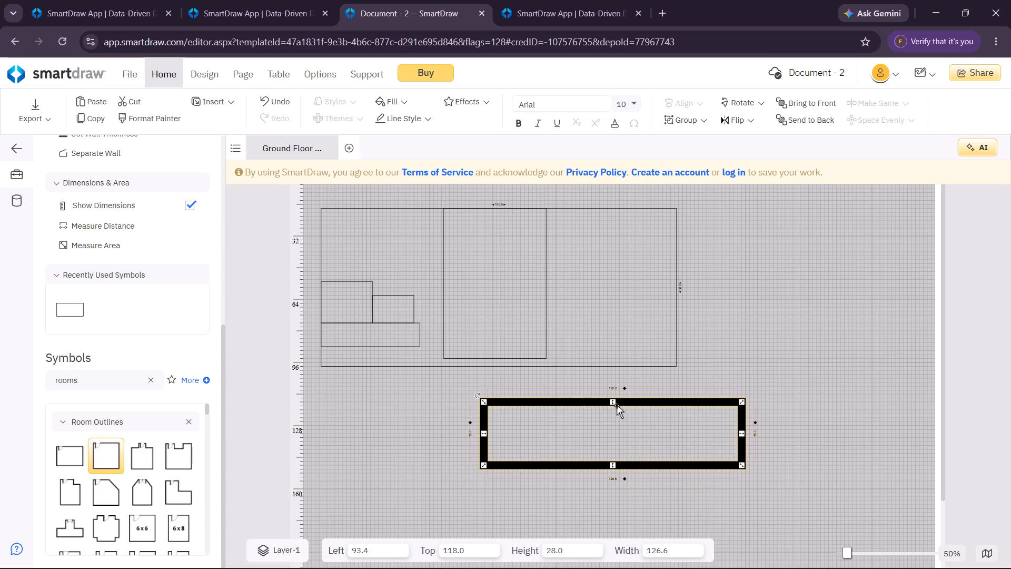
drag(614, 404, 579, 280)
drag(485, 374, 438, 369)
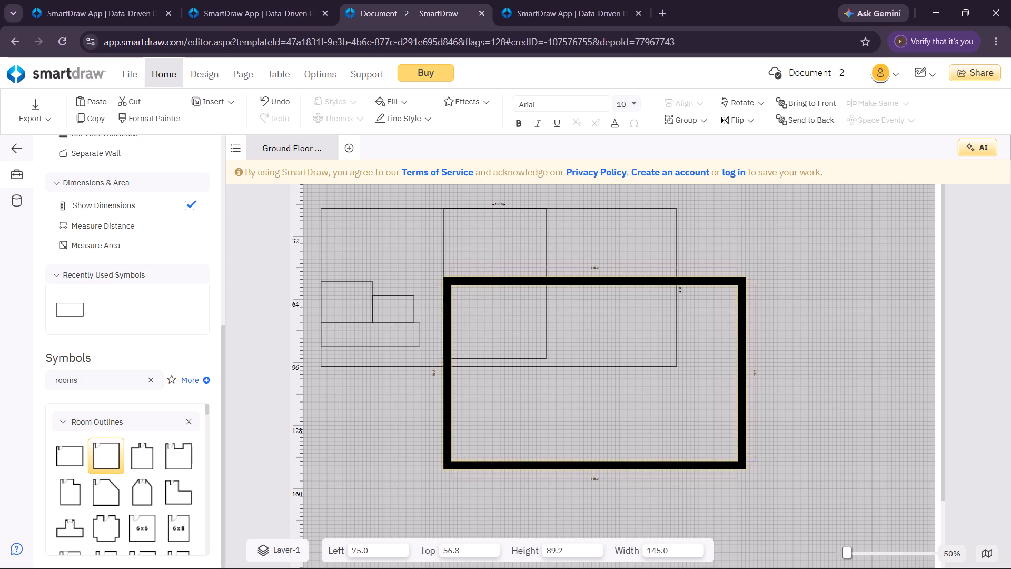
drag(438, 369, 340, 359)
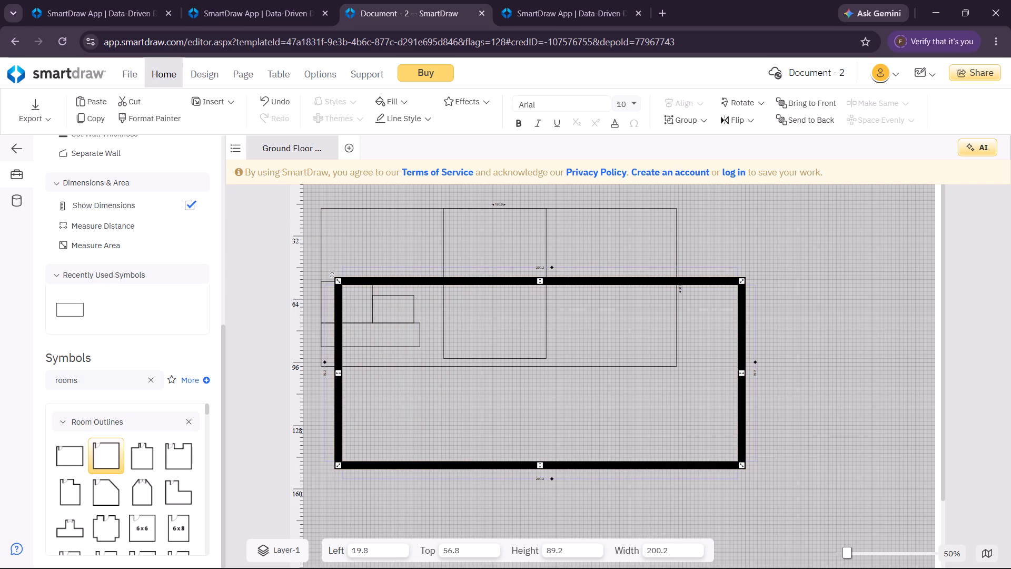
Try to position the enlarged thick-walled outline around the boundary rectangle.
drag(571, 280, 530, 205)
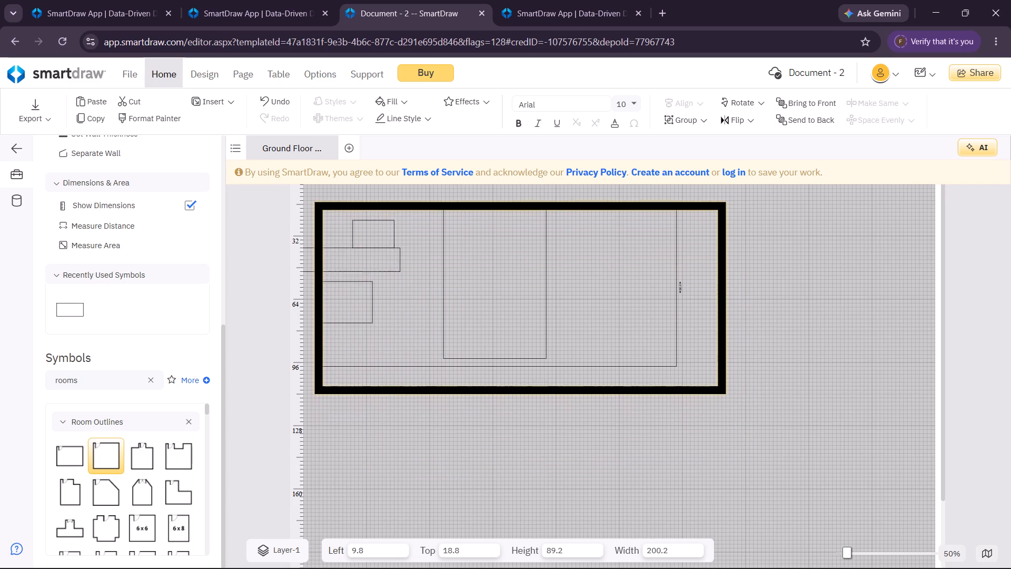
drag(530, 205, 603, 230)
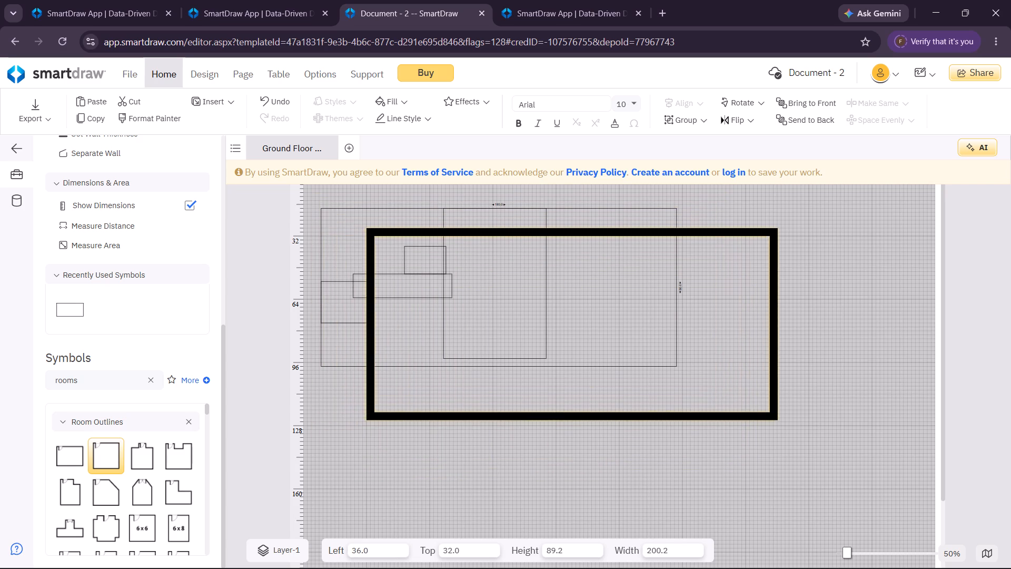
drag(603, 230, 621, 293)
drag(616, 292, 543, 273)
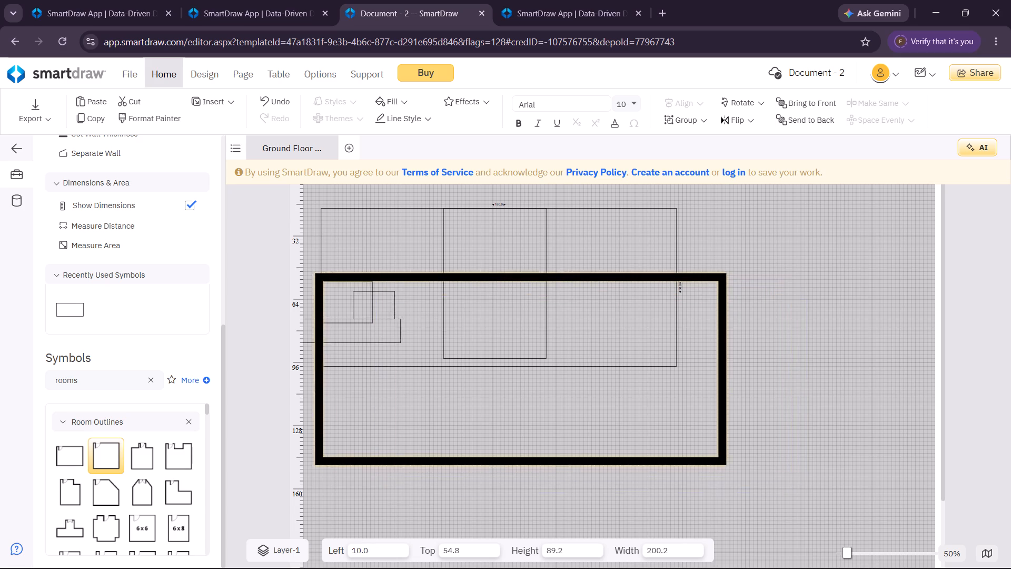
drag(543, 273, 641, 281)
Delete the 50 by 12 rectangle crossing the outline's side wall.
click(489, 349)
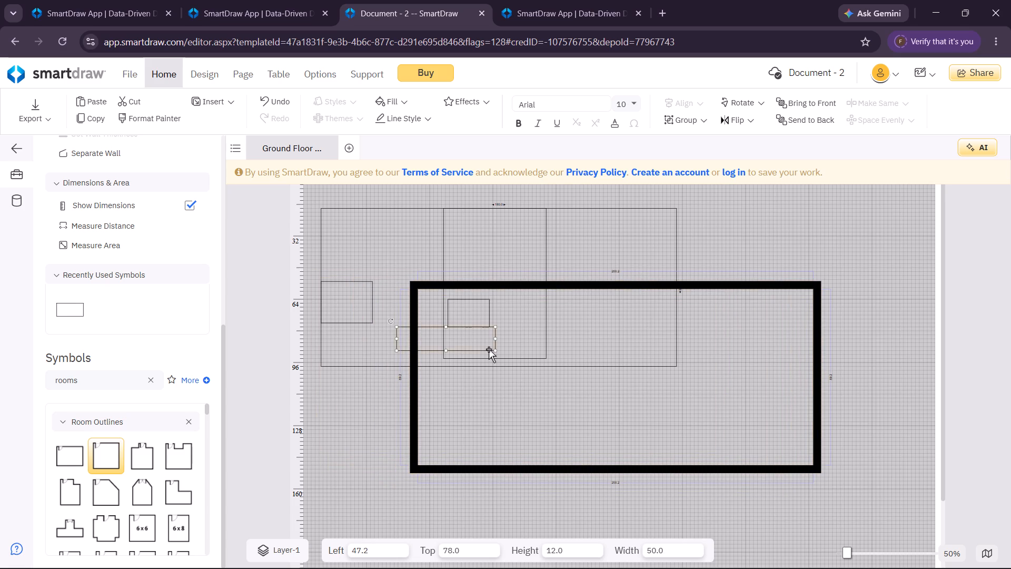
key(BackSpace)
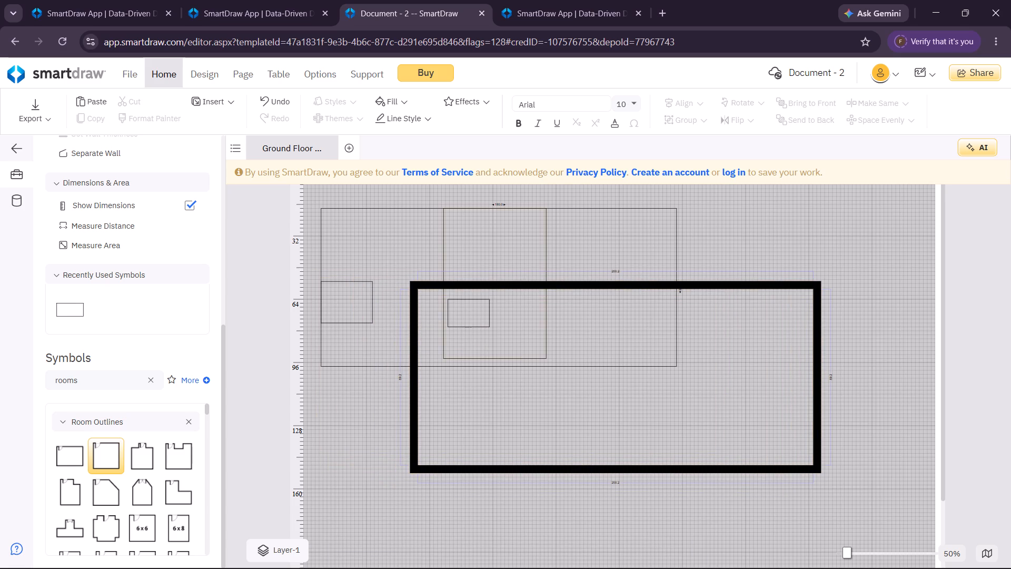
Move the thick-walled outline around the plan boundary, at about 9.8 from the left and 18 from the top.
drag(568, 282, 466, 198)
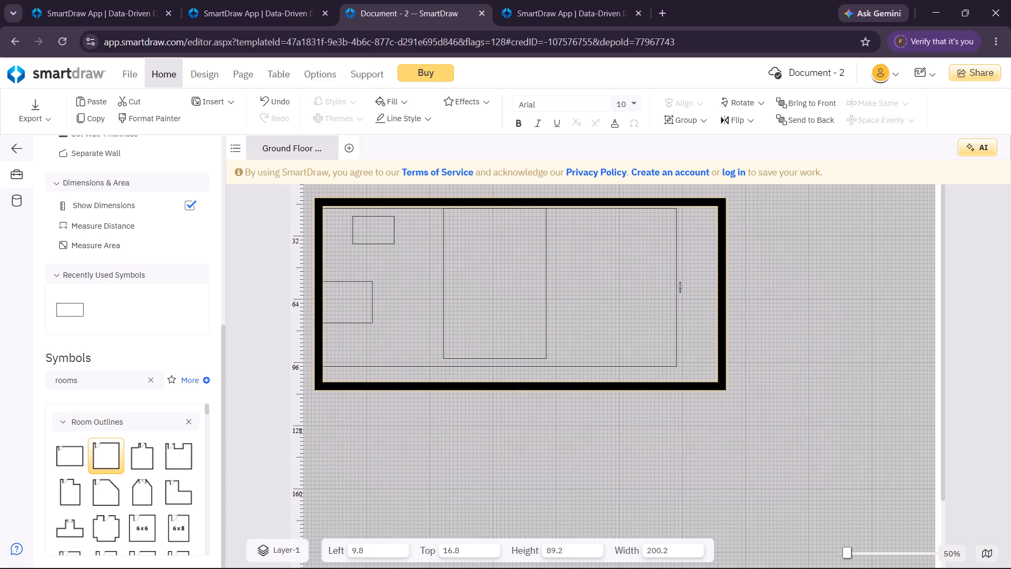
drag(466, 198, 535, 322)
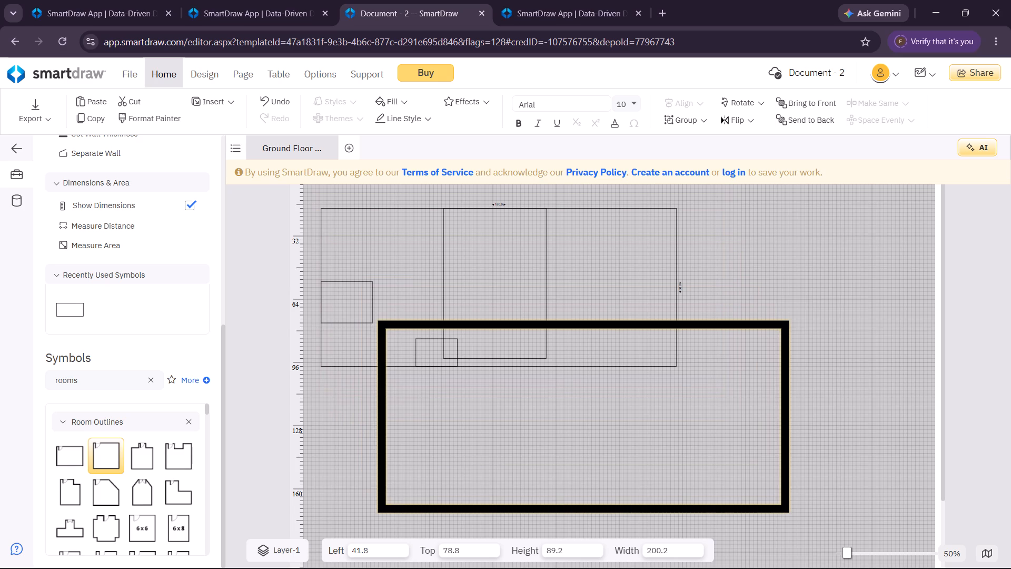
drag(535, 322, 418, 191)
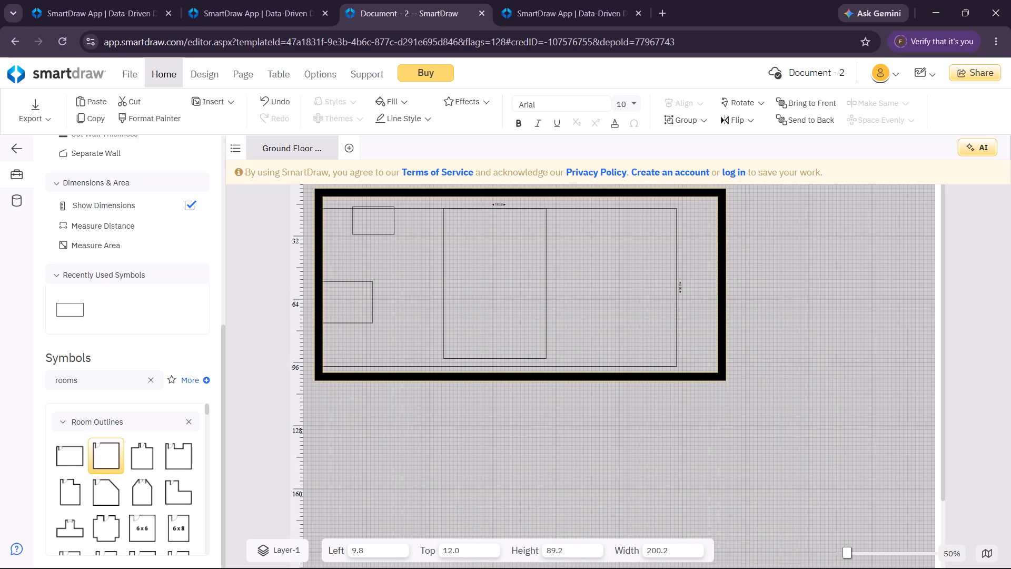
drag(418, 191, 418, 201)
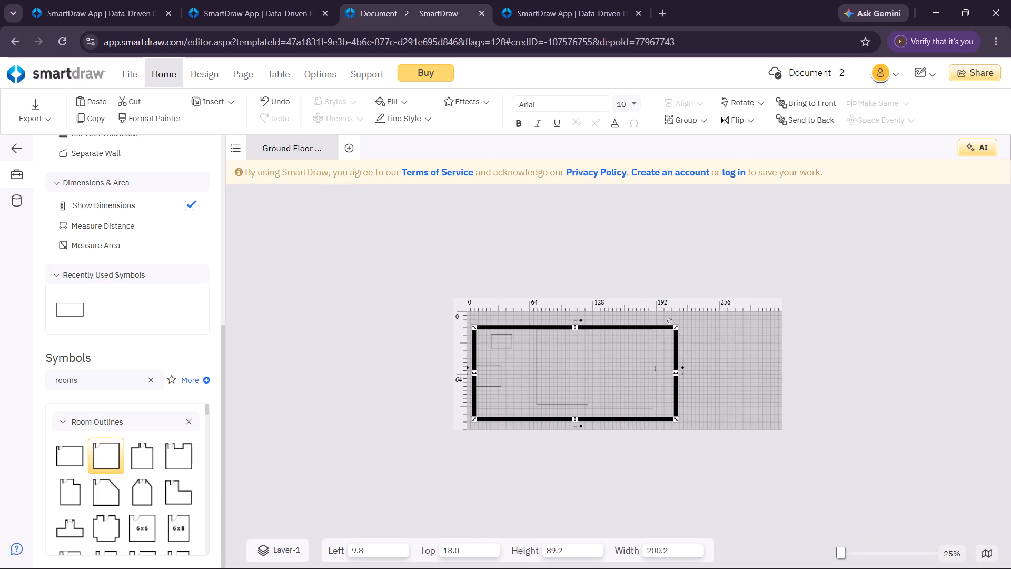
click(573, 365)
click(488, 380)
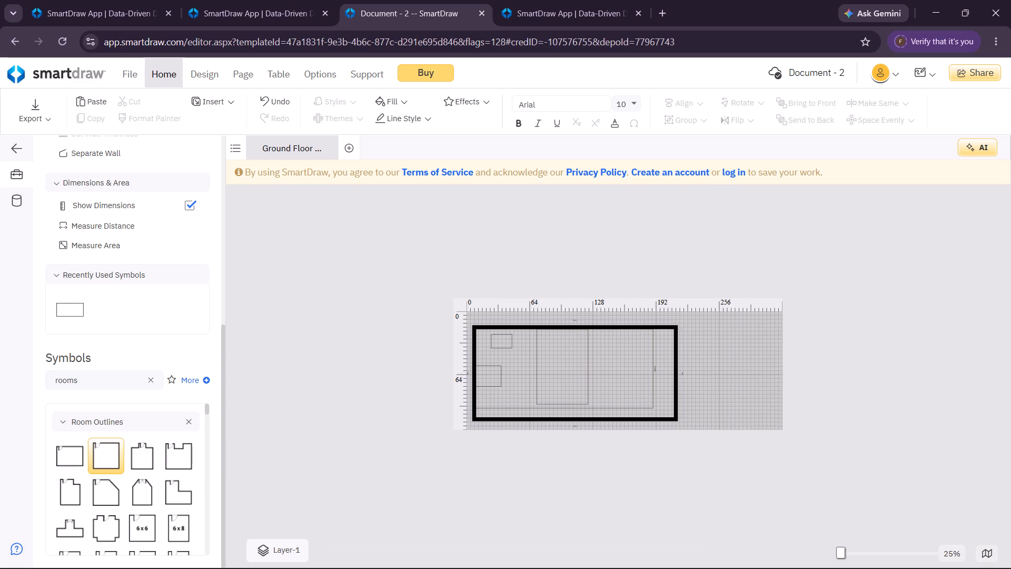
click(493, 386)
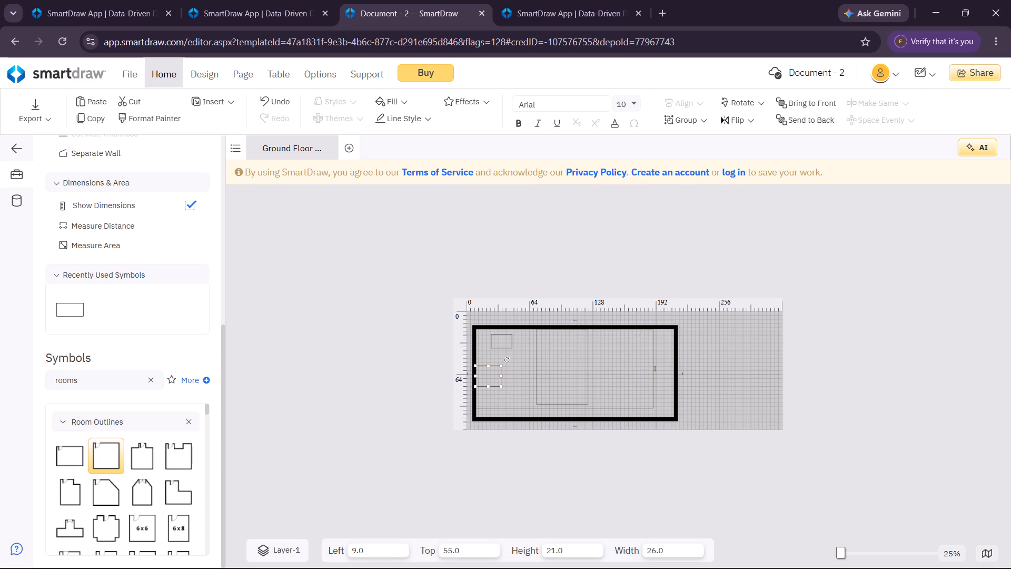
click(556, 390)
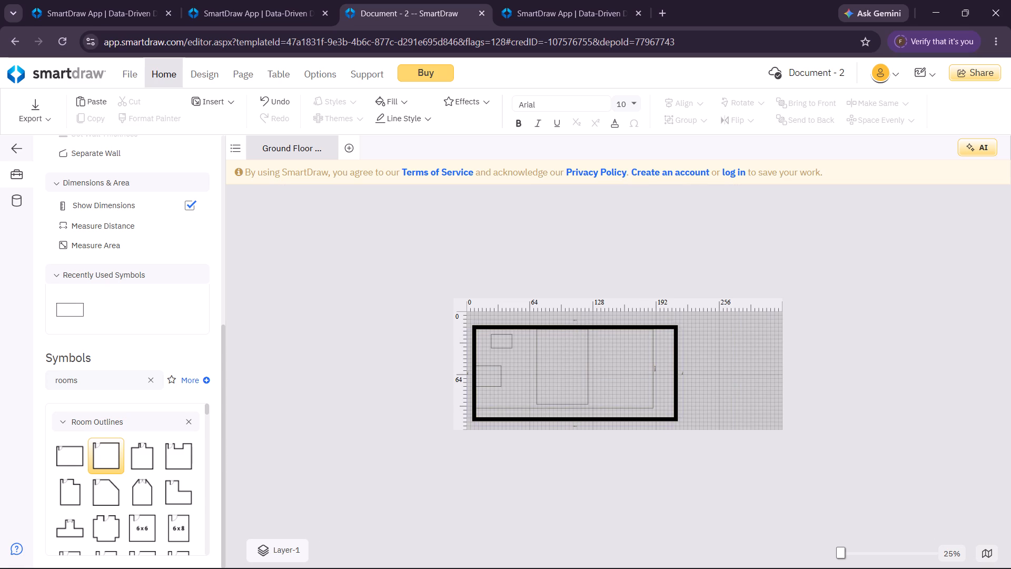
Place a Rectangle symbol directly below the 26 by 21 rectangle, matching its width at 26 by 12 and aligning their sides.
click(83, 312)
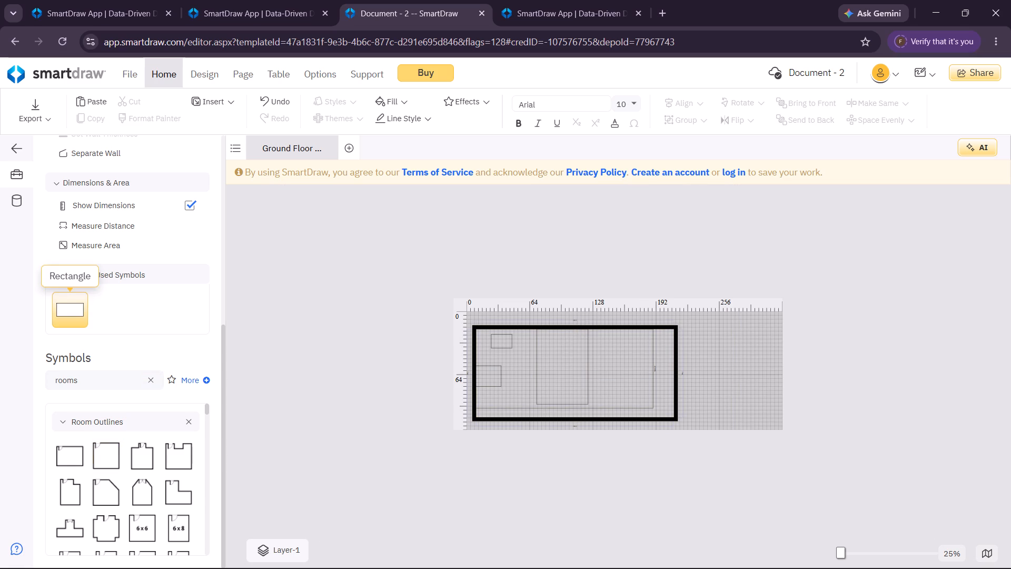
click(603, 380)
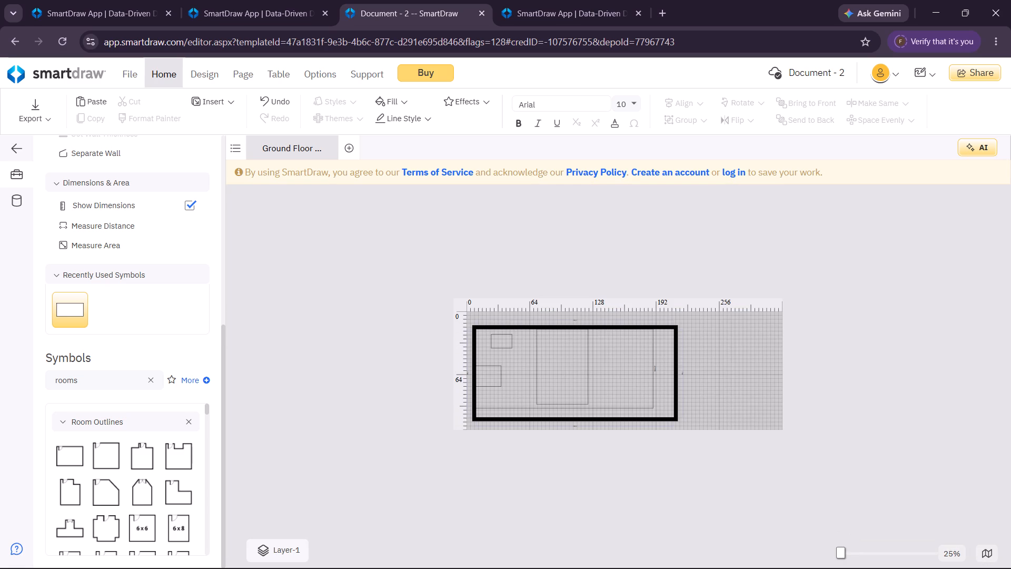
right_click(554, 370)
scroll(471, 382, left, 2)
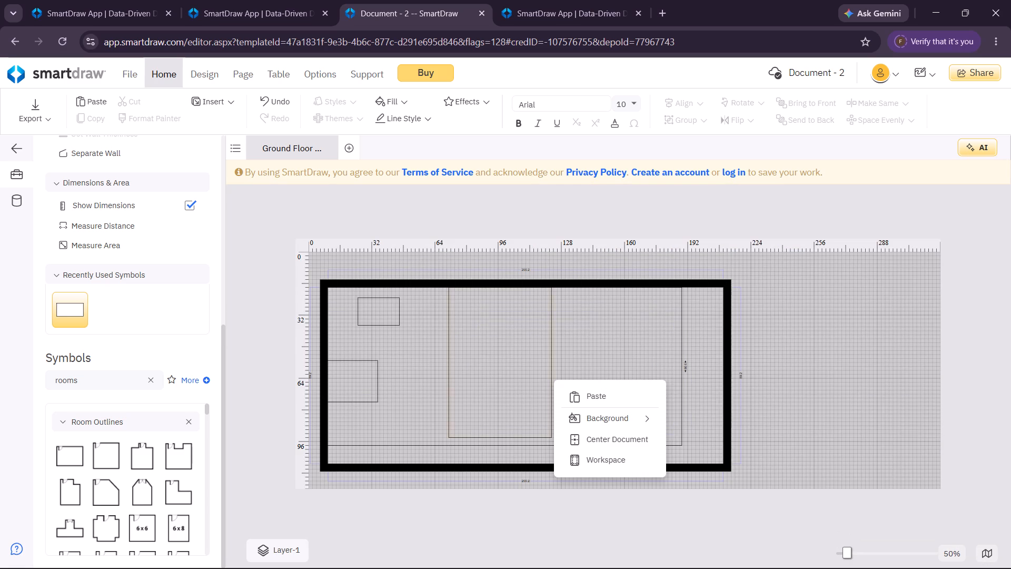
scroll(363, 381, left, 1)
click(66, 307)
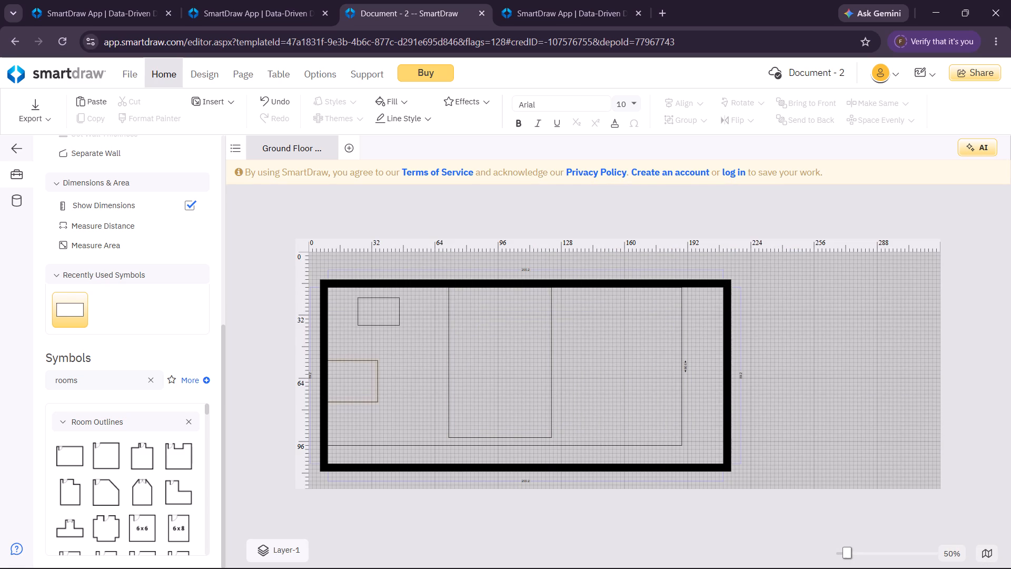
drag(78, 305, 352, 424)
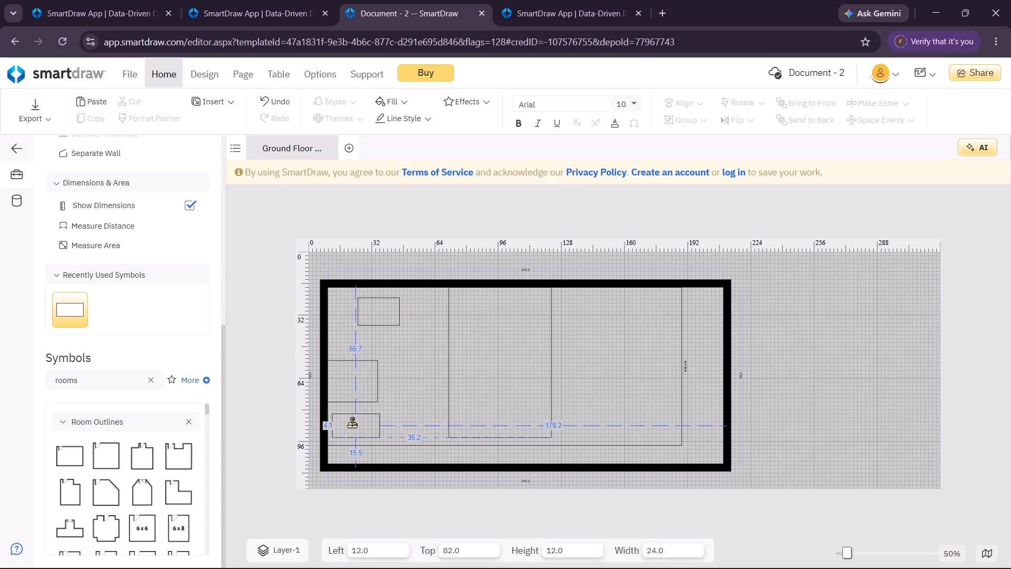
drag(352, 424, 351, 414)
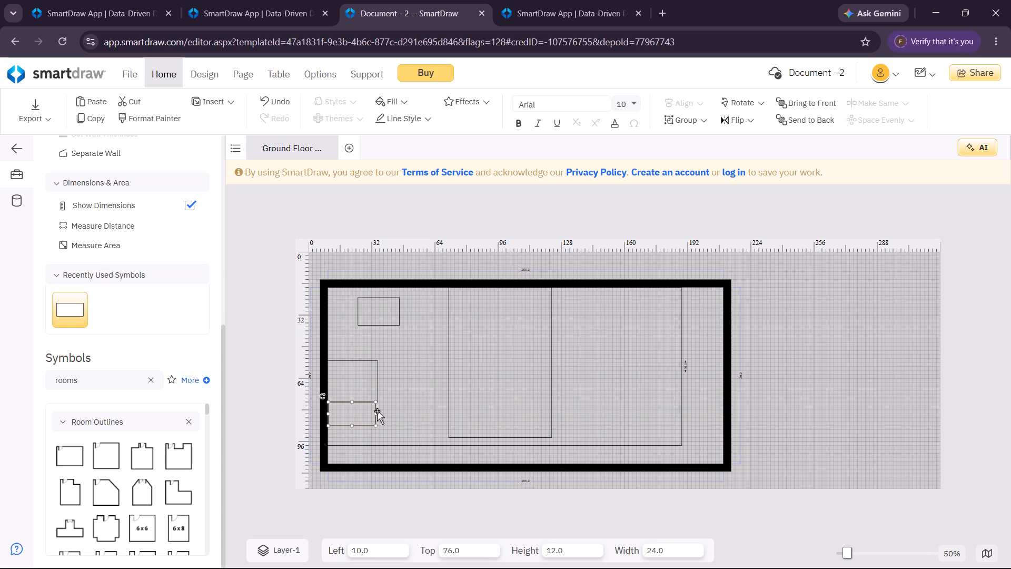
click(376, 416)
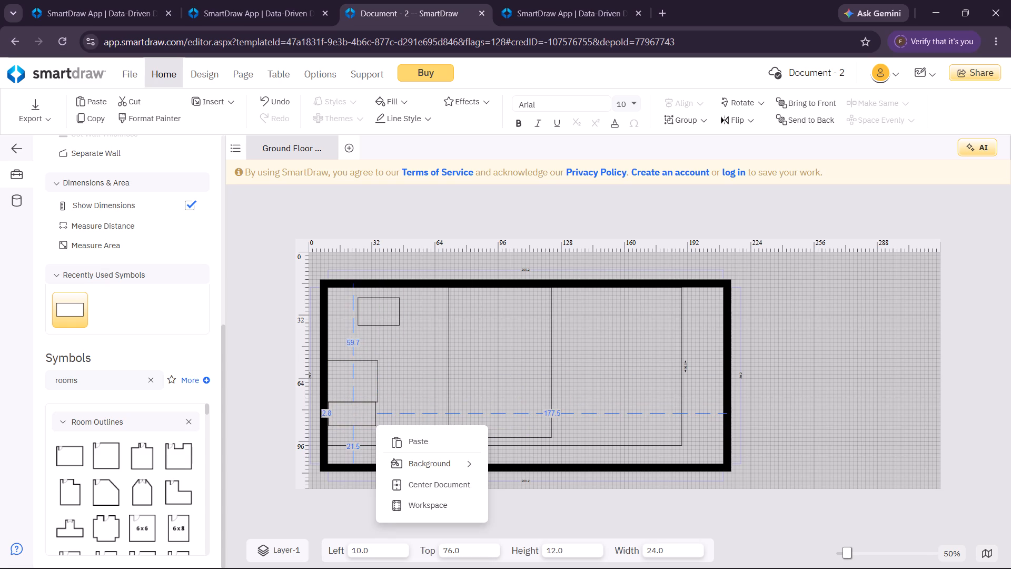
click(376, 415)
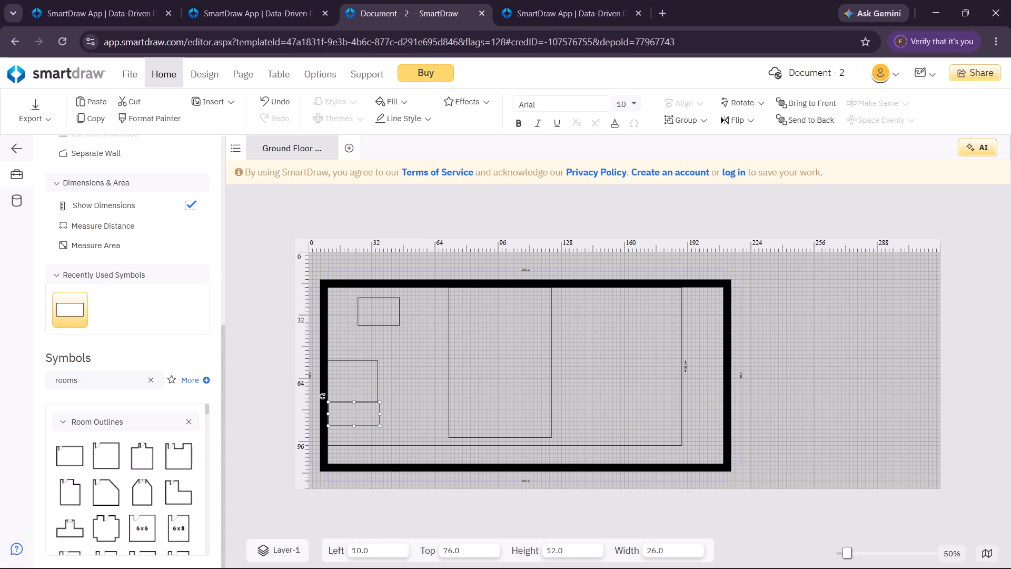
click(380, 419)
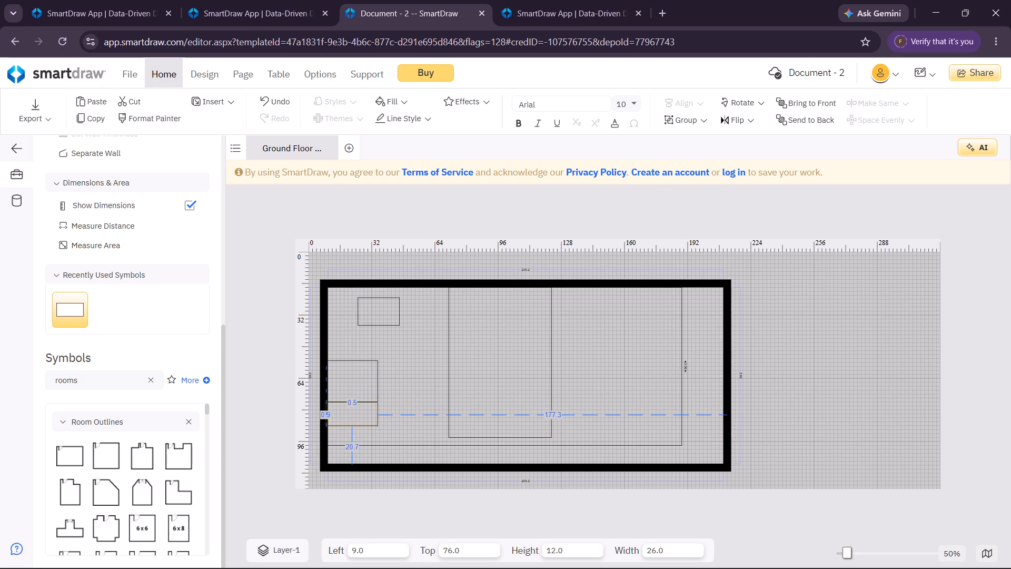
click(404, 413)
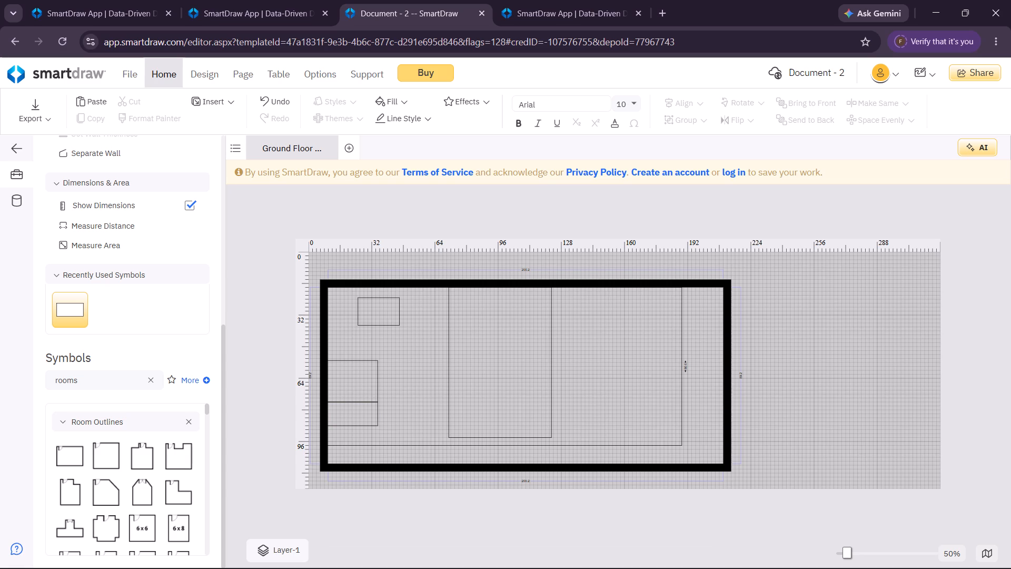
Move the 21 by 14 rectangle beside the 26 by 21 rectangle so that their bottom edges line up.
drag(383, 326, 403, 399)
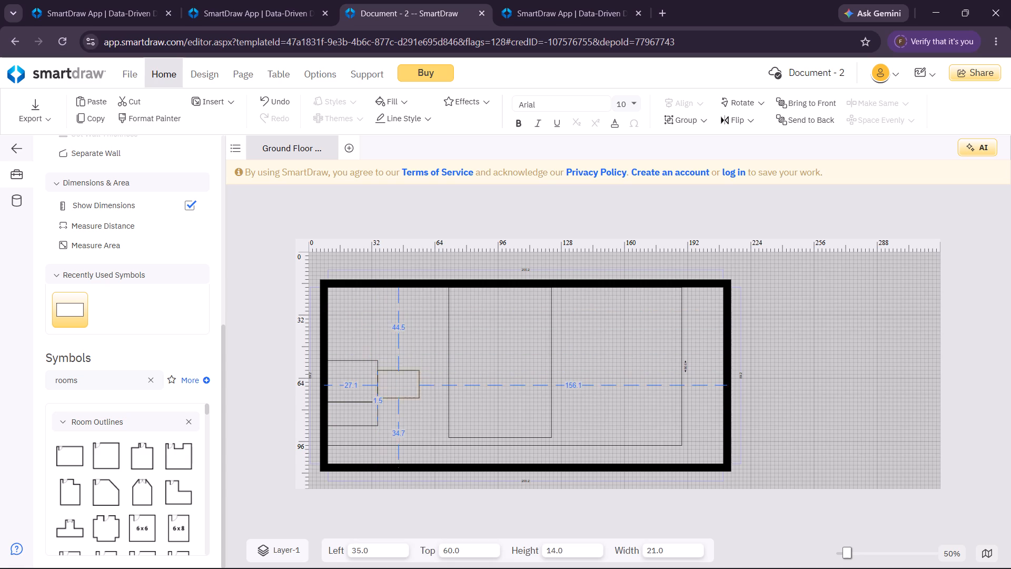
drag(403, 399, 403, 404)
Widen the 12-high rectangle beneath the two smaller rectangles to about 53.
click(377, 417)
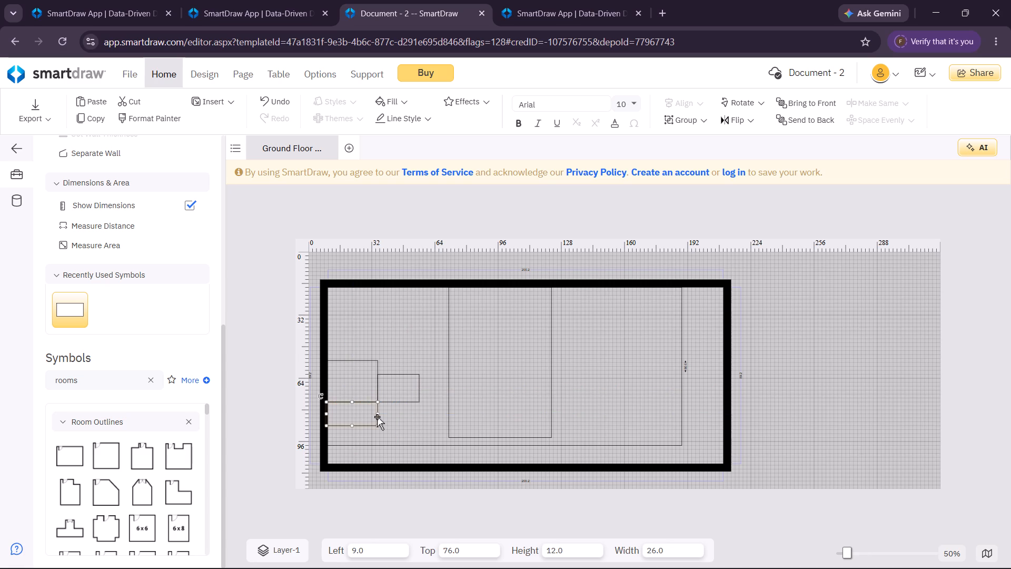
drag(377, 413, 425, 413)
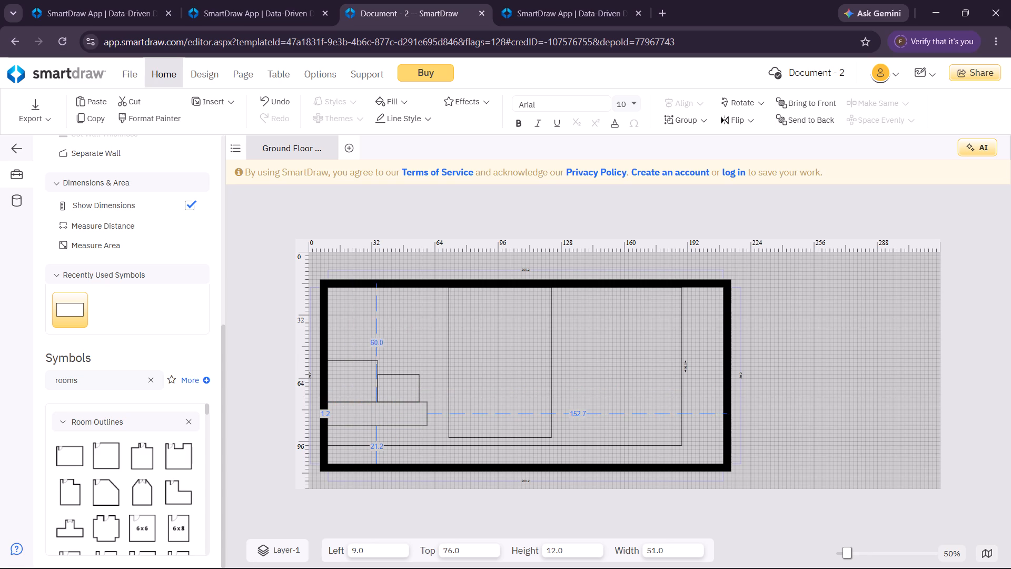
drag(425, 413, 429, 414)
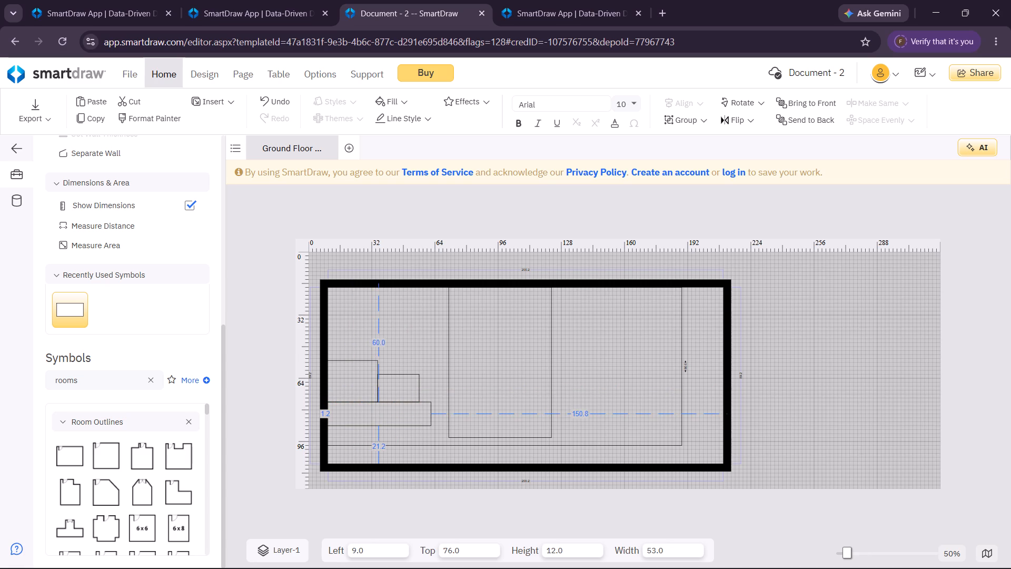
drag(429, 414, 430, 414)
click(527, 365)
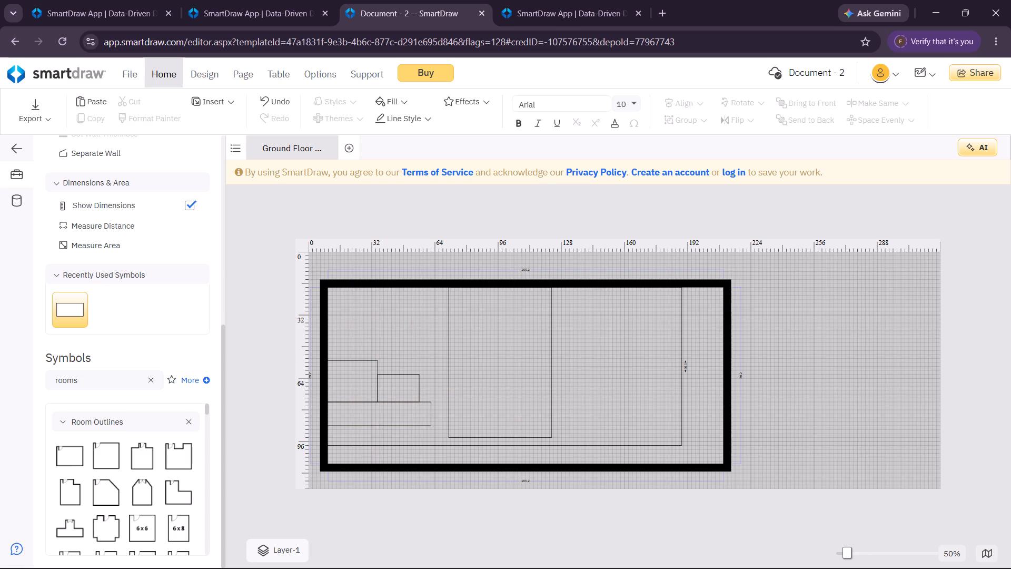
click(345, 359)
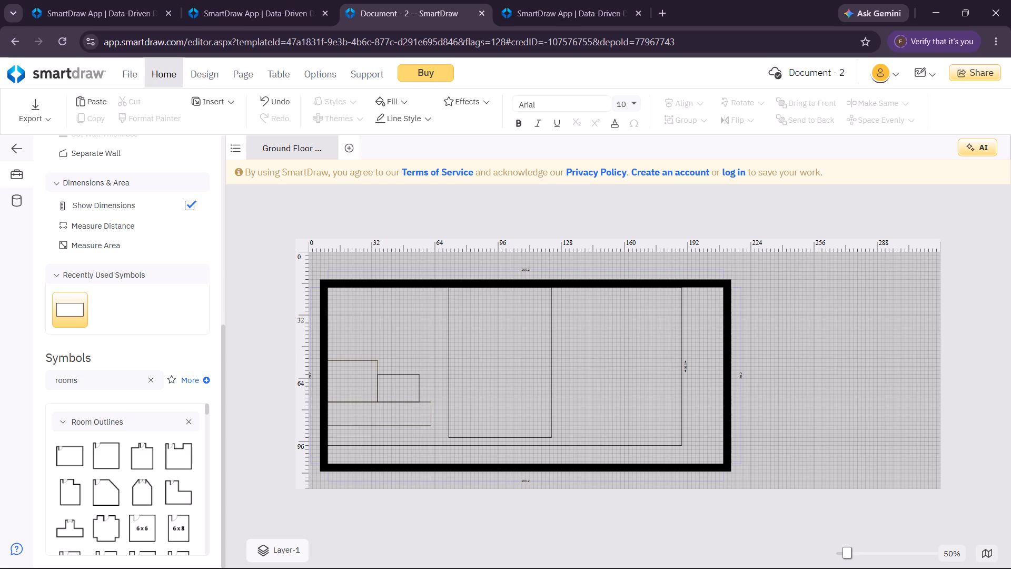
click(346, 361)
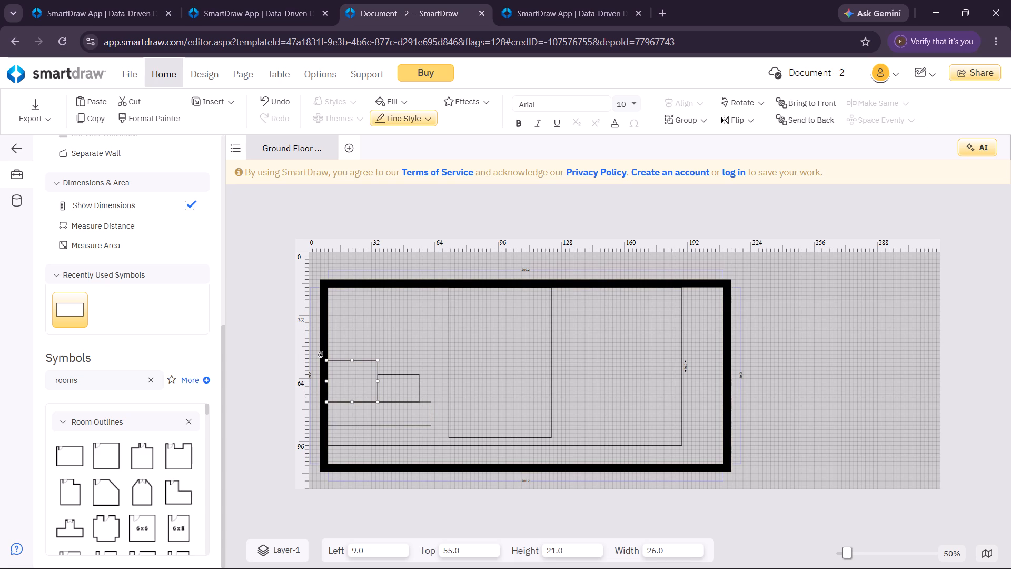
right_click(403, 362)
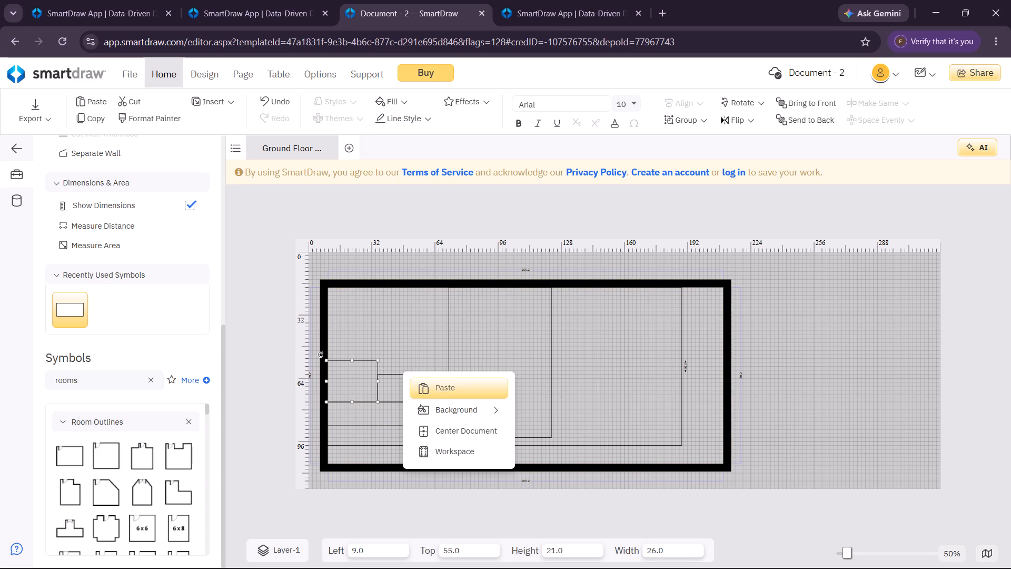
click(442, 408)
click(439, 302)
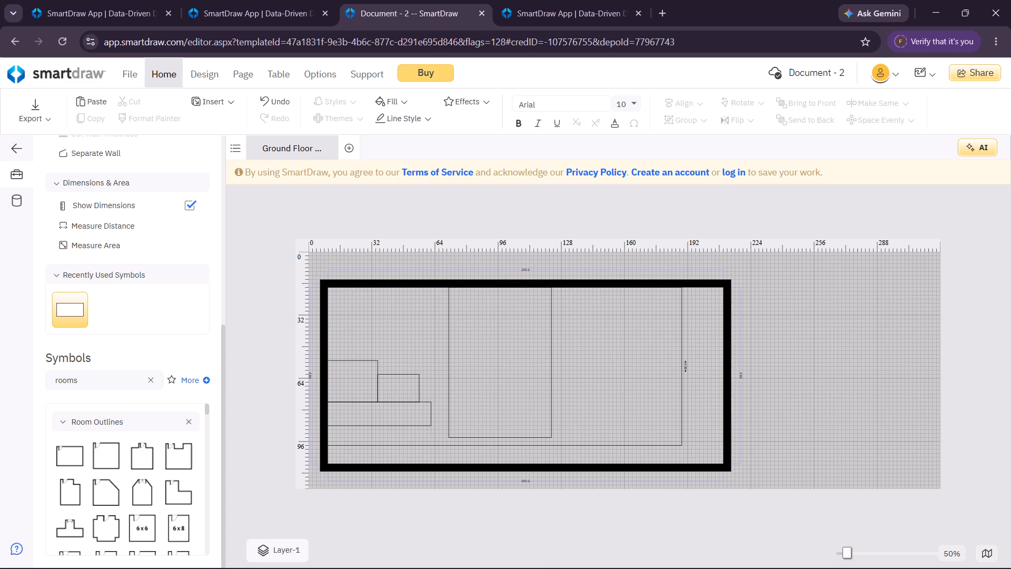
Thicken the border of the 26 by 21 rectangle using the third preset border thickness.
click(345, 359)
right_click(345, 359)
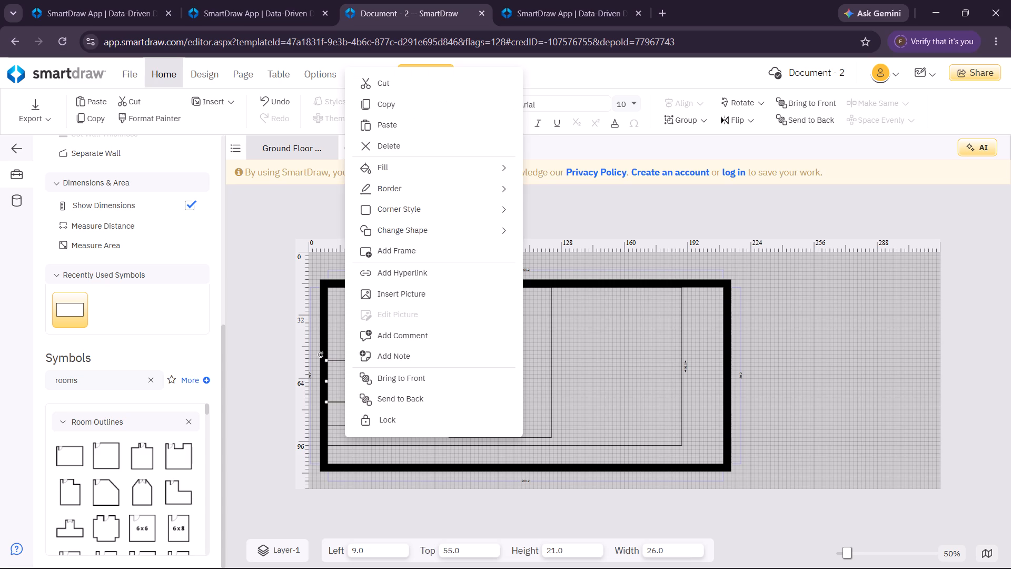
click(433, 190)
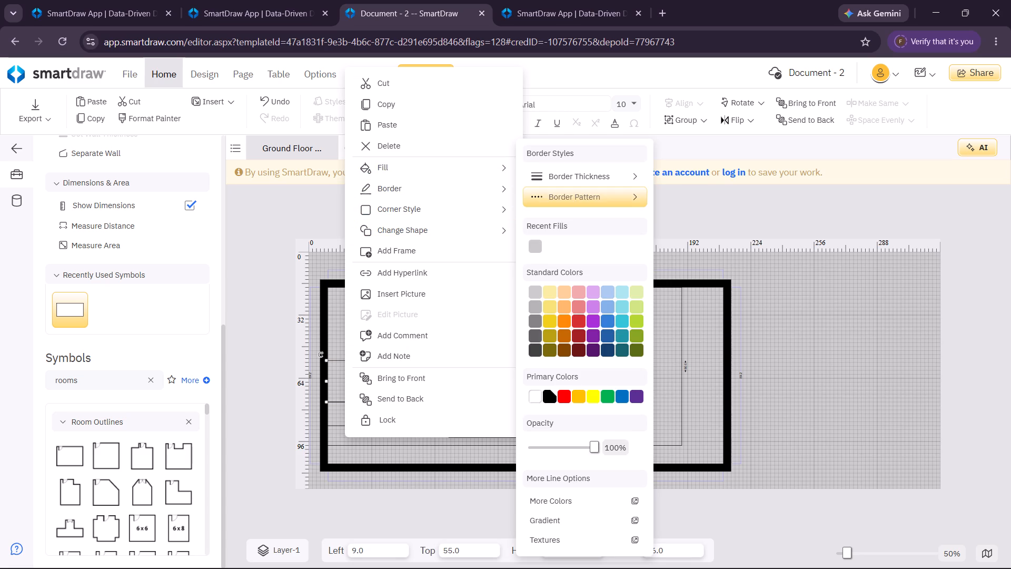
click(584, 179)
click(670, 253)
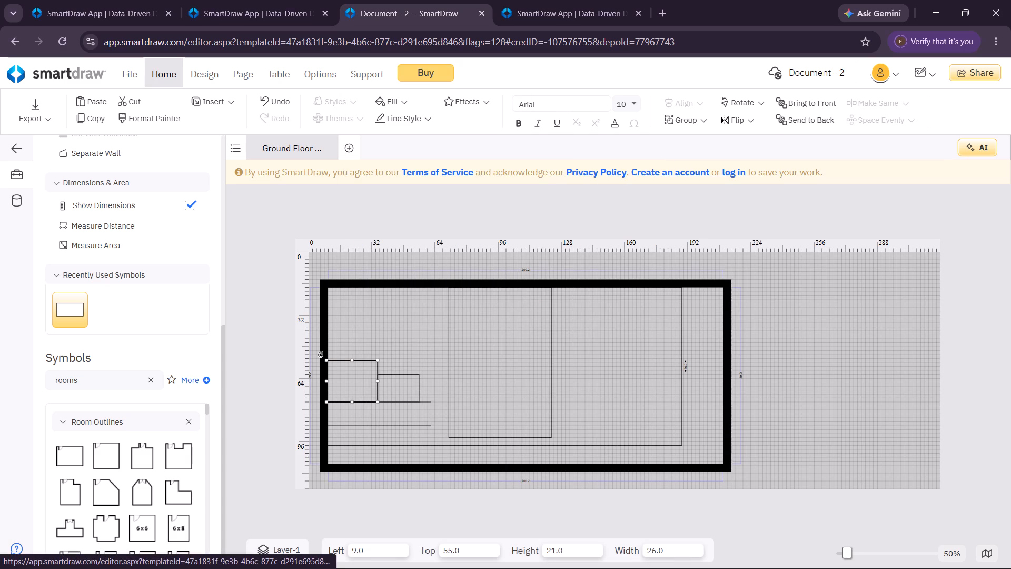
Set the border of the 53 by 12 rectangle below the two smaller ones to the second preset thickness.
click(384, 424)
click(383, 426)
right_click(383, 426)
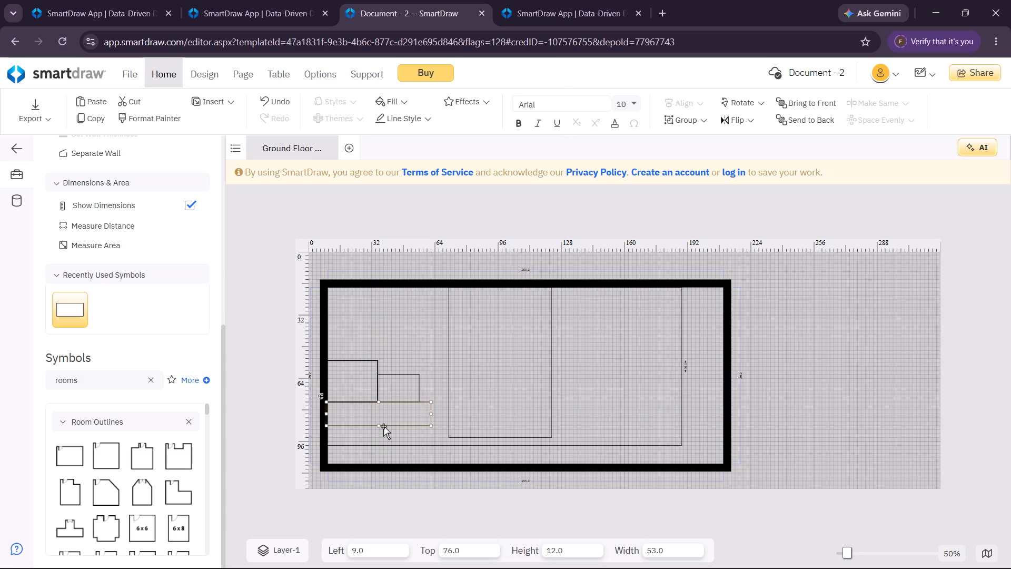
click(455, 195)
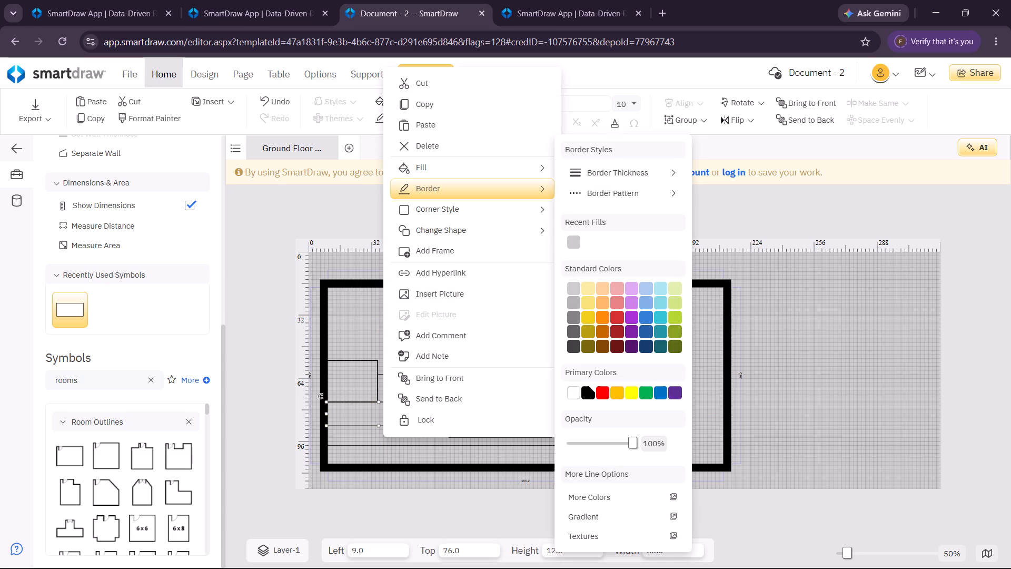
click(608, 169)
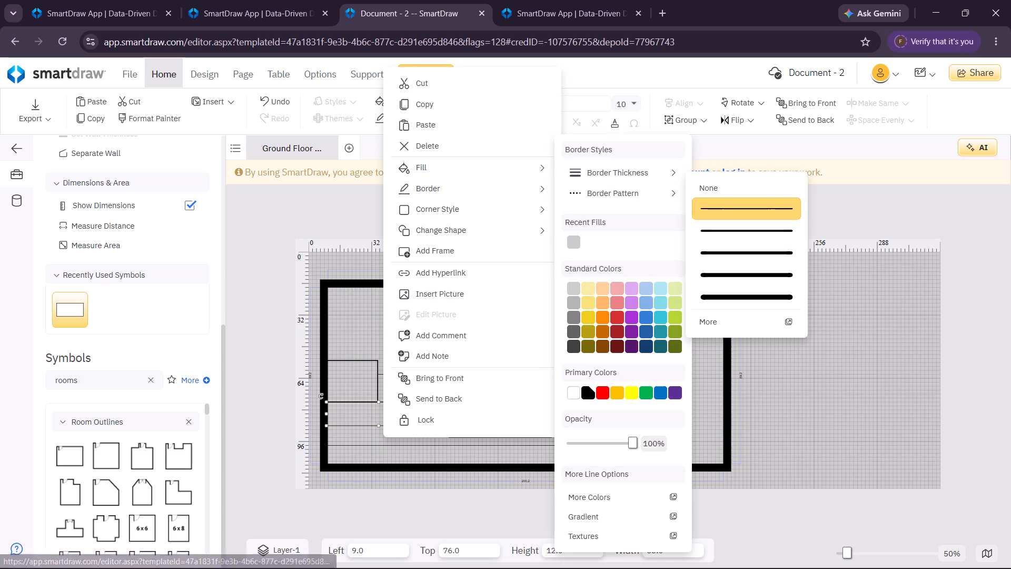
click(711, 227)
click(463, 404)
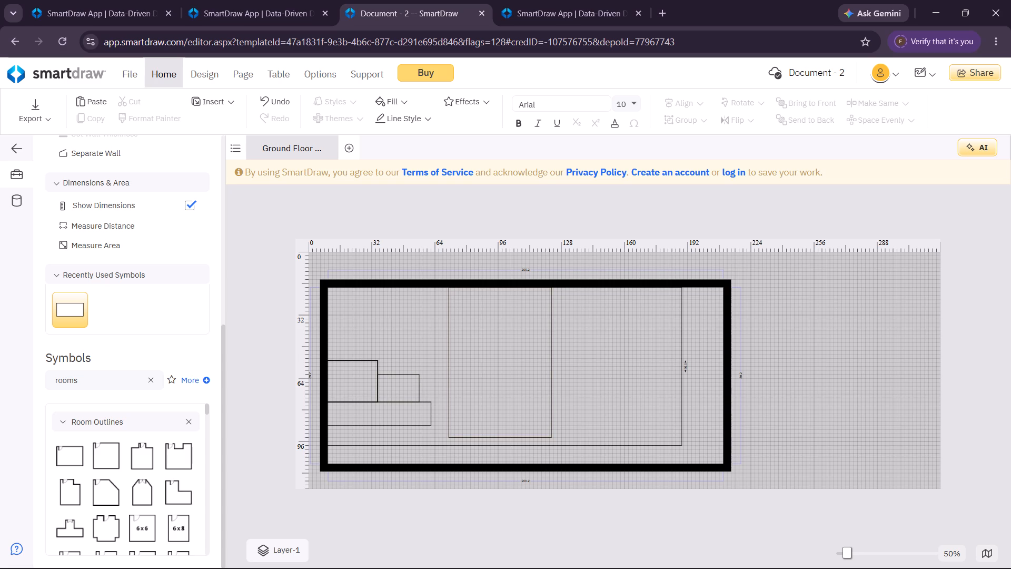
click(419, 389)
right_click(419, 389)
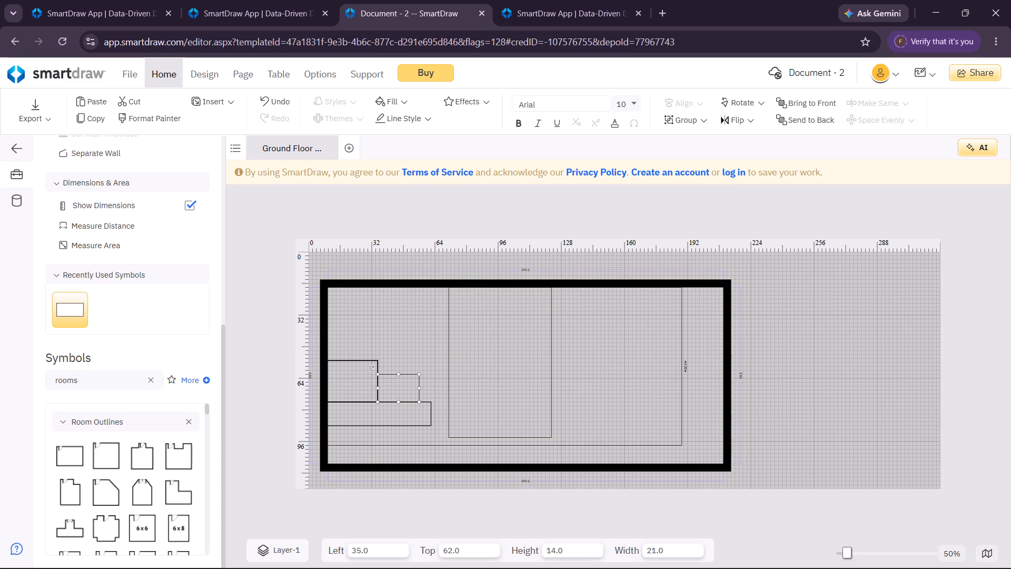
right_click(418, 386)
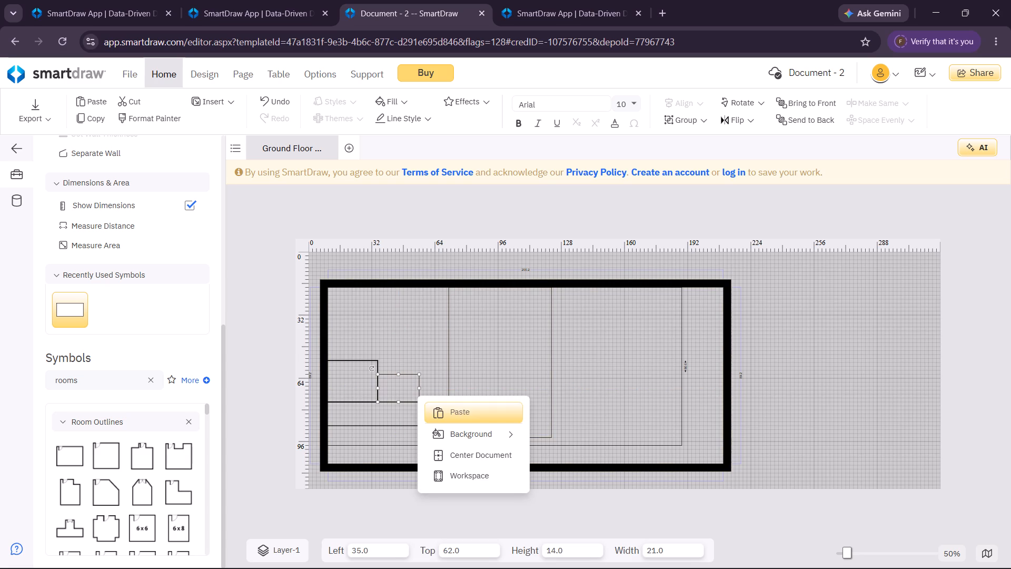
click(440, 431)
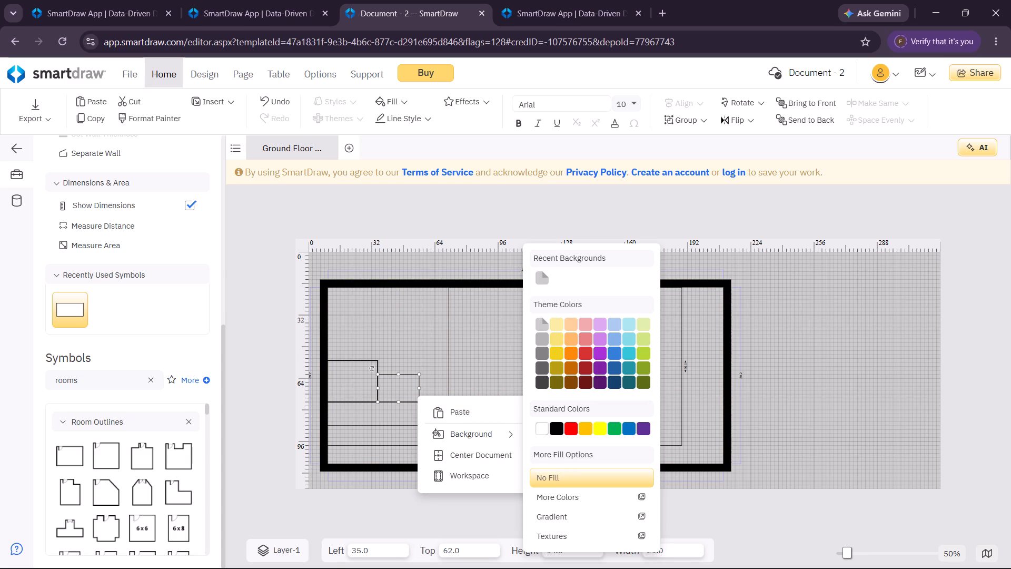
Thicken the border of the 21 by 14 rectangle using the third preset border thickness.
click(410, 375)
right_click(410, 375)
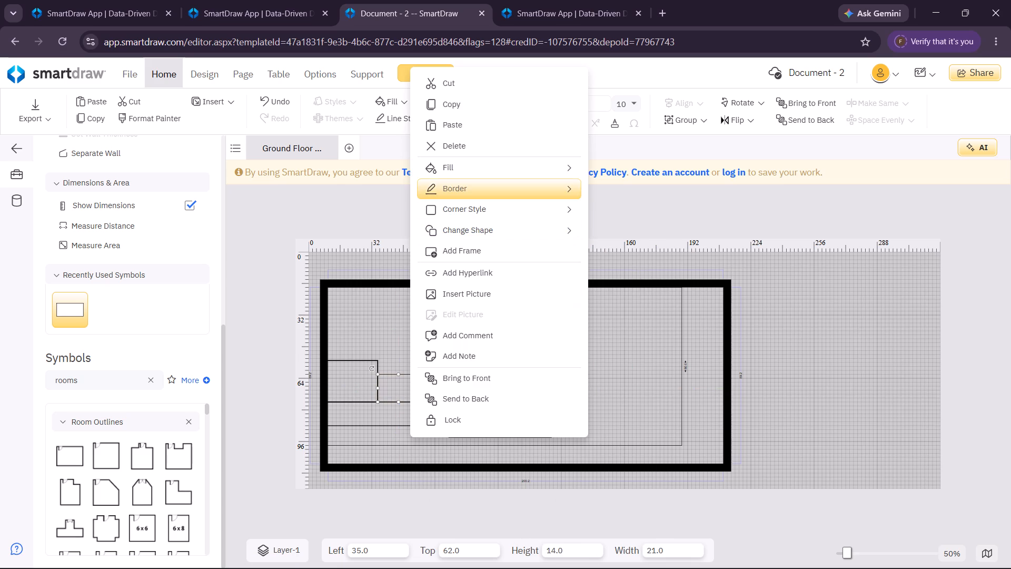
click(513, 183)
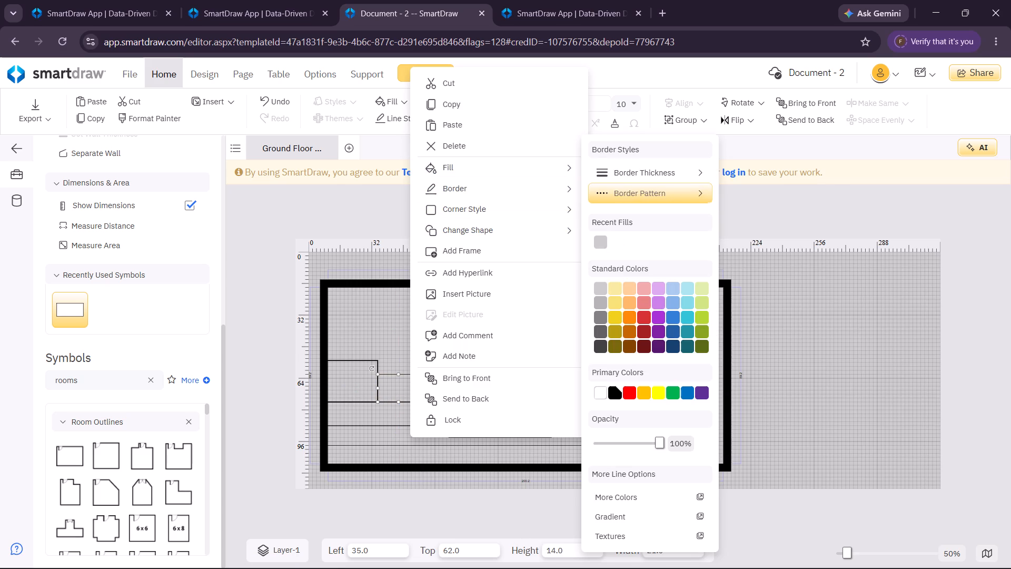
click(633, 174)
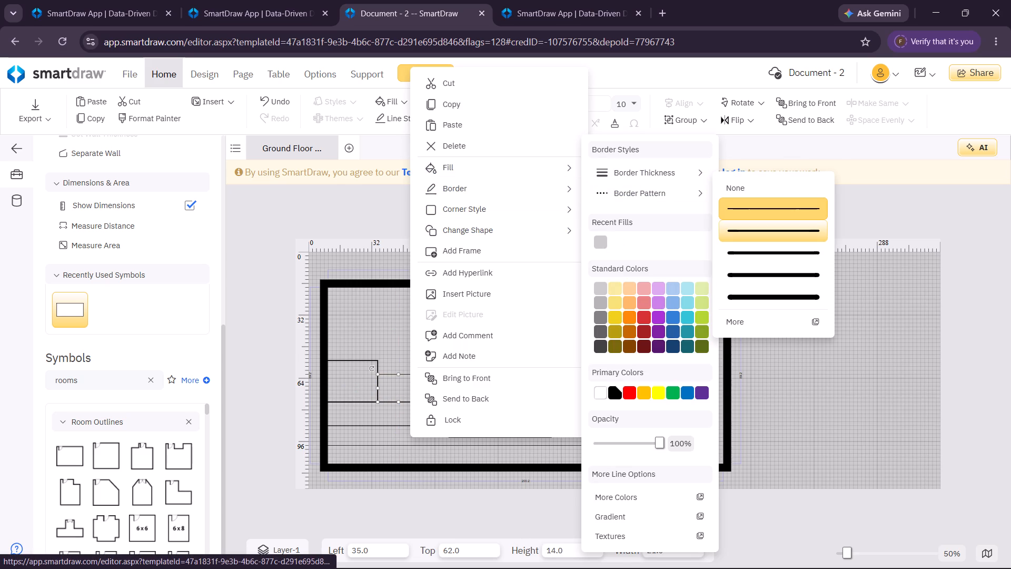
click(746, 256)
click(498, 400)
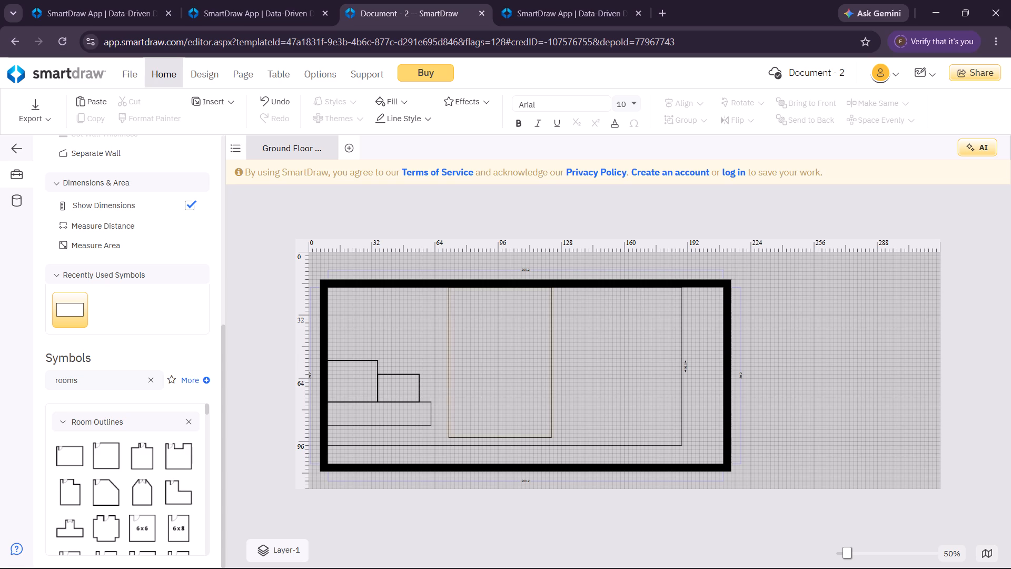
Apply the thickest preset line to the tall 52 by 76 rectangle in the middle of the plan.
key(space)
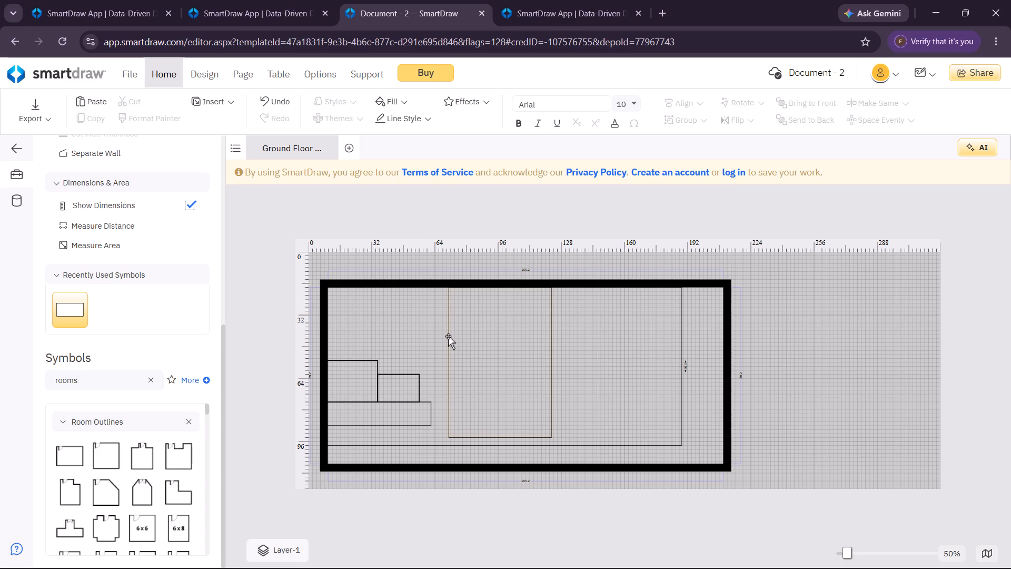
click(448, 336)
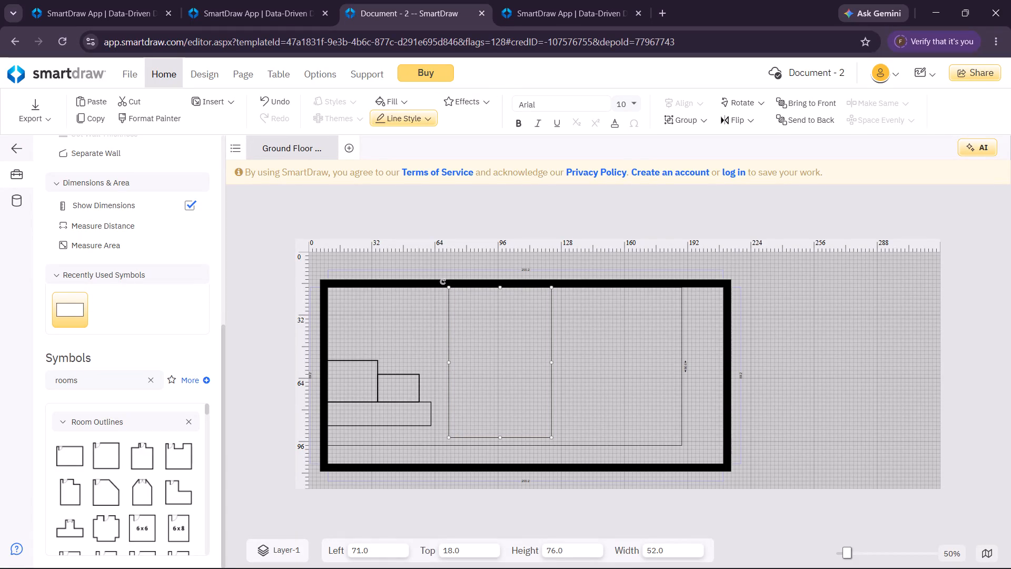
click(418, 119)
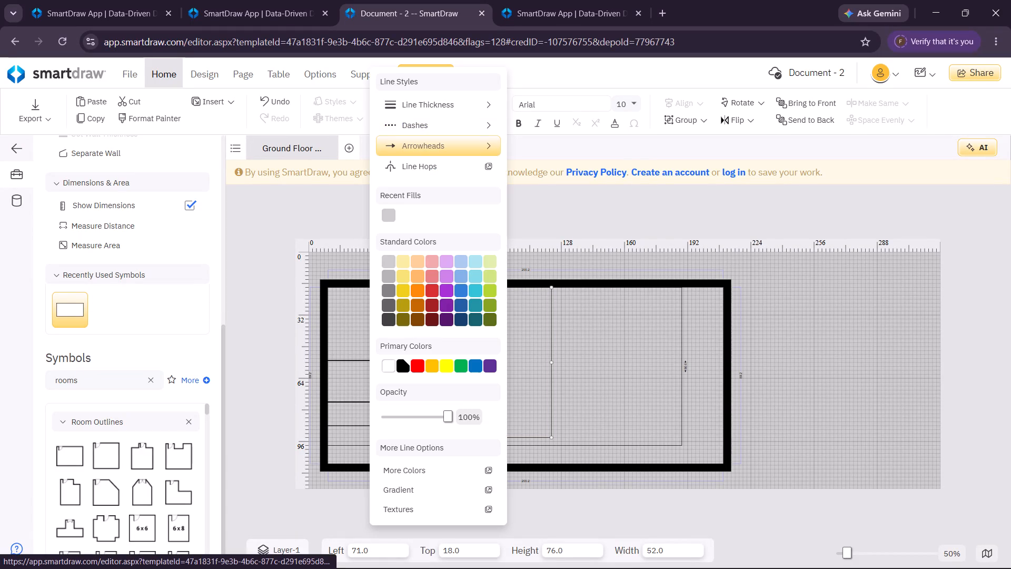
click(484, 103)
click(564, 229)
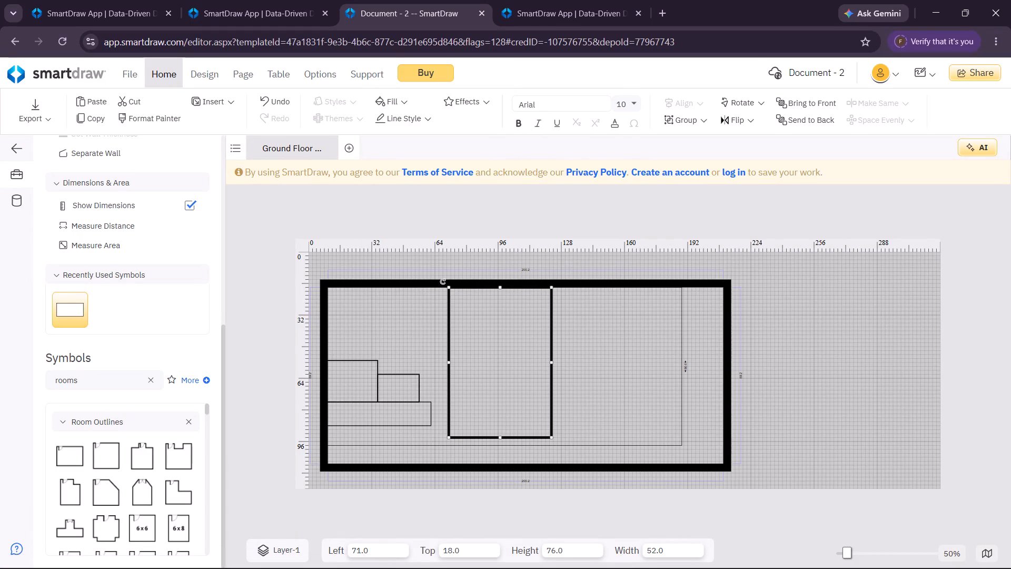
click(639, 385)
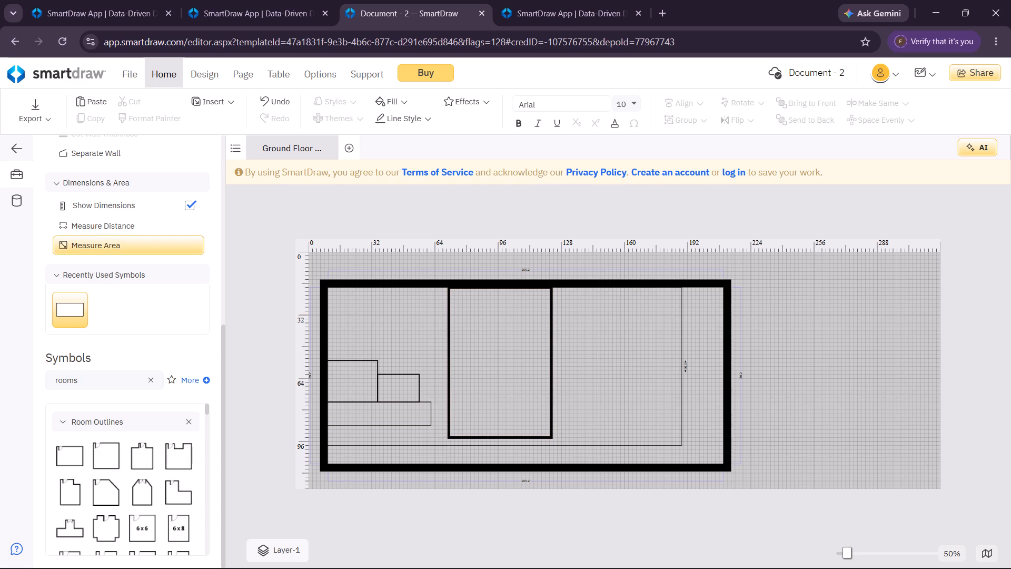
Place the square room outline with a door around the plan rectangles and shorten its height to about 170.6.
click(91, 452)
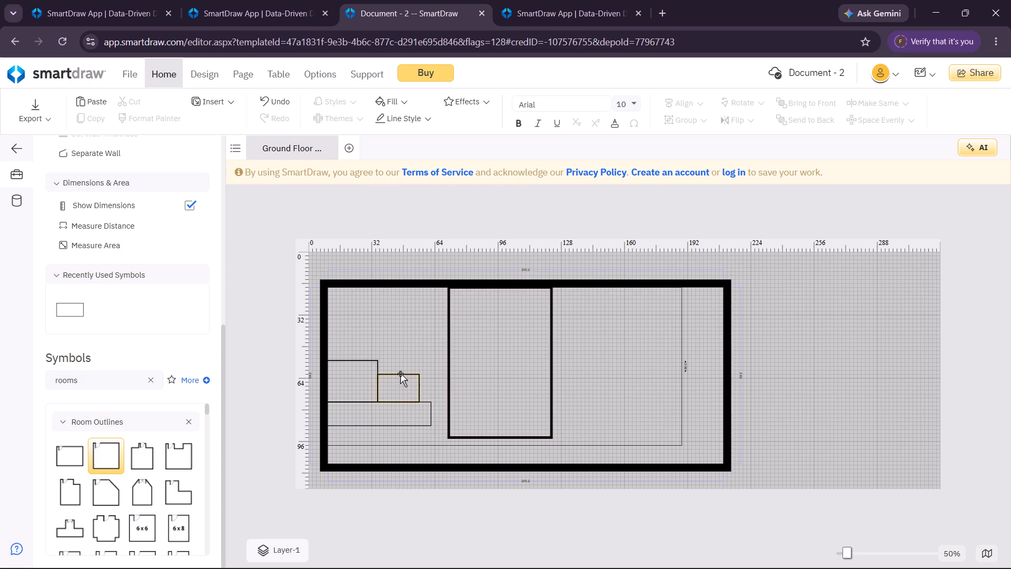
drag(104, 468, 446, 385)
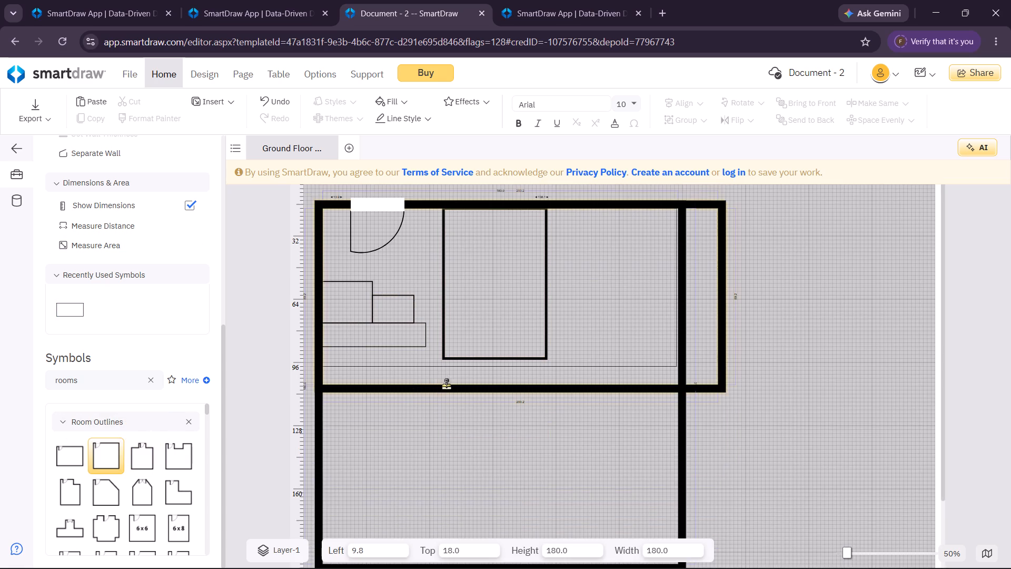
drag(446, 385, 448, 385)
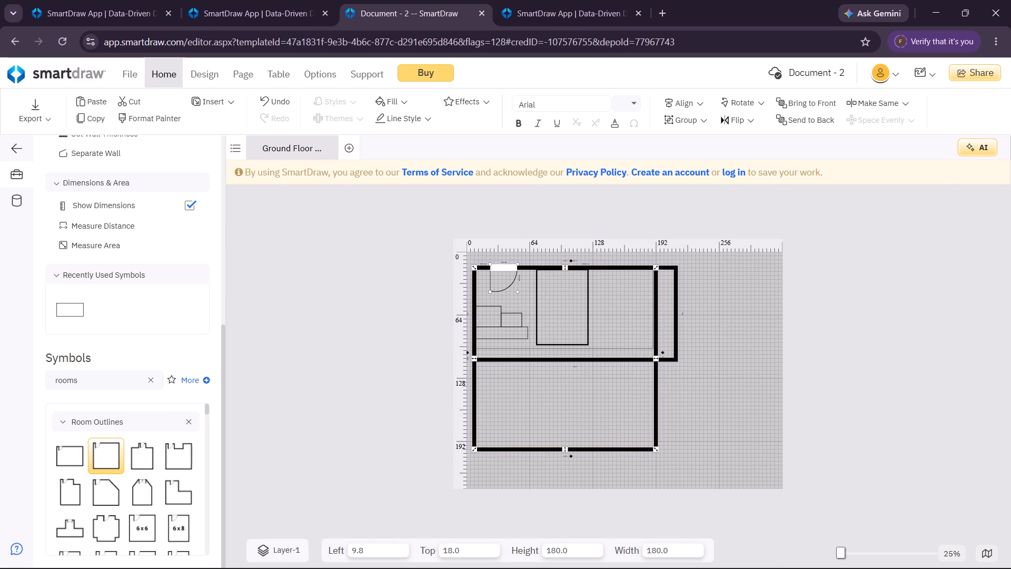
drag(562, 447, 558, 410)
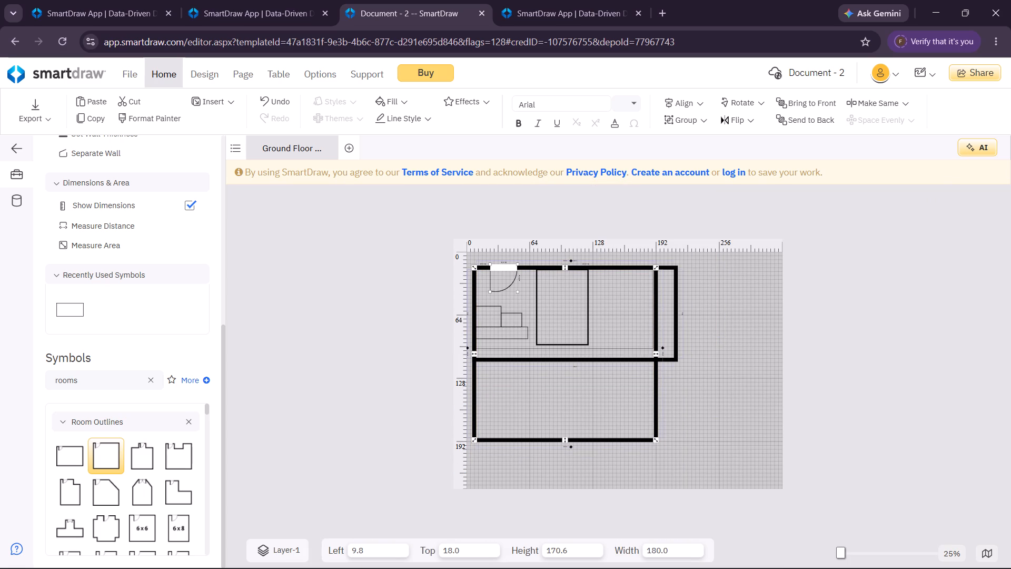
Move the new room outline with its contents clear below the older thick-walled outline, at about 40 from the left and 124 from the top.
drag(601, 440, 600, 446)
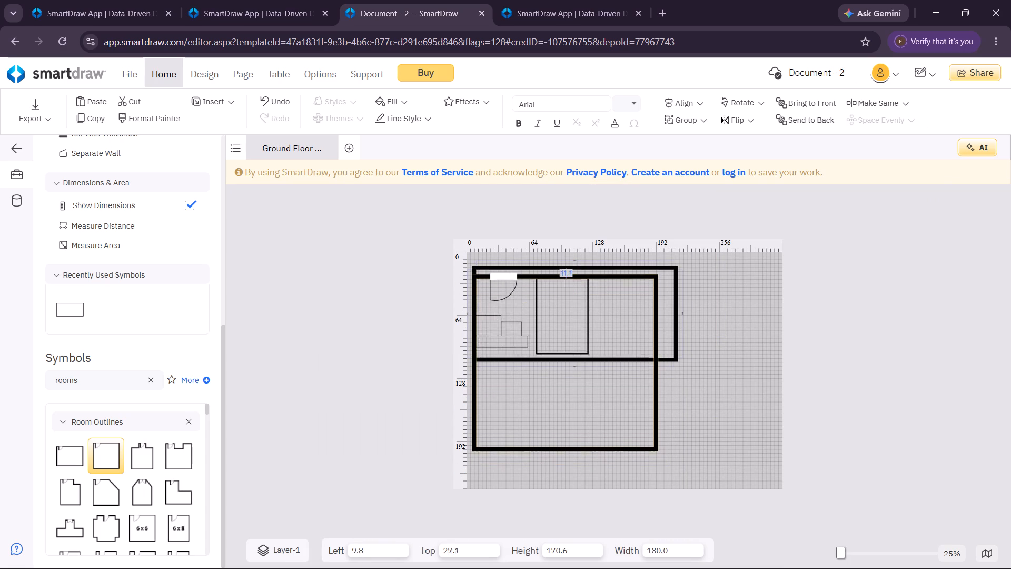
drag(600, 446, 619, 462)
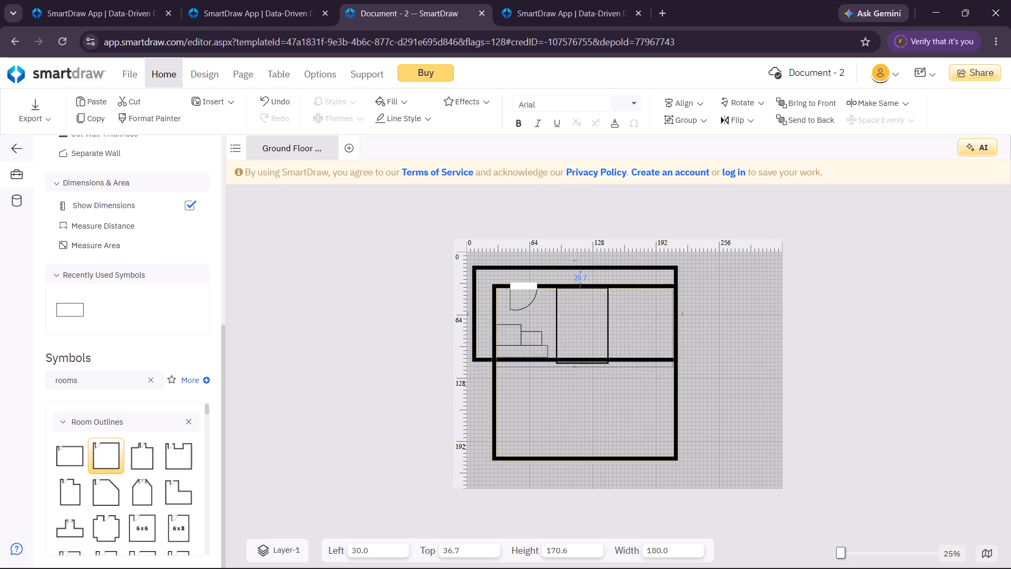
drag(619, 462, 593, 420)
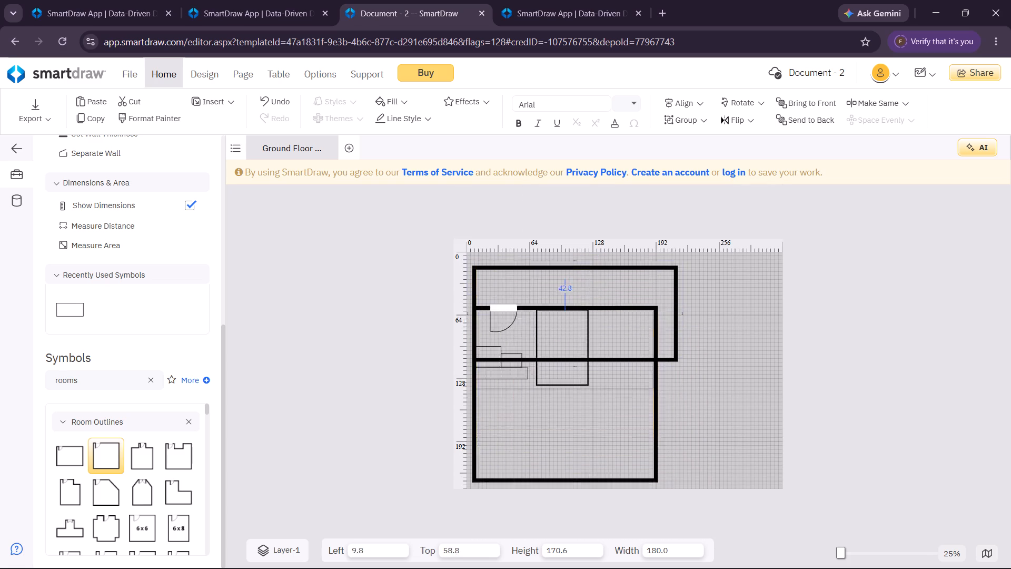
drag(593, 420, 631, 486)
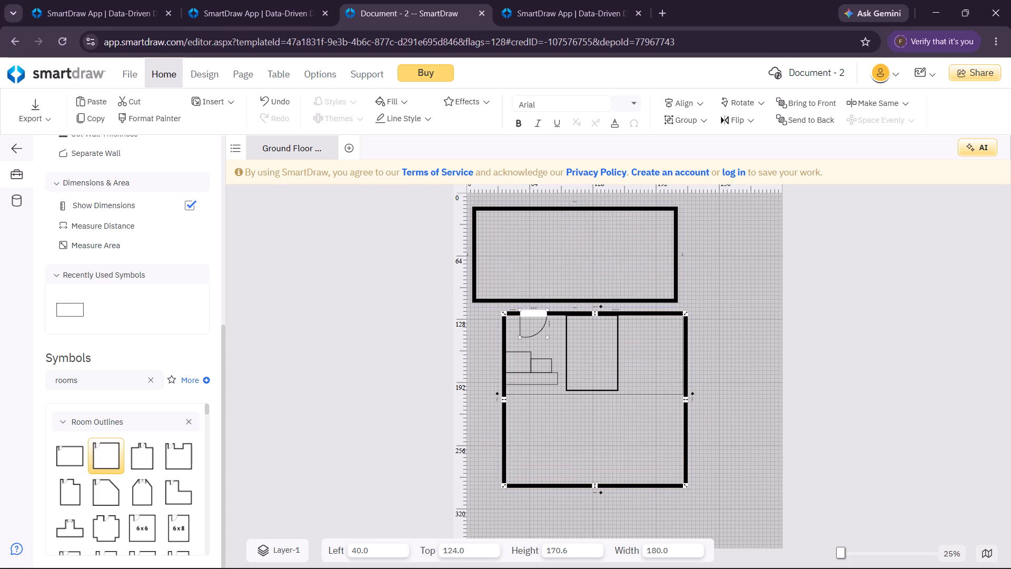
Shrink the empty older thick-walled outline above the plan to about 42.2 wide by 16.9 high.
click(562, 262)
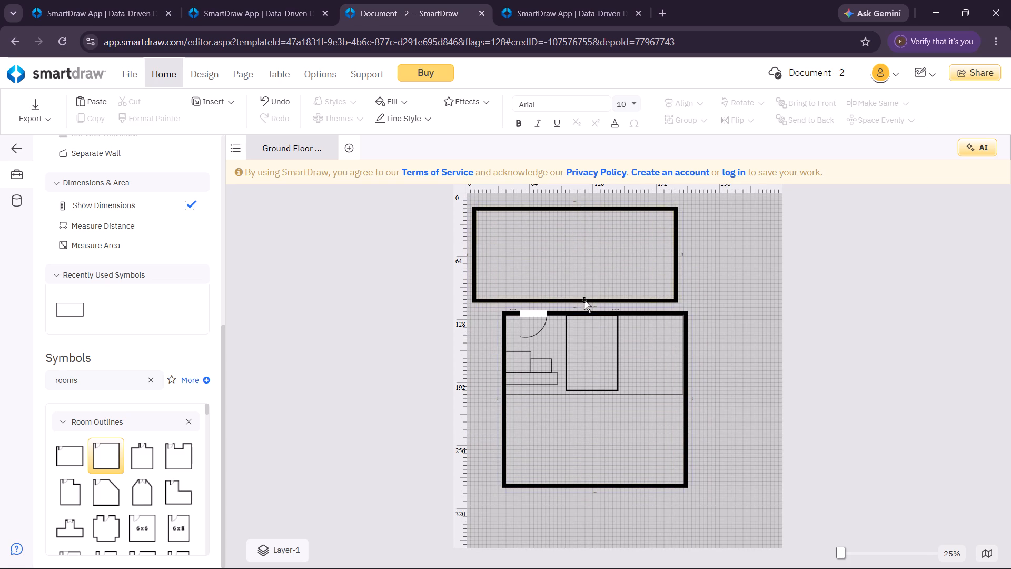
click(584, 300)
drag(574, 299, 567, 277)
drag(475, 242, 520, 243)
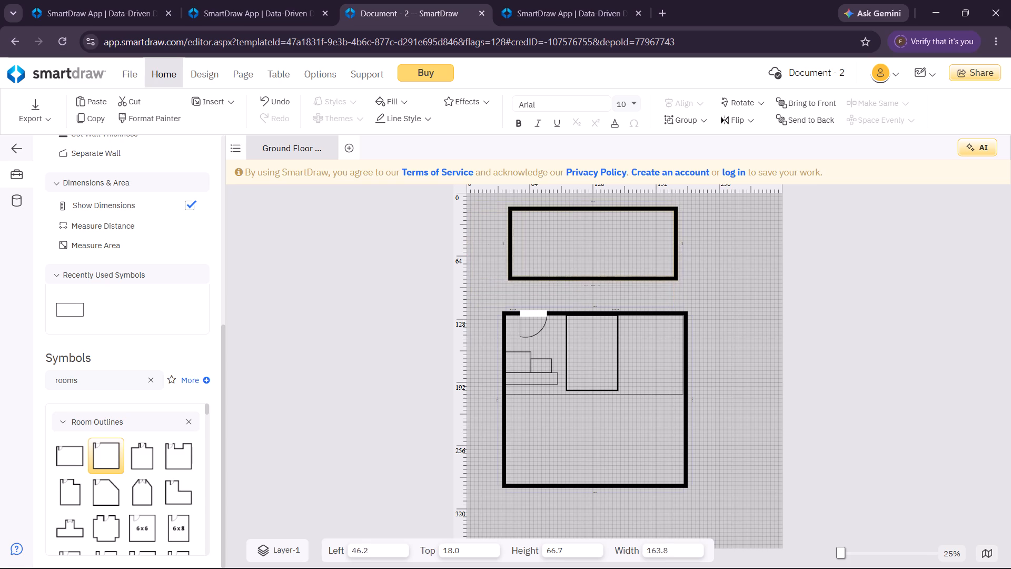
drag(520, 243, 630, 242)
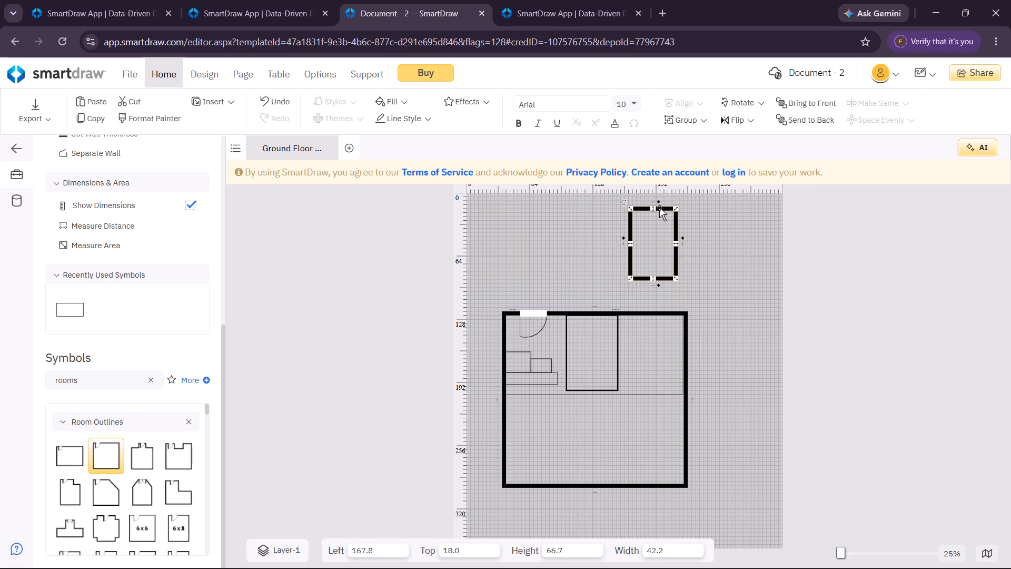
drag(653, 208, 653, 249)
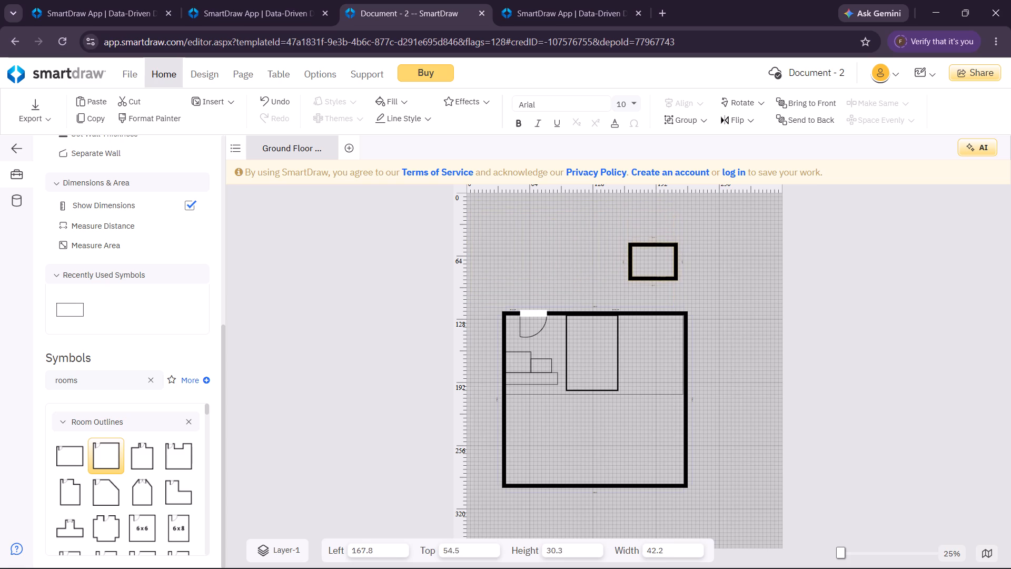
drag(653, 249, 653, 258)
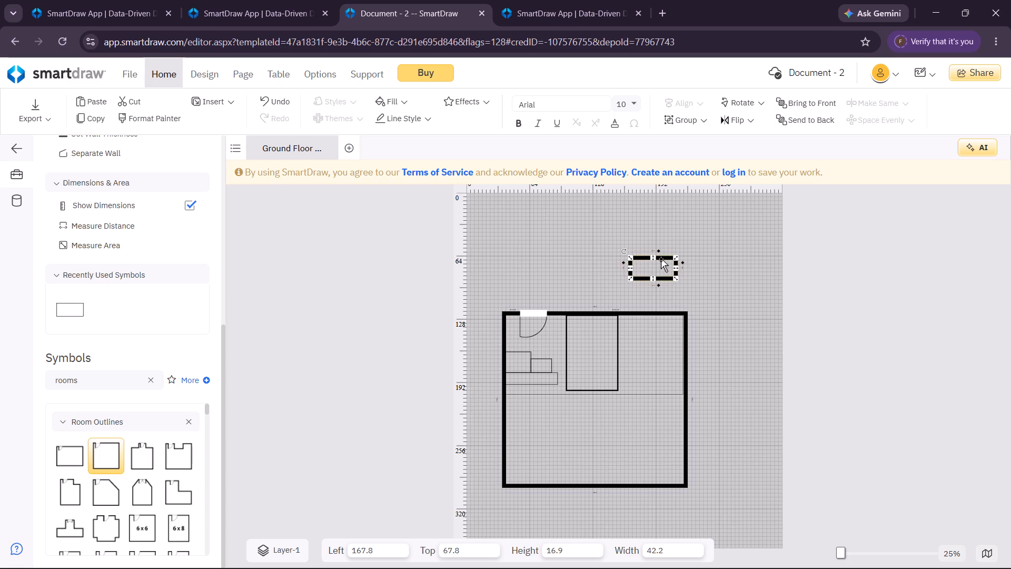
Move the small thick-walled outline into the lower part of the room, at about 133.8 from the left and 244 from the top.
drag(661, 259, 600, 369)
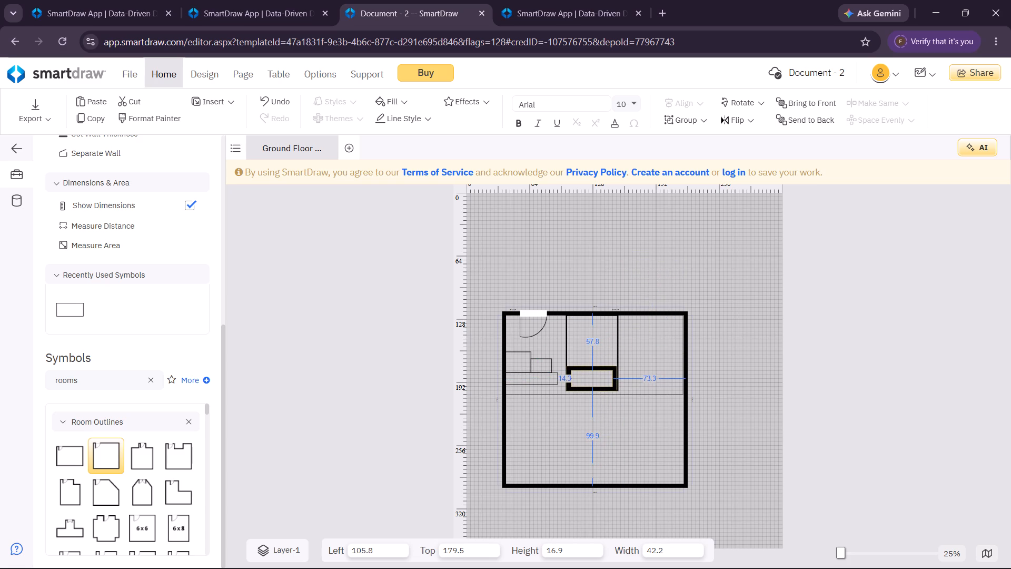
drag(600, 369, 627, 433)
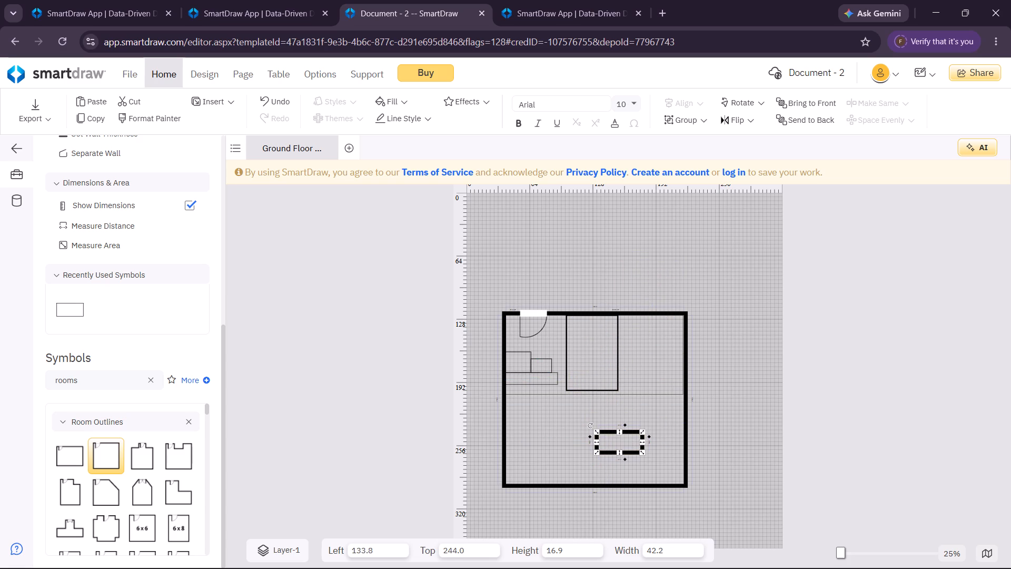
Delete the tall 52 by 76 rectangle in the middle of the plan.
click(592, 390)
click(592, 390)
right_click(592, 390)
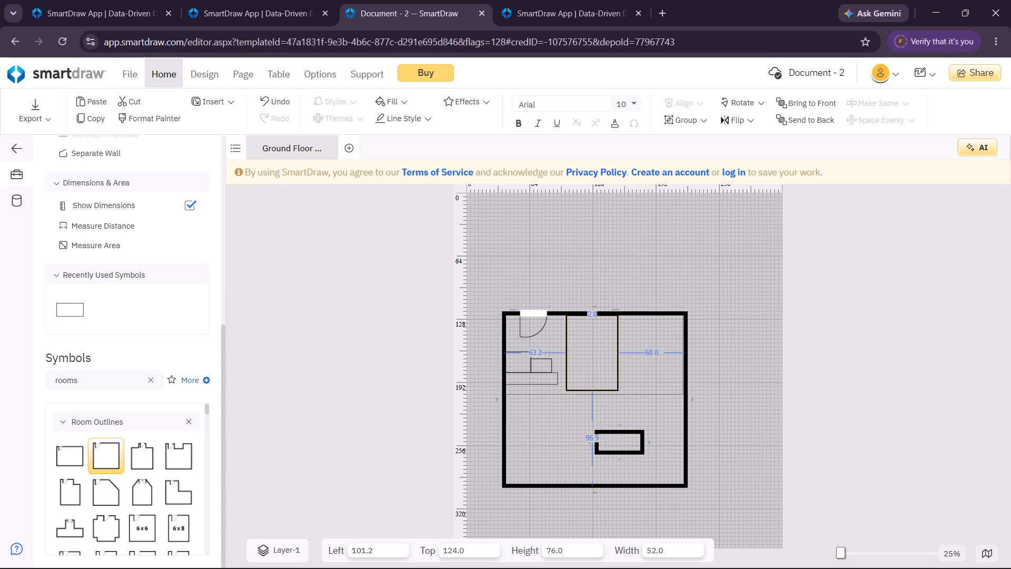
right_click(618, 357)
click(655, 148)
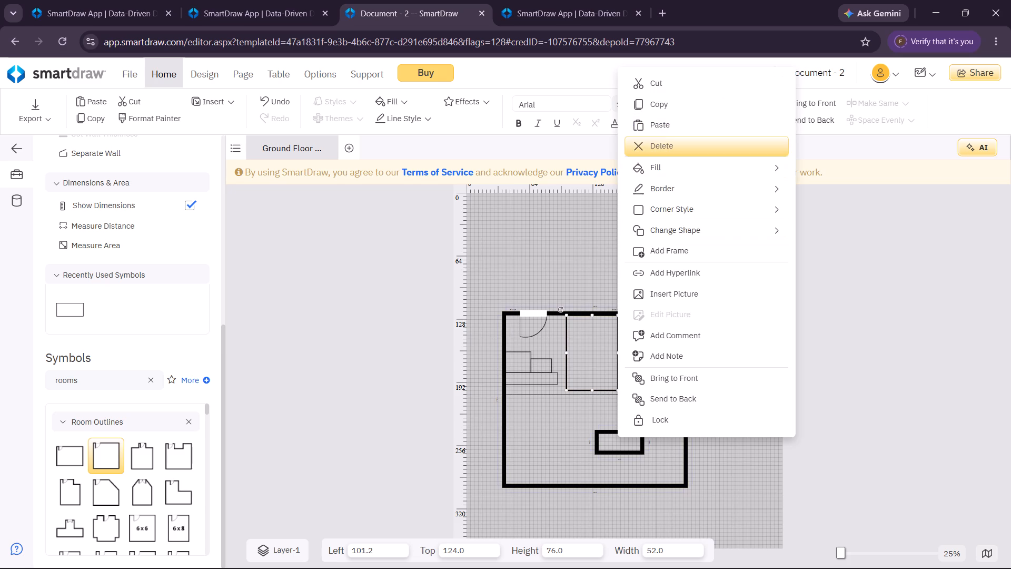
Move the small thick-walled outline up to the middle of the room, just above the thin horizontal line.
drag(625, 451, 617, 421)
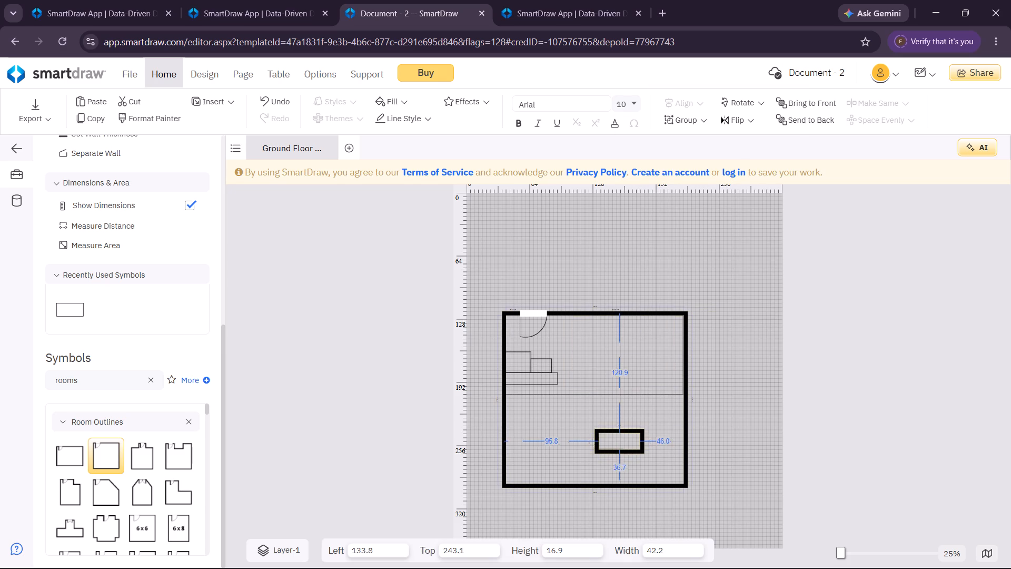
drag(617, 421, 599, 389)
Duplicate the small outline twice and stack the copies directly above it, at about 108 from the left and 159.1 and 138.1 from the top.
key(ctrl+c)
key(ctrl+v)
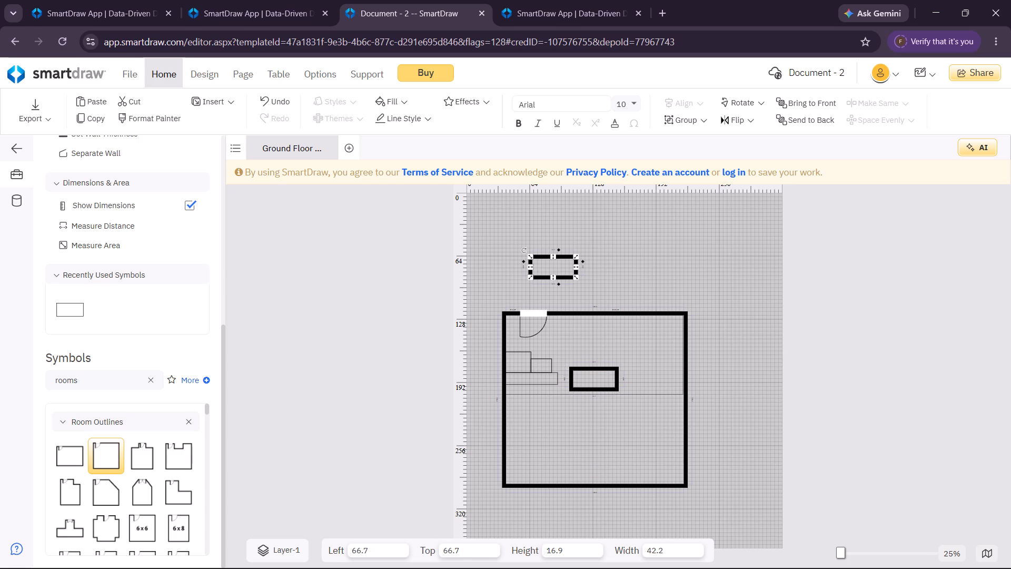
drag(563, 276, 606, 334)
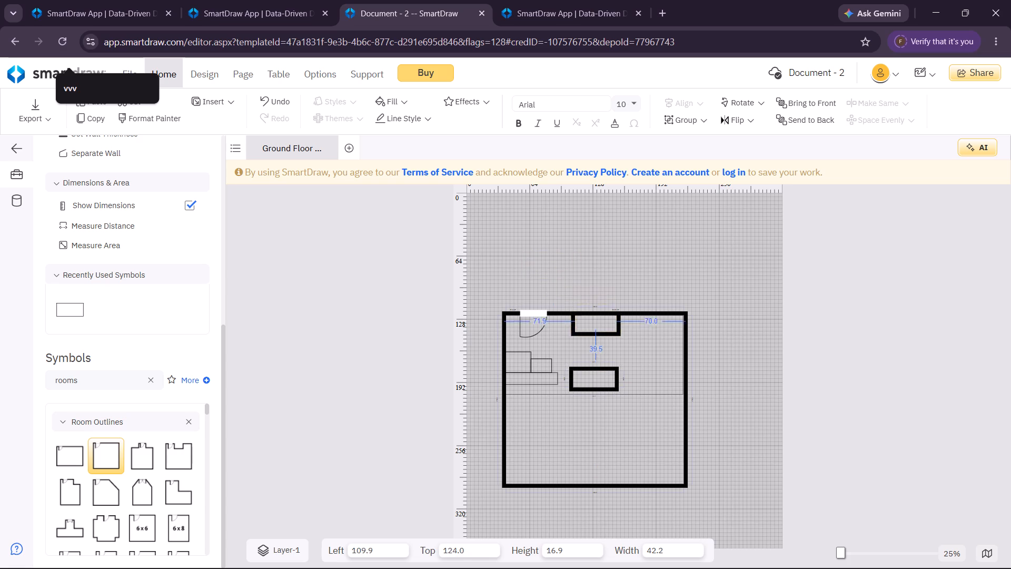
drag(606, 334, 603, 362)
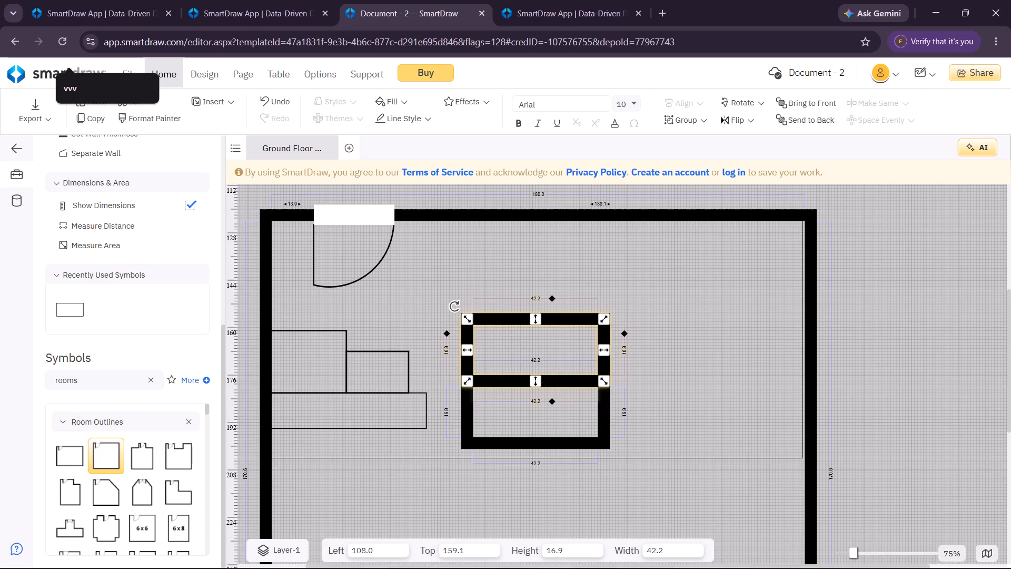
key(ctrl+v)
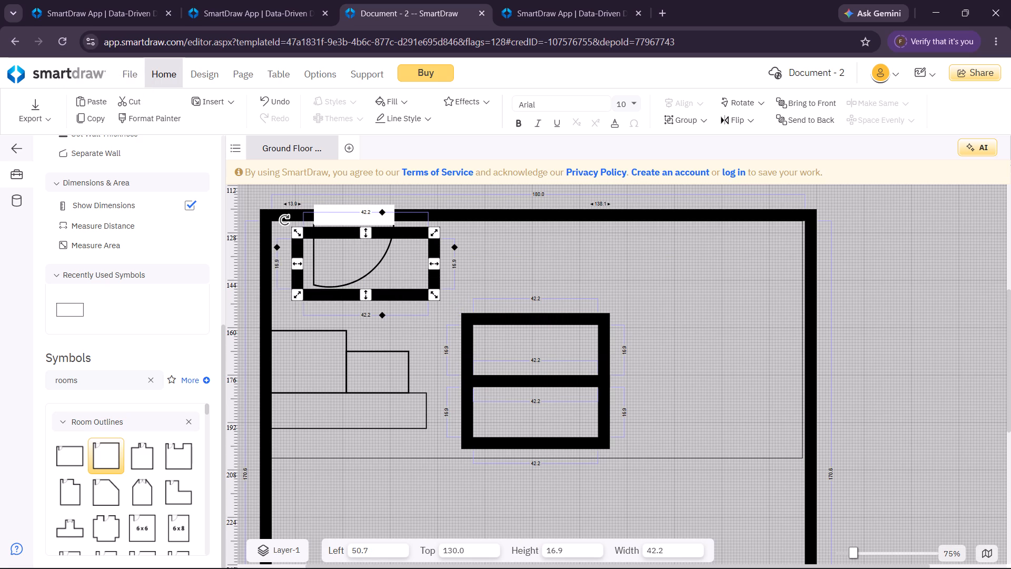
drag(418, 290, 585, 306)
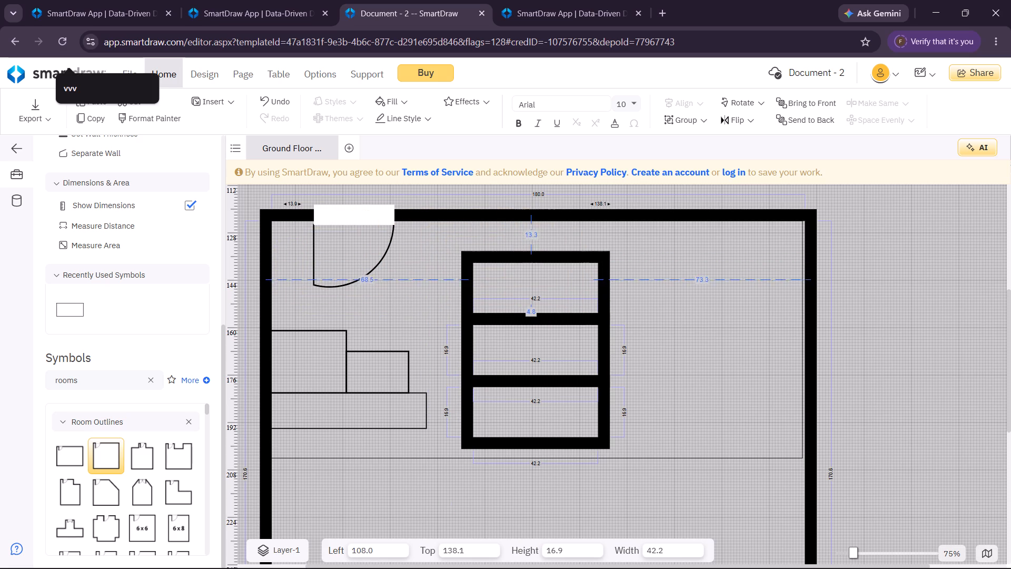
drag(585, 306, 590, 306)
Stretch the topmost box of the stack up to the room's upper wall, making it about 31.1 high.
click(537, 287)
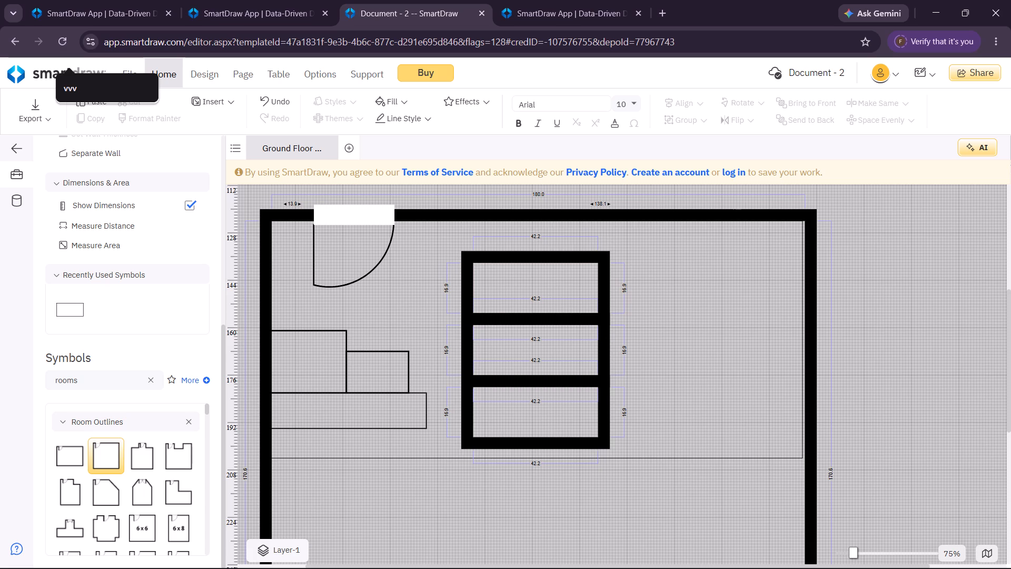
click(540, 259)
drag(533, 257, 533, 237)
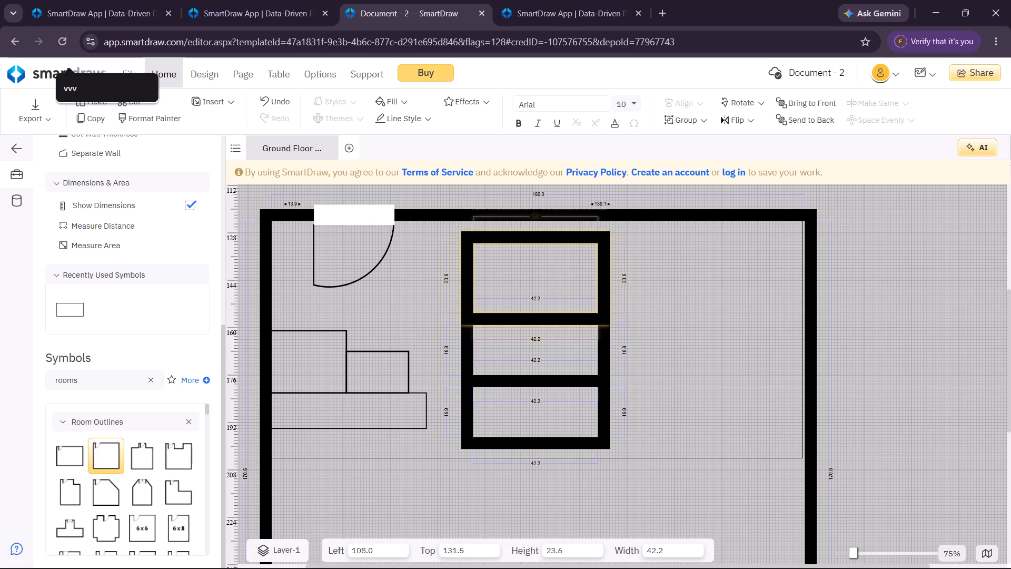
drag(533, 237, 531, 203)
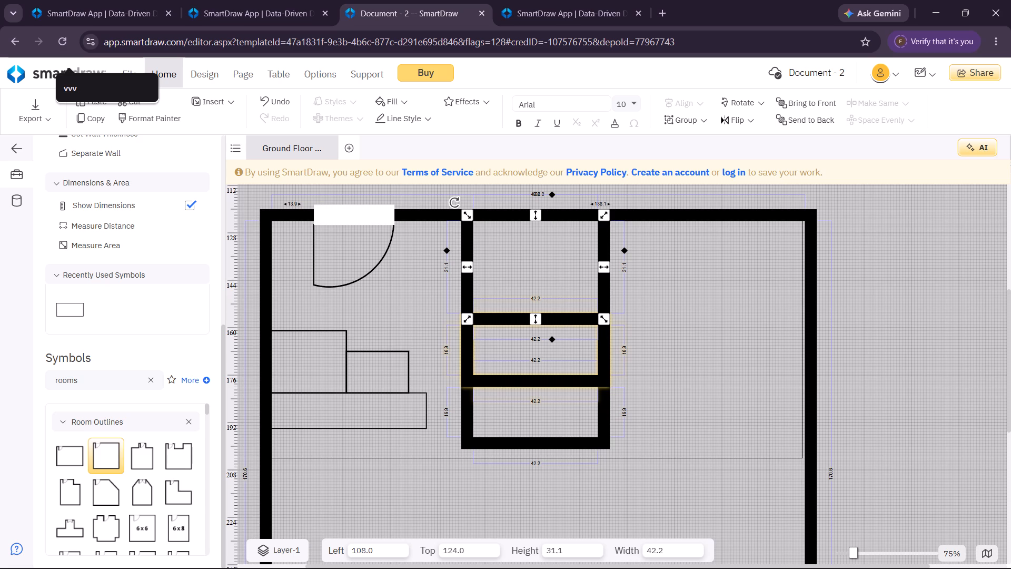
Shrink the door to about 12.1 by 12.1 and slide it along the upper wall near the left corner, about 42.9 from the left.
click(321, 277)
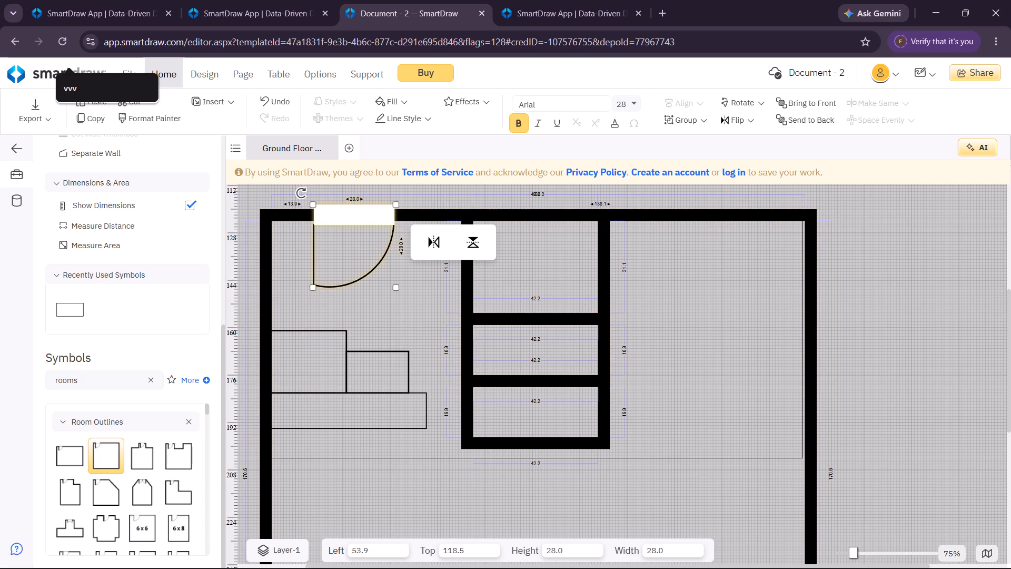
drag(394, 286, 361, 269)
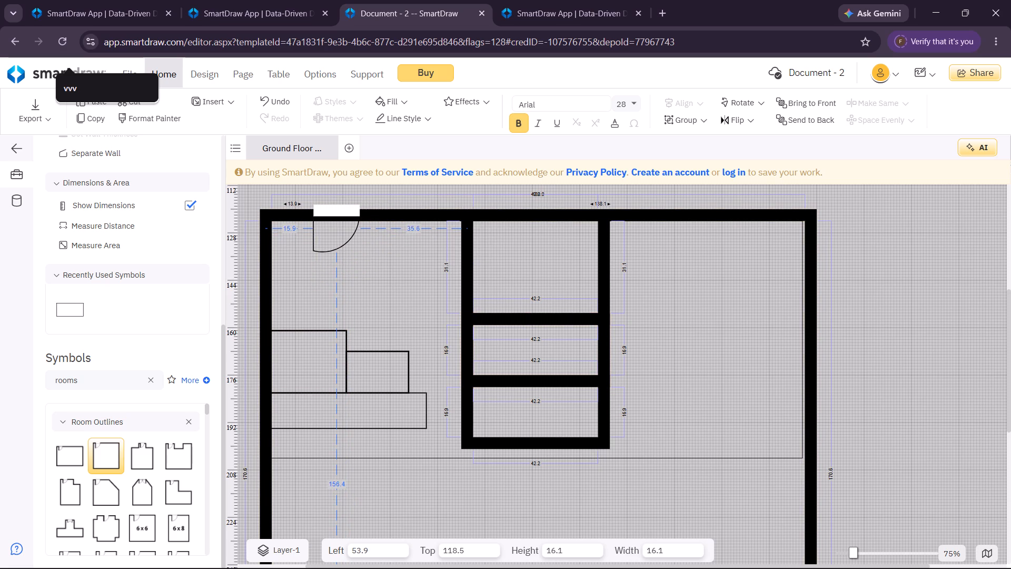
drag(361, 269, 360, 268)
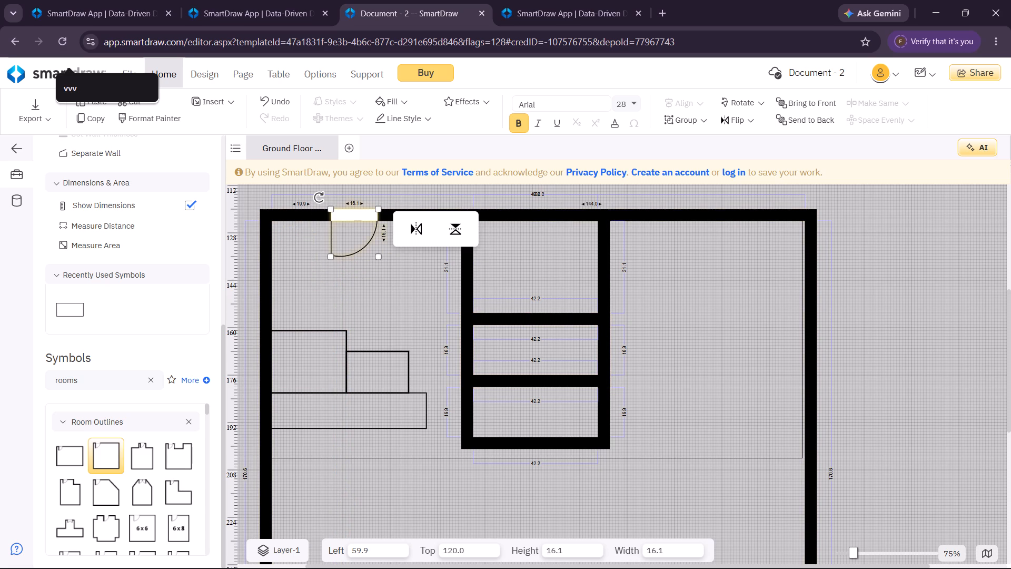
drag(349, 217, 298, 220)
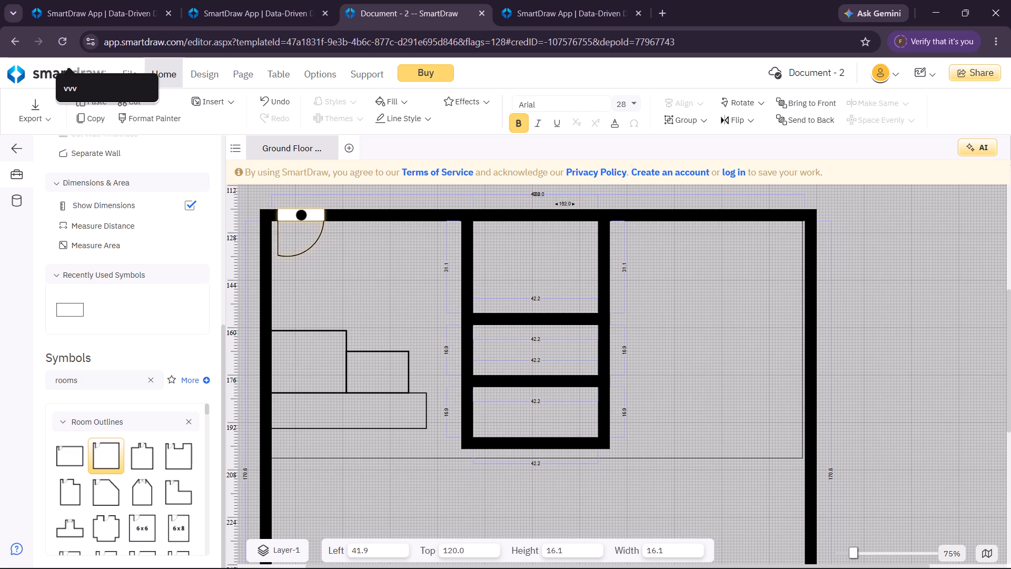
drag(298, 220, 292, 224)
click(338, 242)
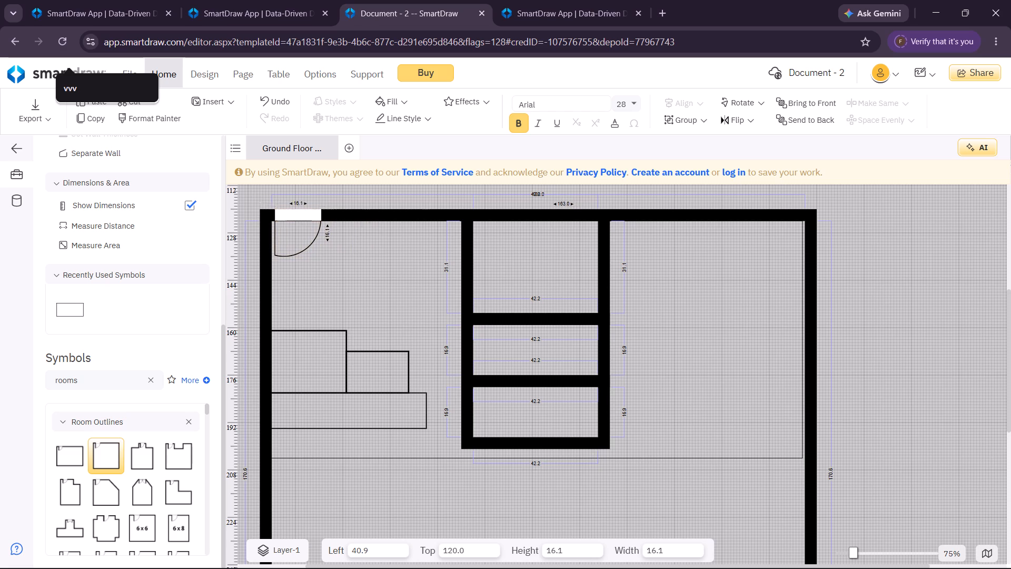
drag(320, 257, 313, 253)
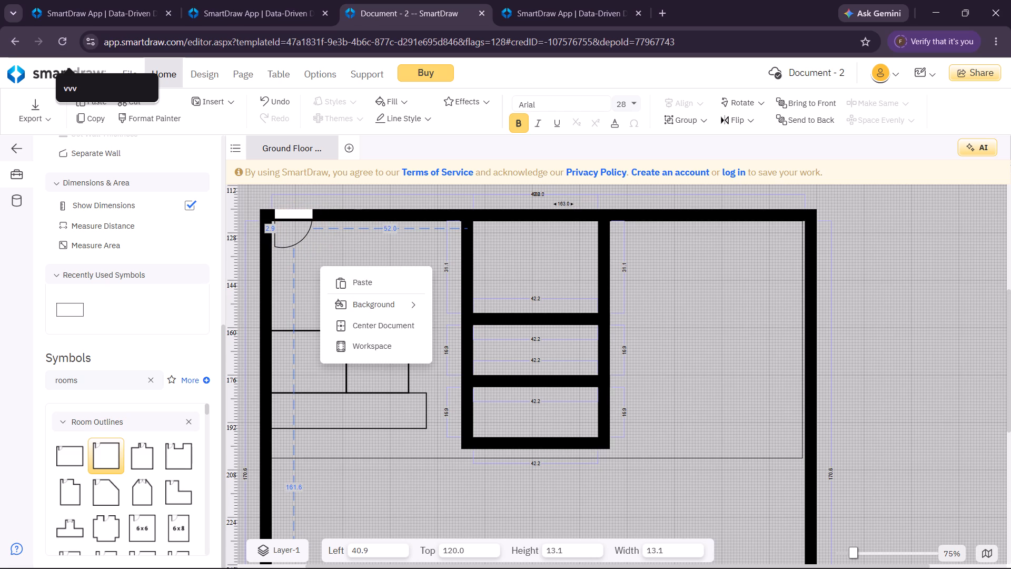
drag(313, 253, 309, 253)
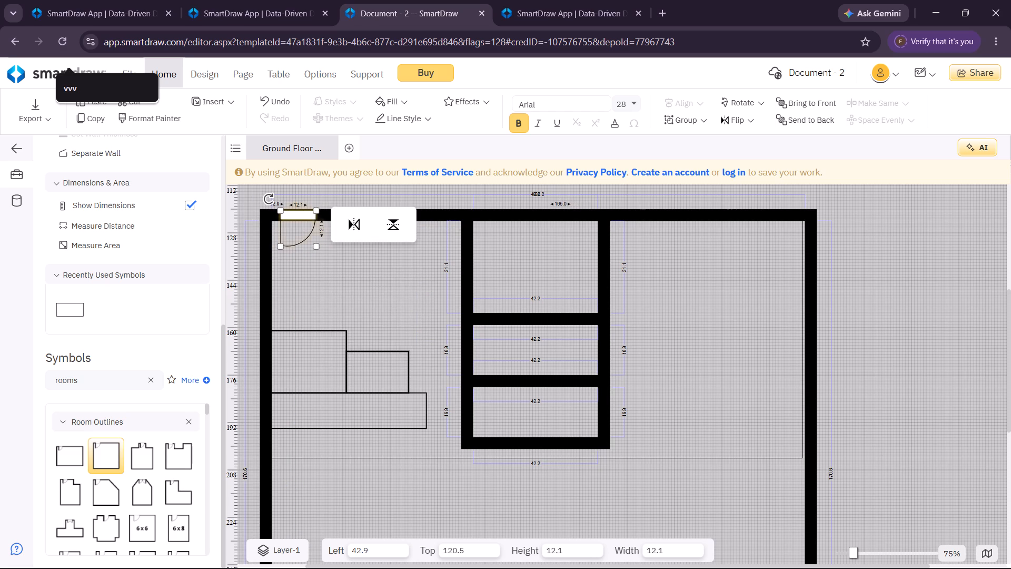
click(326, 248)
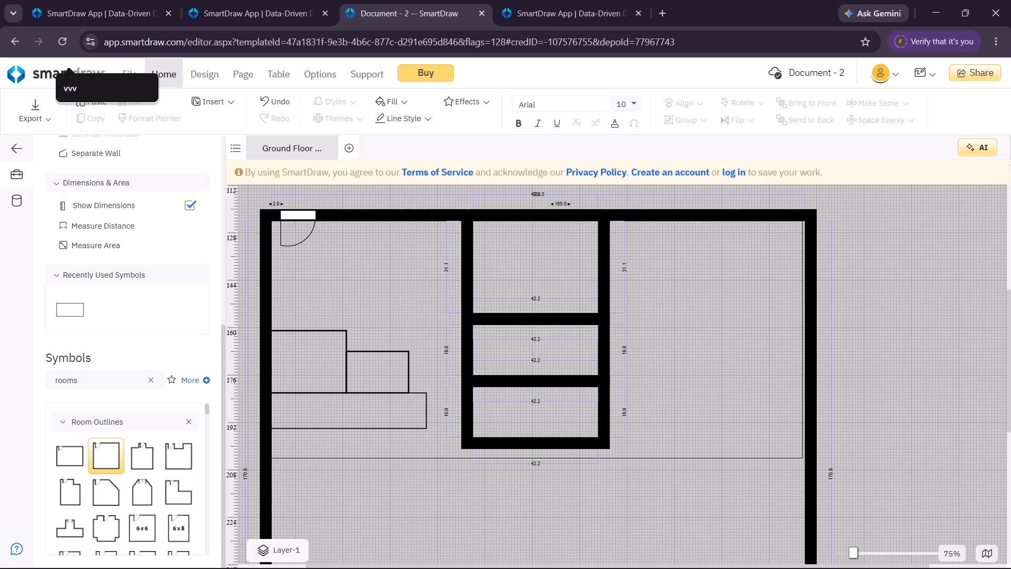
Stretch the 180-wide thin-lined rectangle inside the room downward, to just past 240 on the vertical ruler.
click(443, 457)
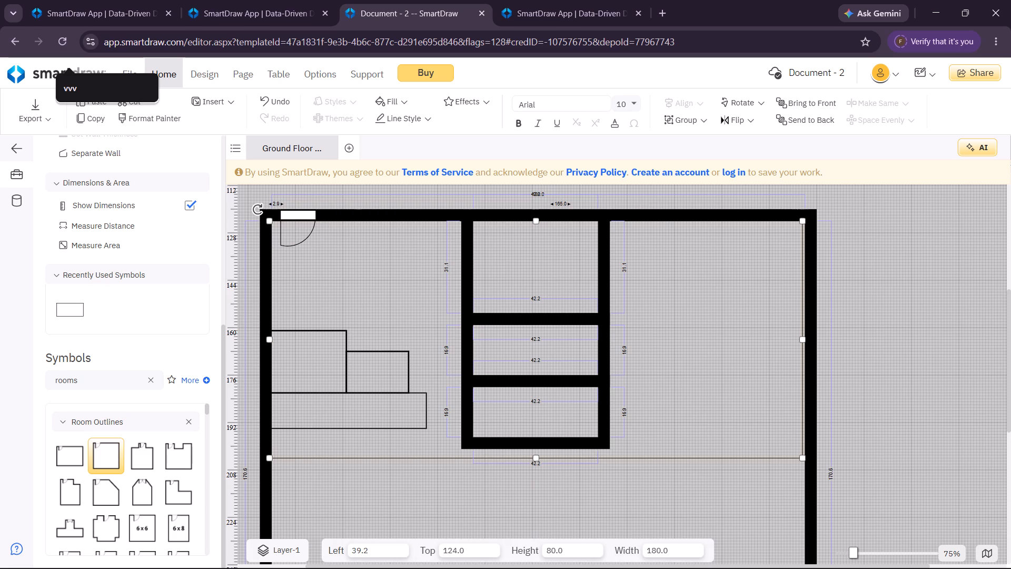
drag(537, 458, 546, 517)
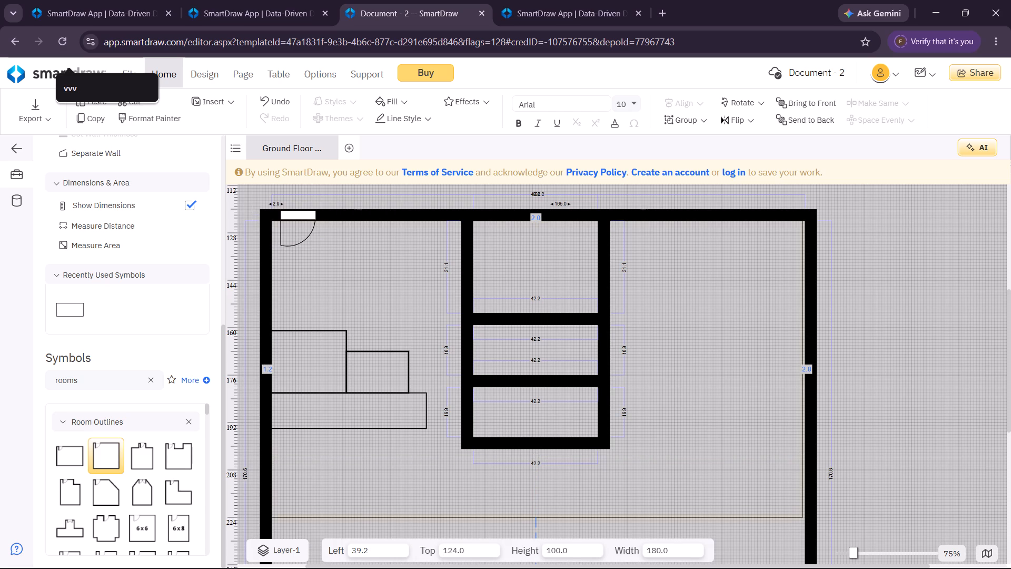
drag(546, 517, 554, 546)
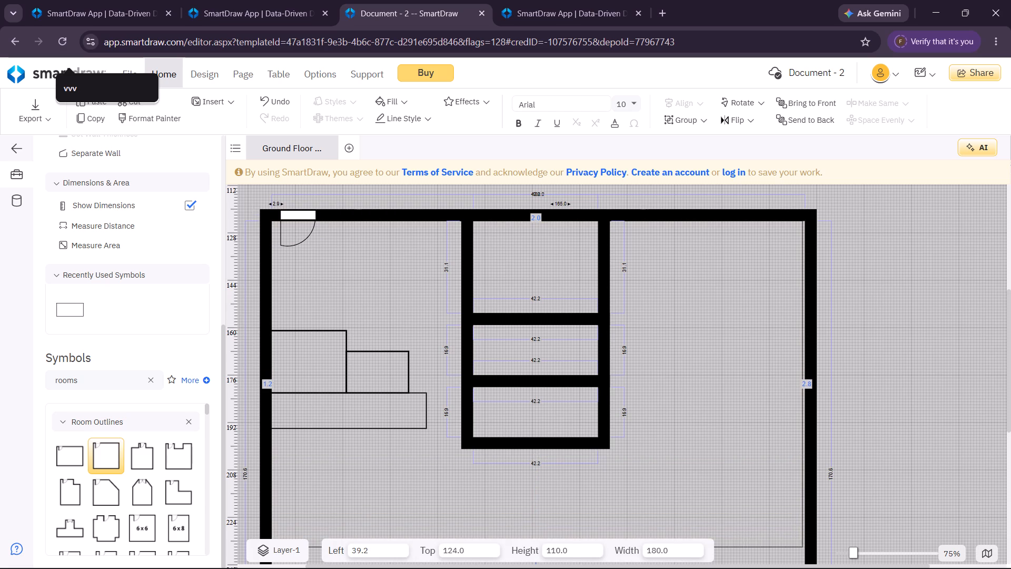
drag(554, 546, 569, 532)
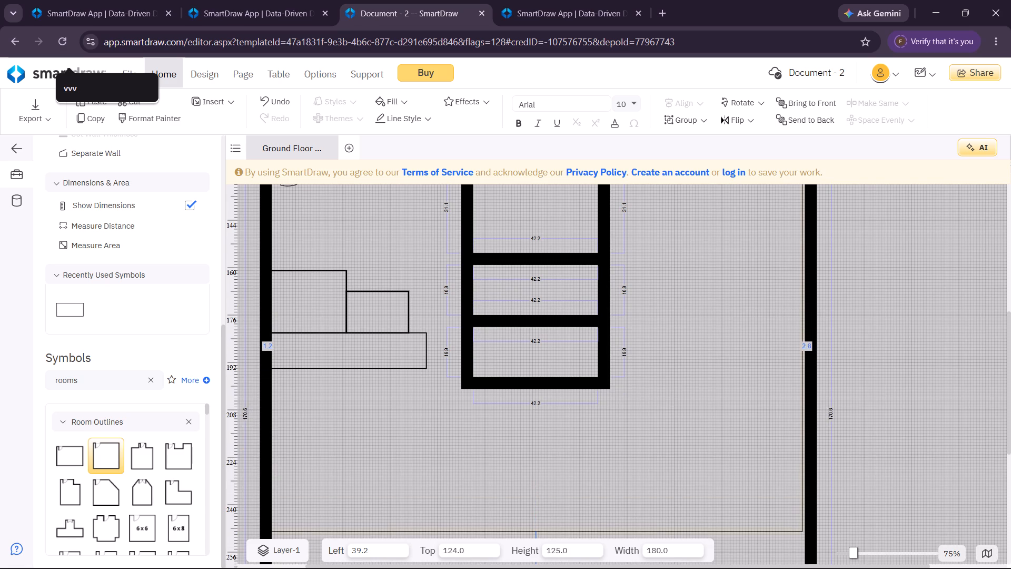
drag(569, 532, 568, 516)
click(568, 516)
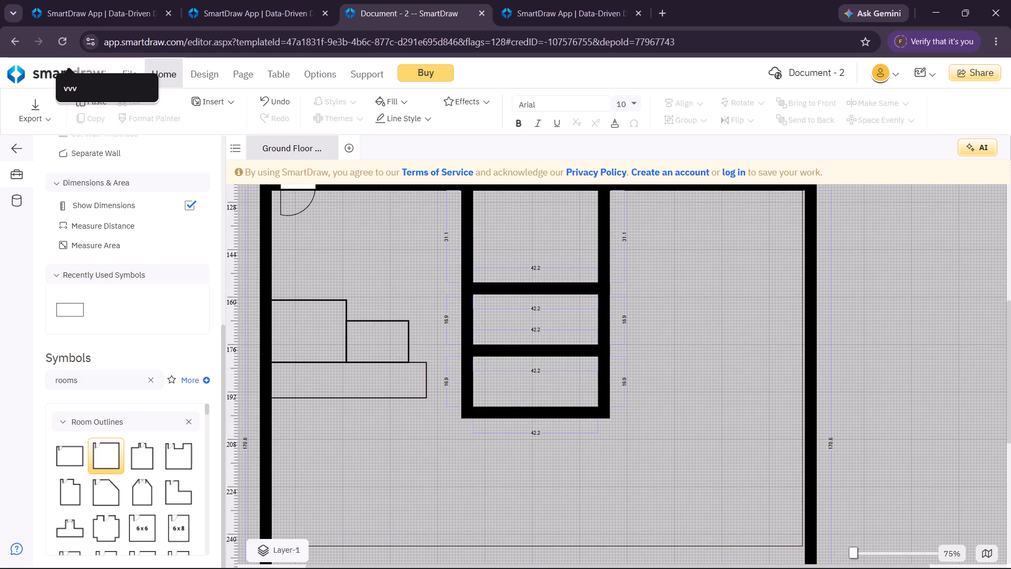
Add another small thick-walled outline against the left wall below the thin-lined rectangles, at about 44 from the left and 213.7 from the top.
click(392, 381)
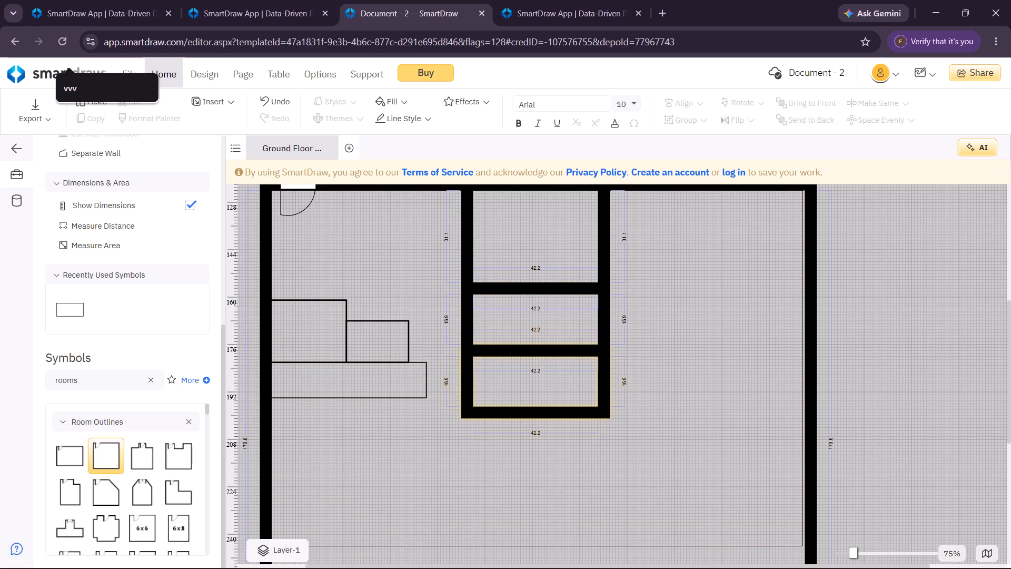
key(ctrl+v)
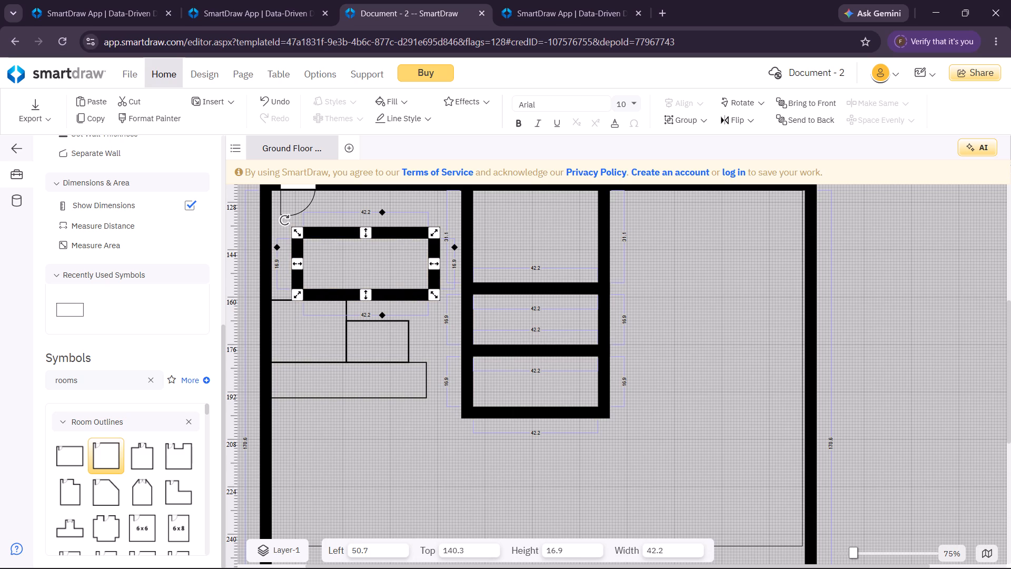
drag(397, 292, 387, 505)
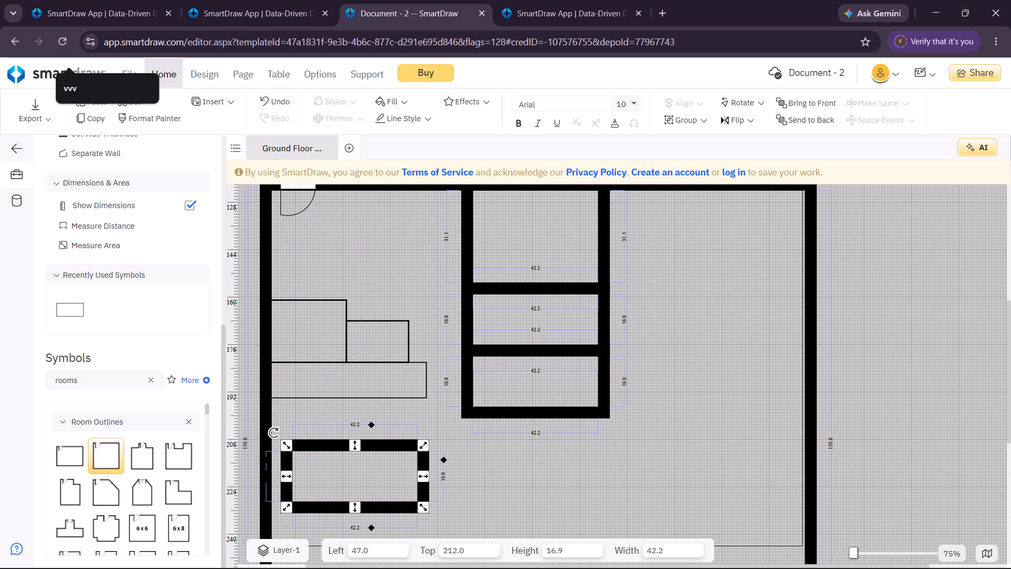
click(864, 551)
click(866, 552)
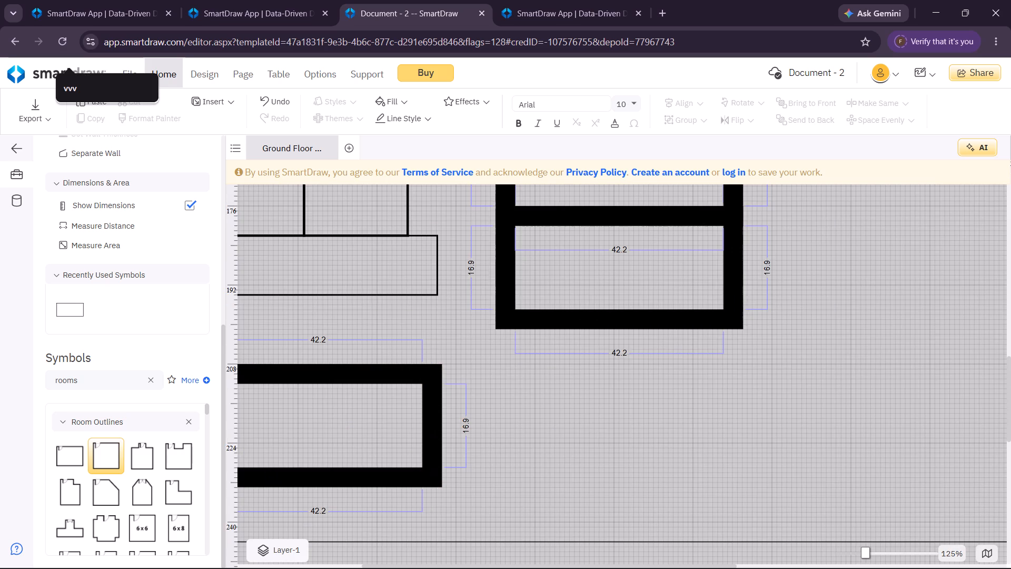
drag(649, 516, 741, 505)
click(854, 556)
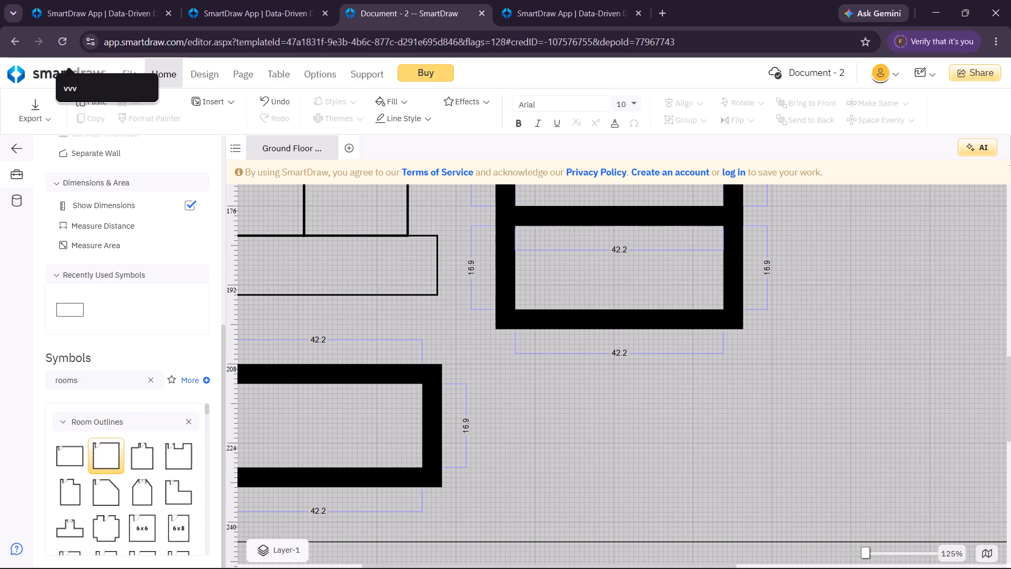
click(851, 554)
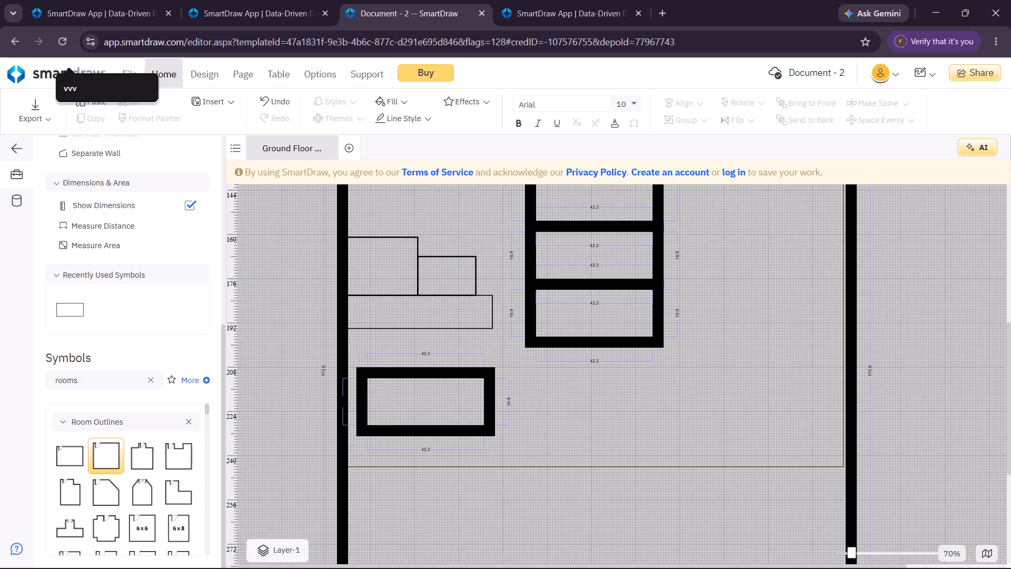
drag(462, 428, 458, 437)
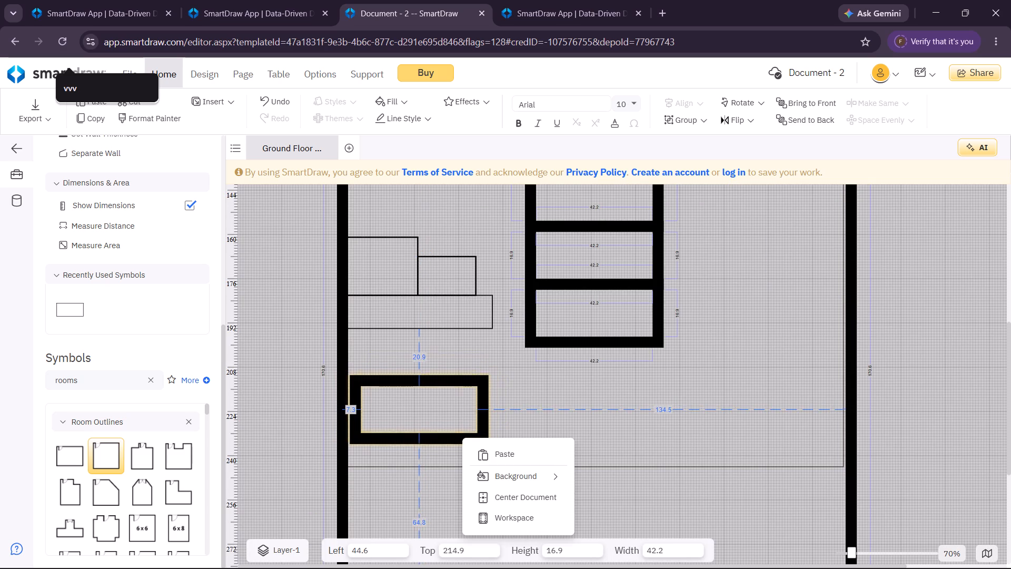
drag(458, 437, 453, 433)
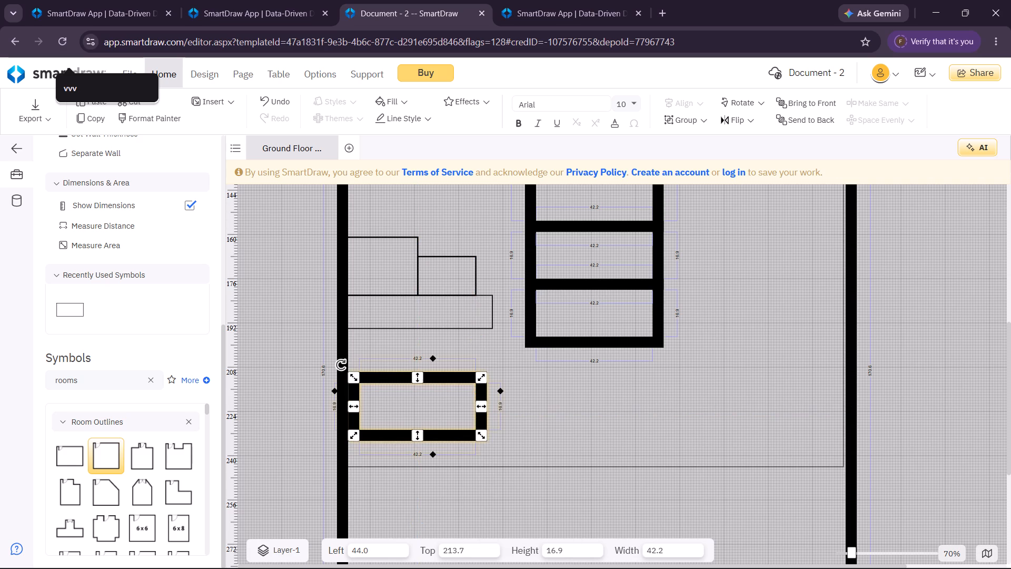
Stretch the small thick-walled outline at the room's left wall downward, making it about 24.6 high.
drag(416, 439, 417, 436)
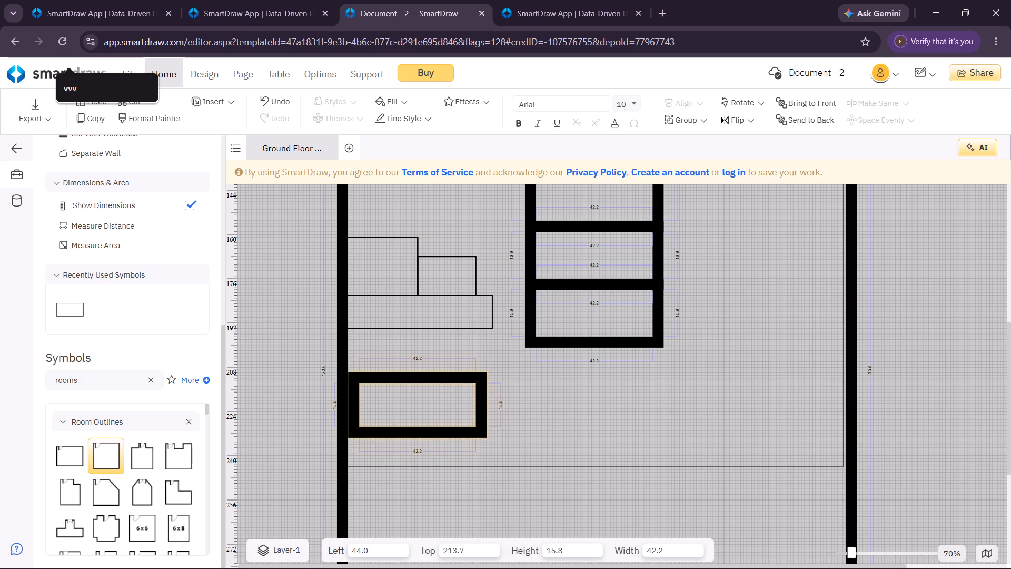
drag(417, 436, 415, 469)
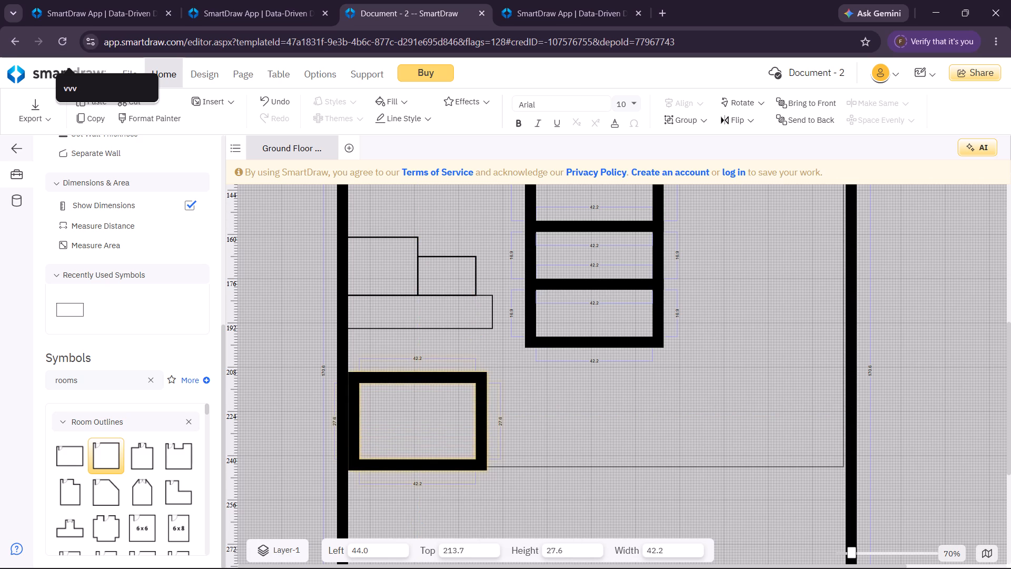
drag(415, 469, 415, 460)
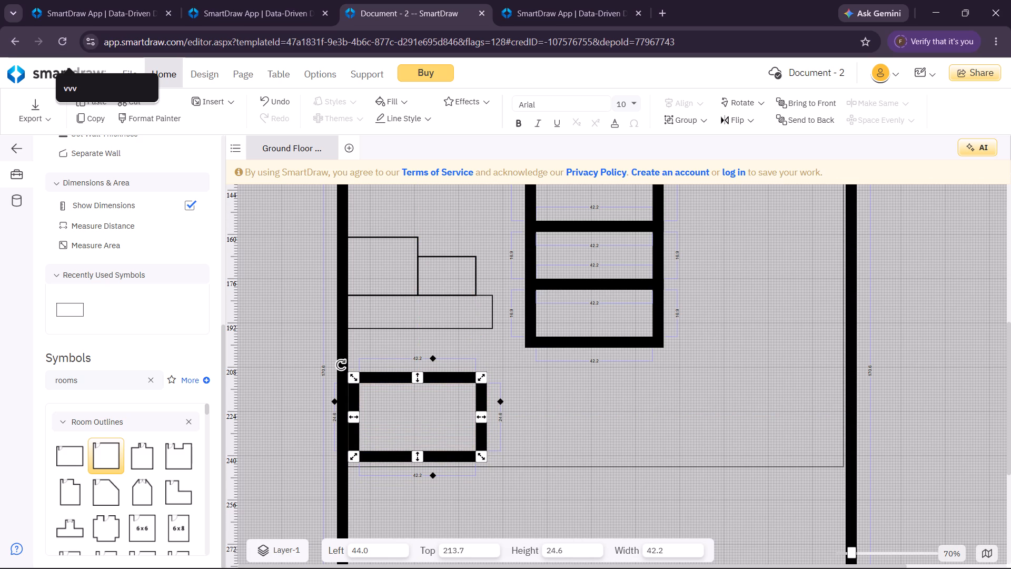
Delete the large thin-lined 180-wide rectangle inside the room.
click(521, 467)
right_click(521, 467)
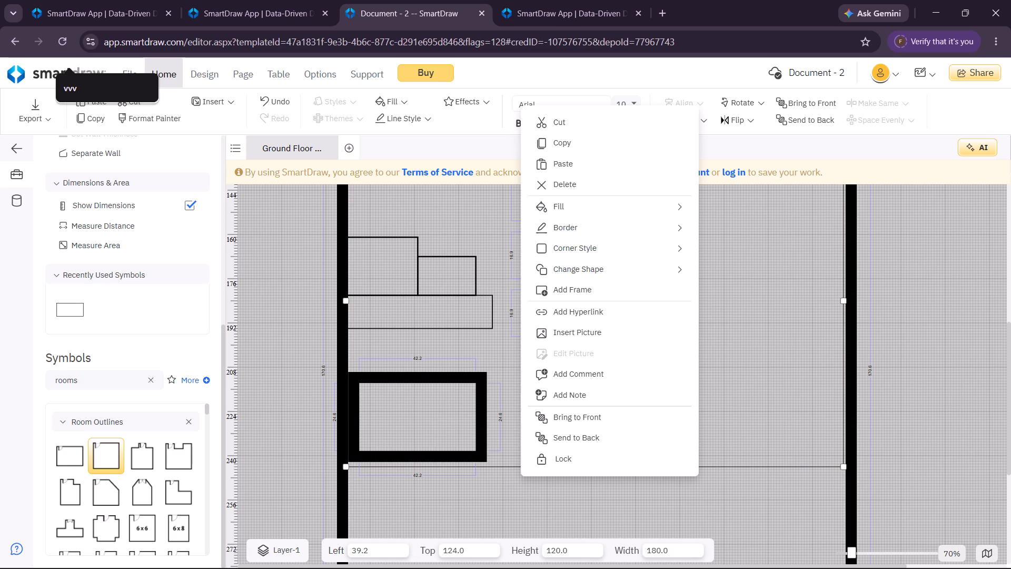
click(597, 185)
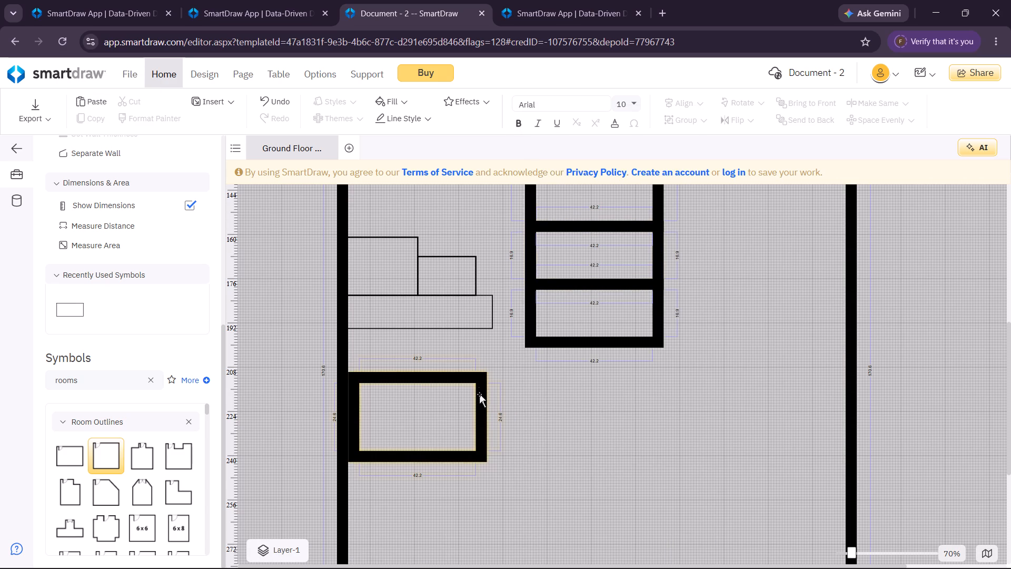
Shift the small outline onto the room's left wall so the walls overlap, at about 40 from the left and 214.5 from the top.
drag(354, 419, 348, 421)
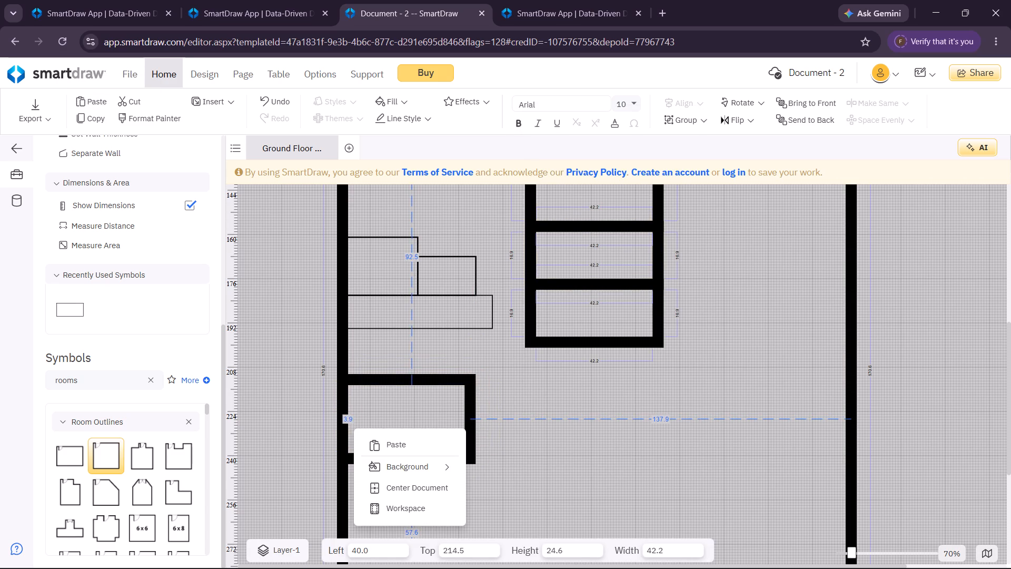
drag(348, 421, 349, 421)
Paste a thick-walled box beside the lower-left room, sharing its side wall and bottom line, at about 86.2 left and 222.1 top.
key(ctrl+v)
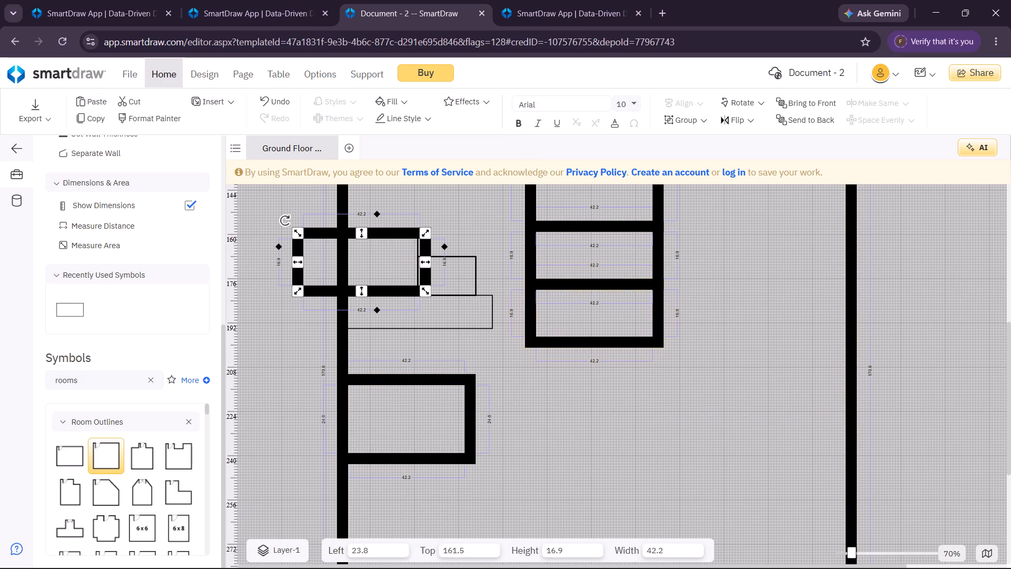
drag(413, 291, 584, 435)
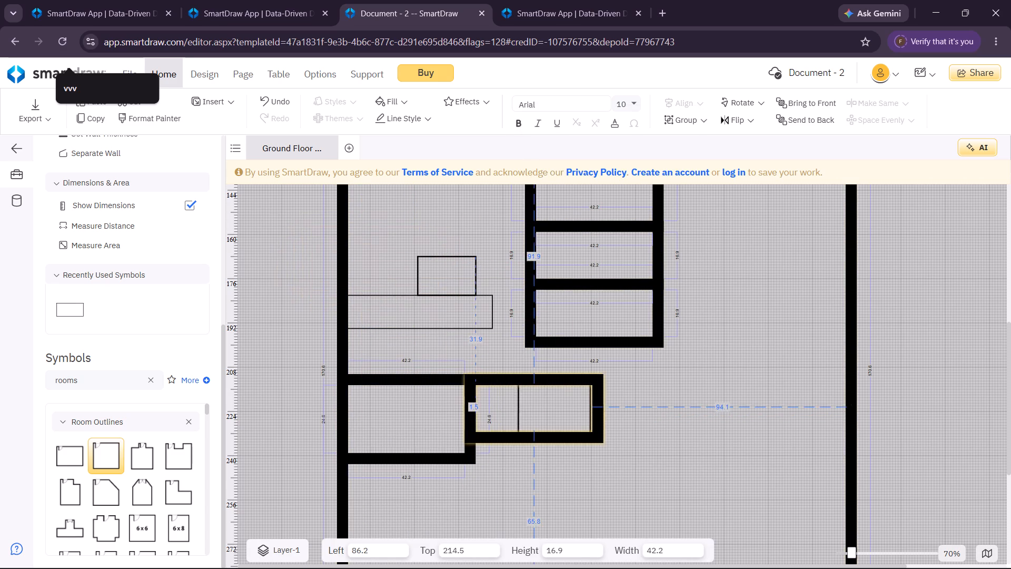
drag(584, 435, 598, 457)
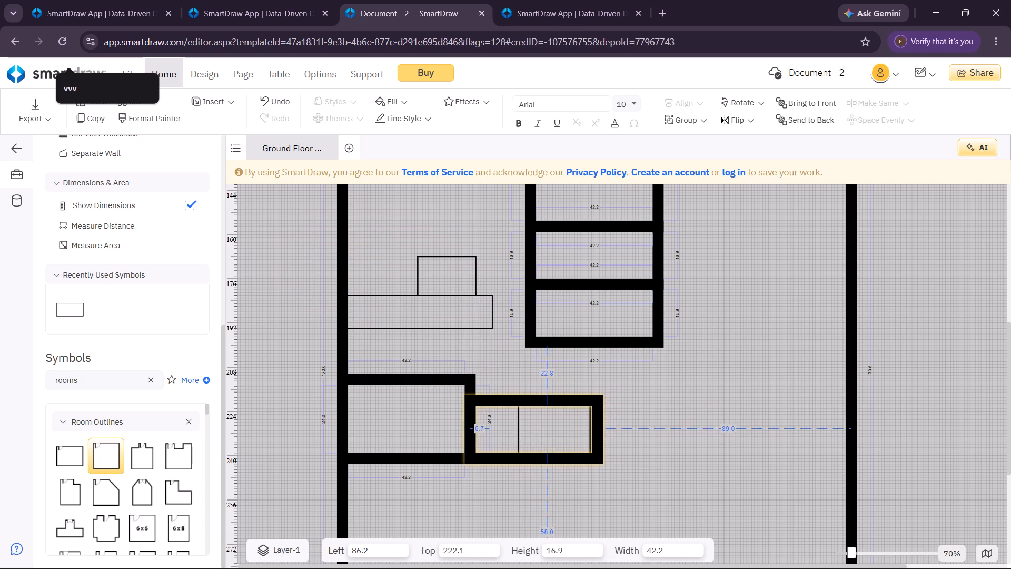
drag(598, 457, 597, 459)
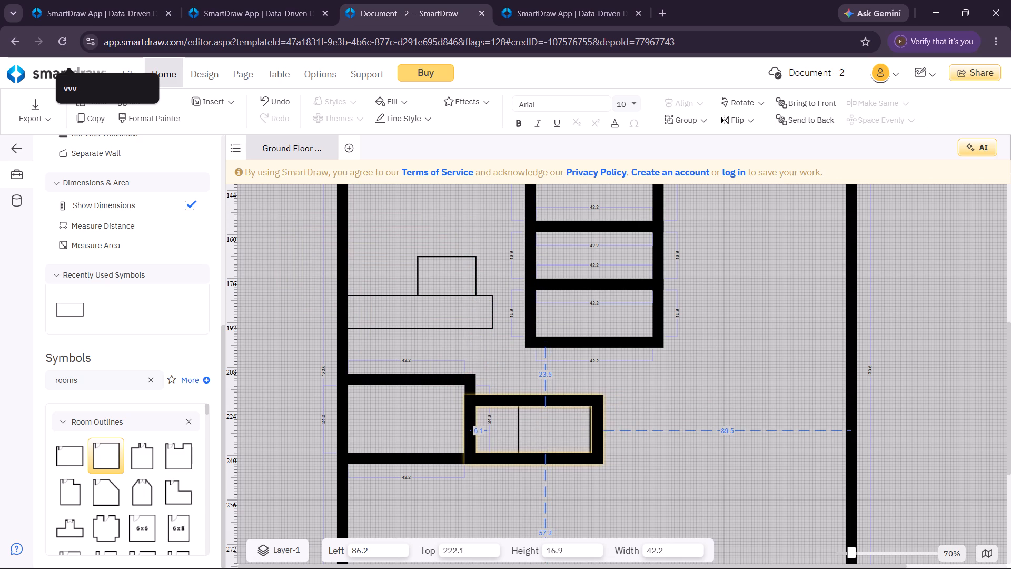
drag(597, 459, 598, 459)
click(659, 395)
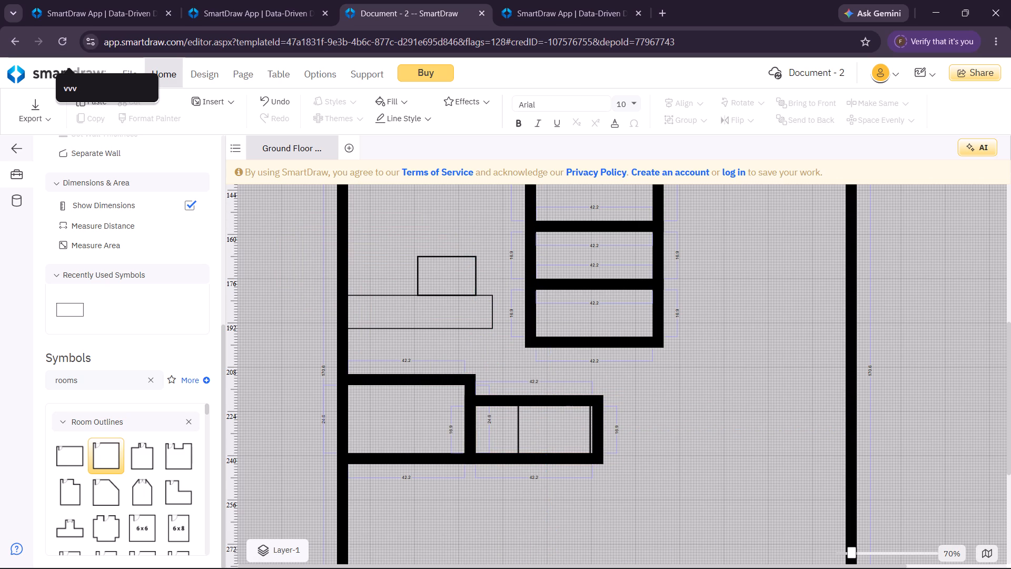
Paste another 42.2 by 16.9 box at the far end of that row, sharing a side wall and the same bottom line.
key(ctrl+v)
drag(413, 315, 690, 456)
click(739, 322)
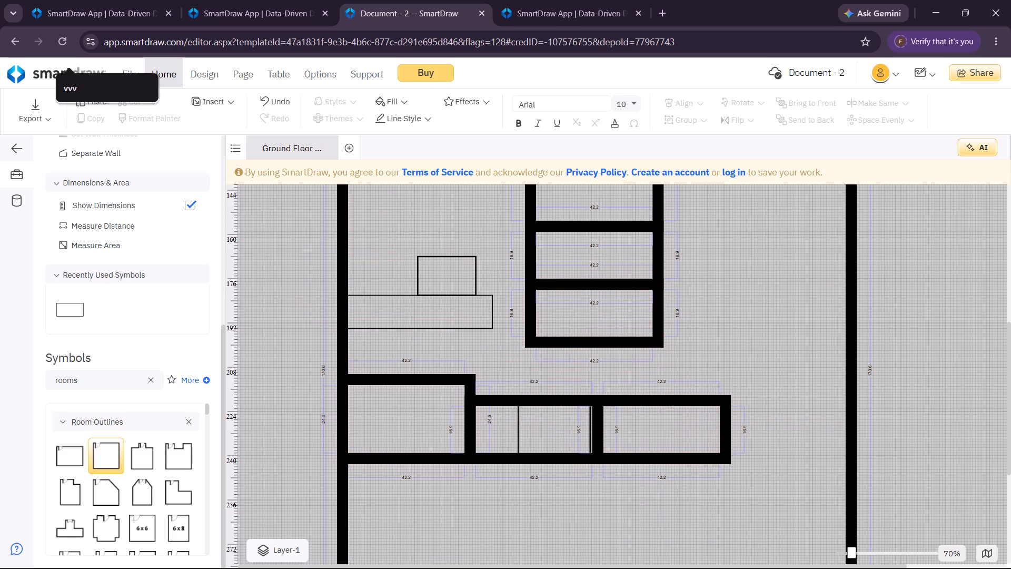
Paste another thick-walled box against the room's upper wall, beside the central stack, at about 154.2 left and 124 top.
drag(738, 346, 749, 426)
key(ctrl+v)
drag(425, 272, 480, 273)
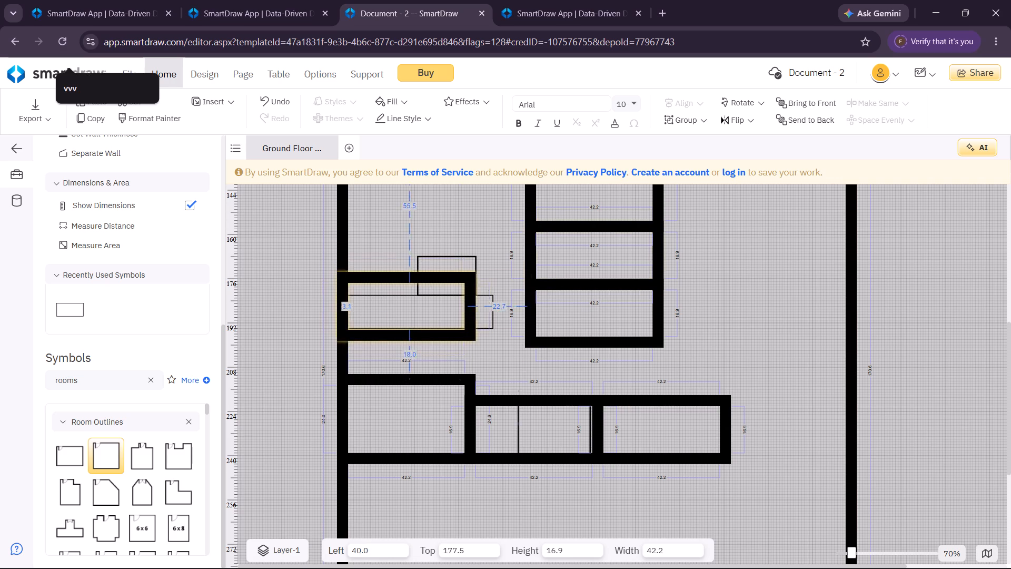
drag(480, 273, 757, 264)
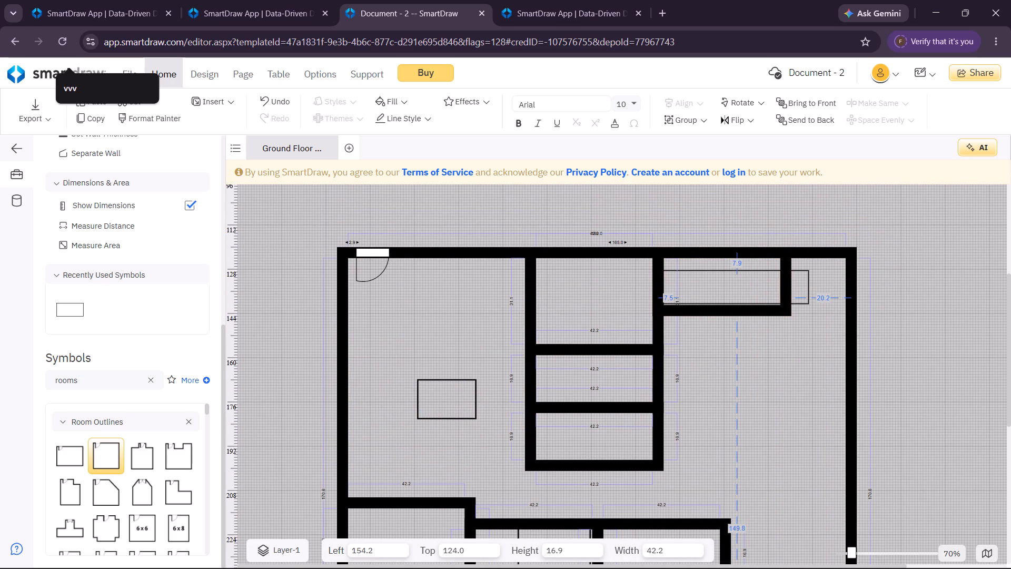
drag(757, 264, 756, 263)
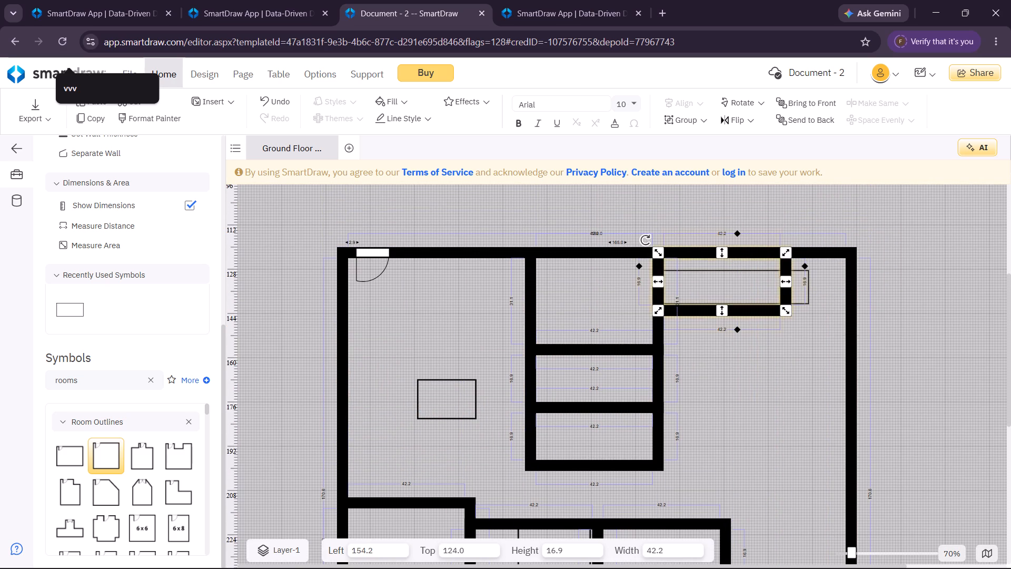
Stretch the upper box down to about 38.9 high and across to the room's right wall, about 66 wide.
drag(723, 312, 725, 375)
drag(786, 312, 849, 302)
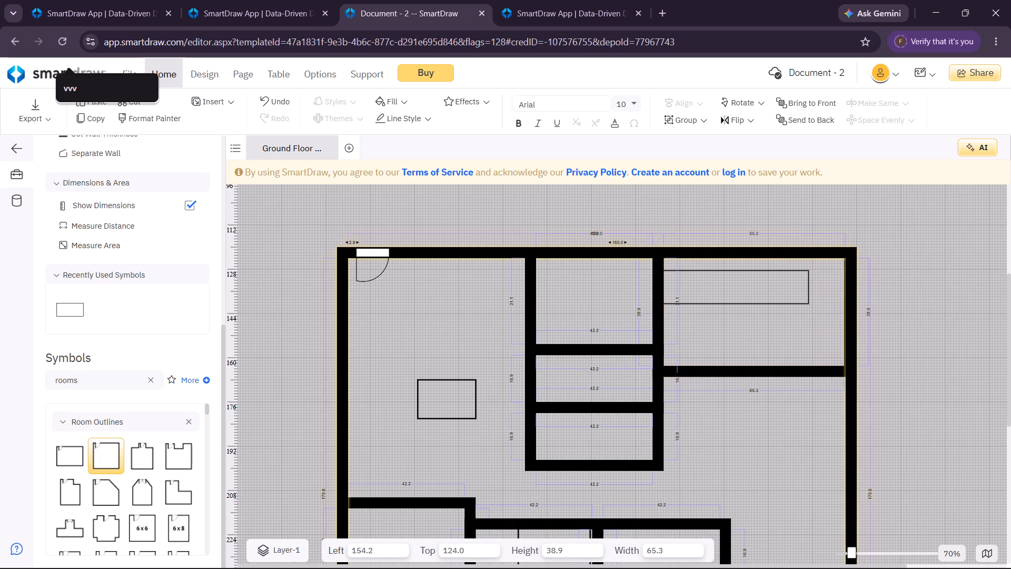
drag(849, 302, 851, 302)
click(895, 269)
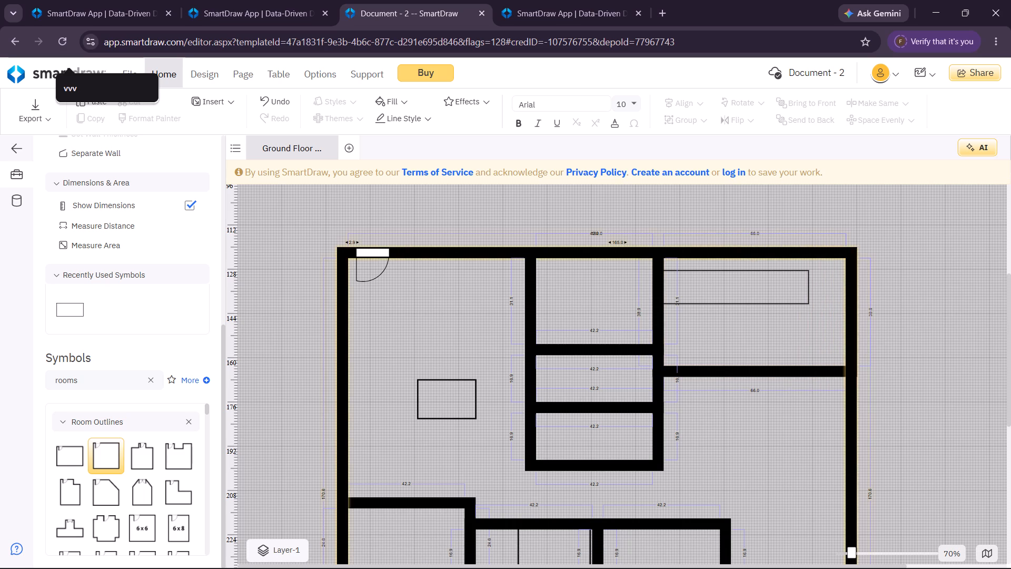
Paste another thick-walled box directly below the upper-right room, against the right wall, at about 177.8 left and 168 top.
click(979, 355)
drag(1010, 228, 1010, 257)
click(881, 411)
drag(889, 381, 891, 316)
drag(1010, 287, 1010, 388)
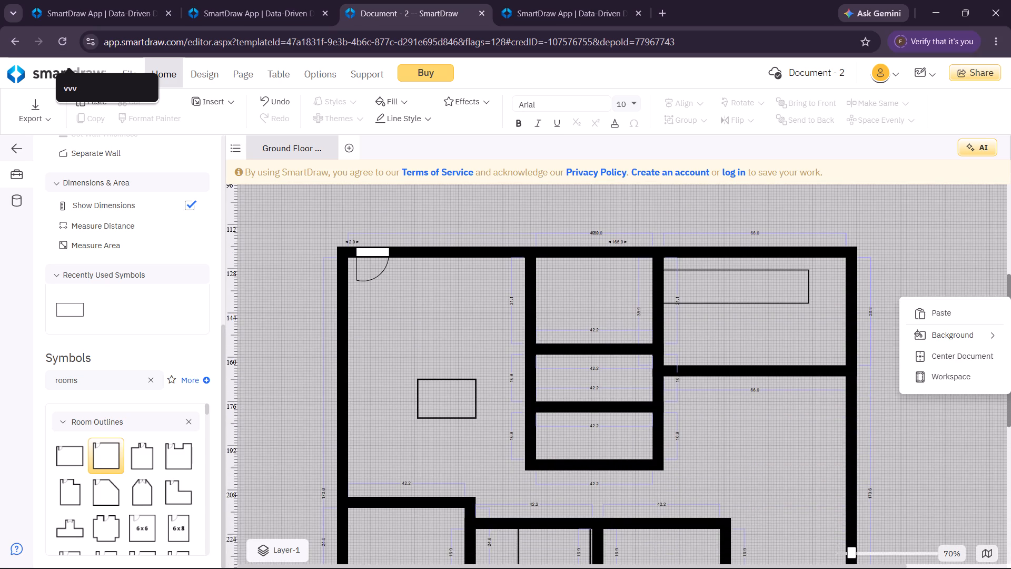
drag(1010, 388, 1000, 434)
key(v)
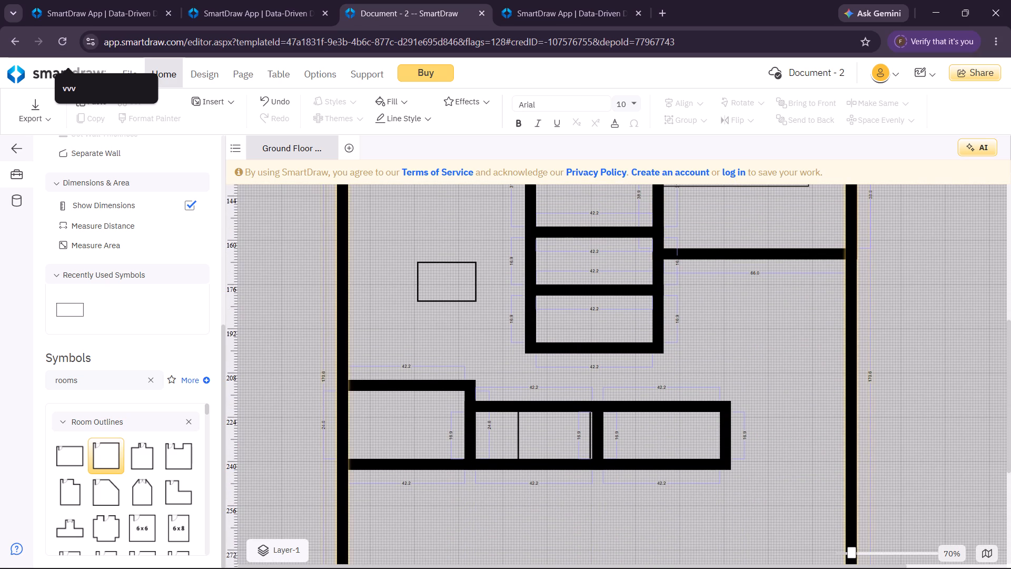
key(ctrl+v)
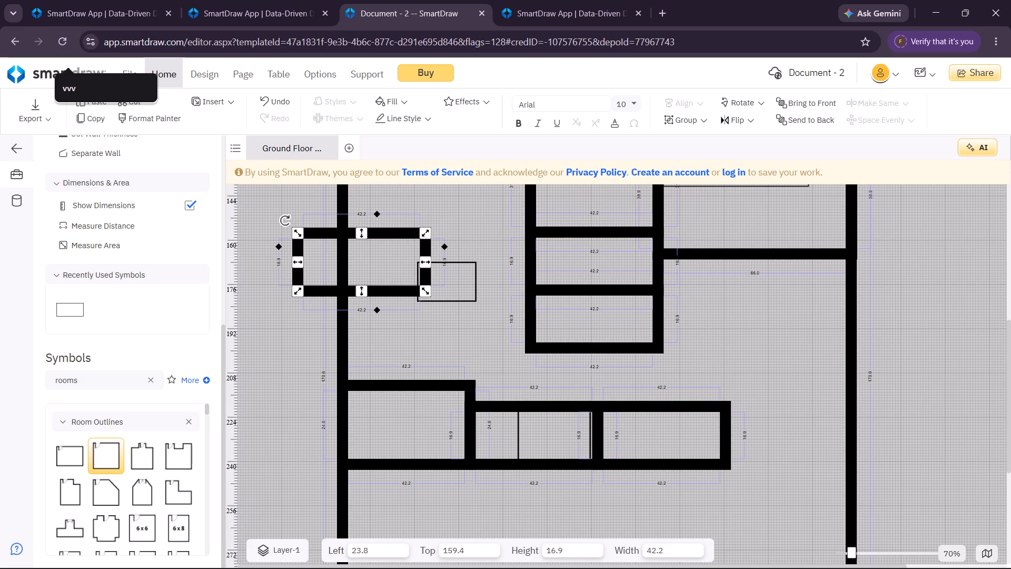
drag(402, 293, 713, 325)
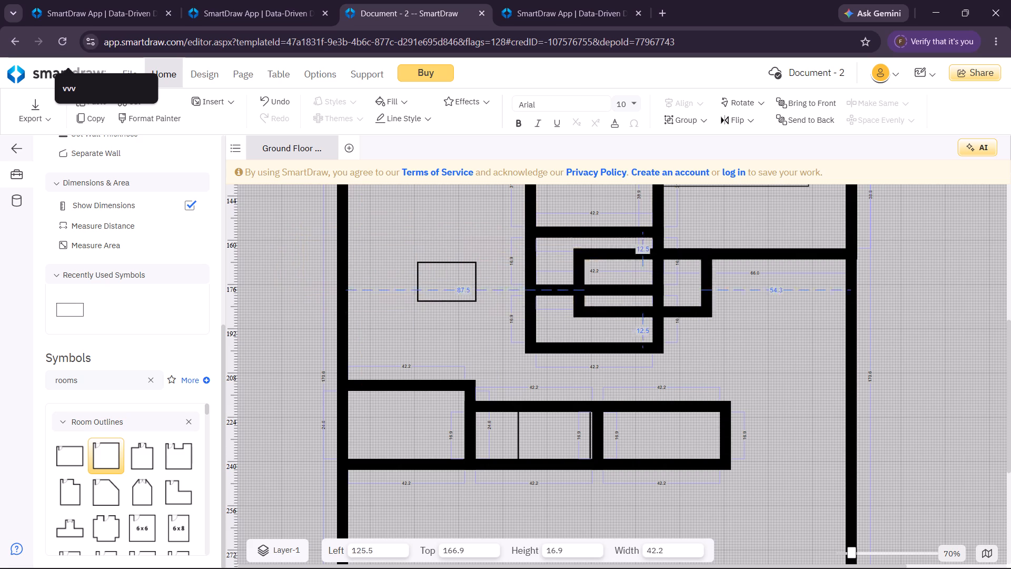
drag(713, 325, 825, 317)
Stretch the new box on the right wall downward, making it about 30 high.
drag(790, 318, 792, 353)
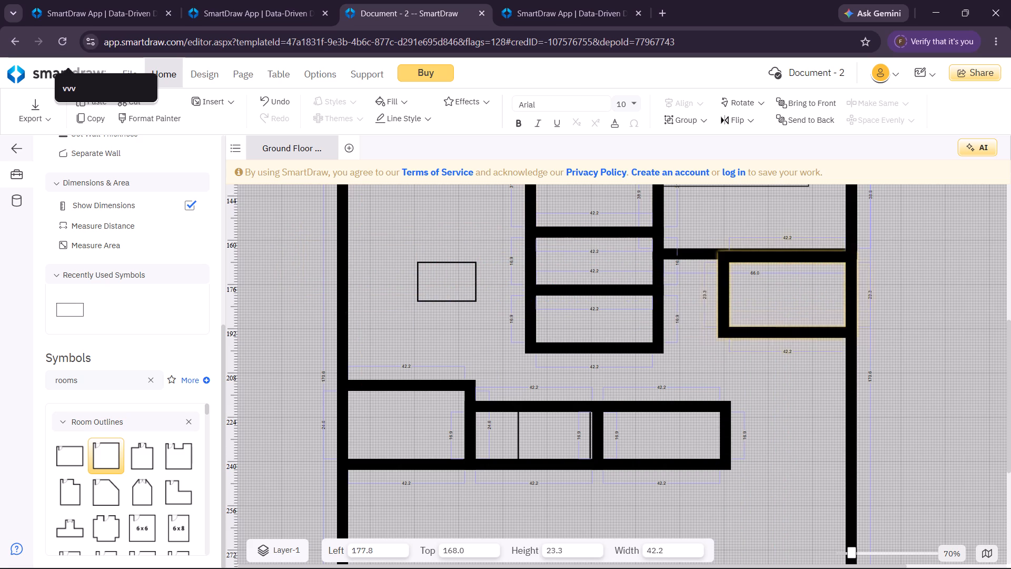
drag(792, 353, 790, 357)
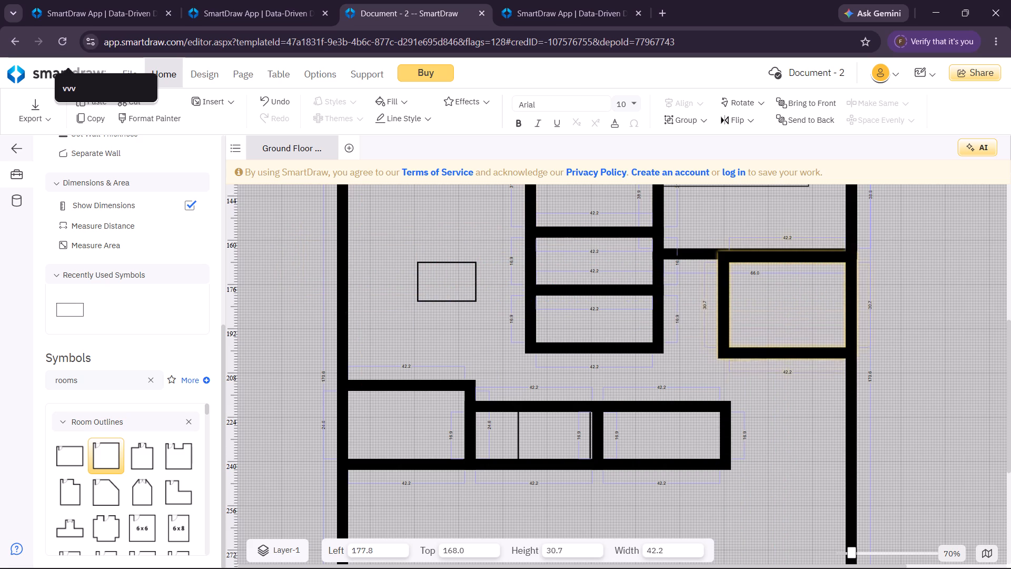
drag(790, 357, 790, 354)
click(805, 381)
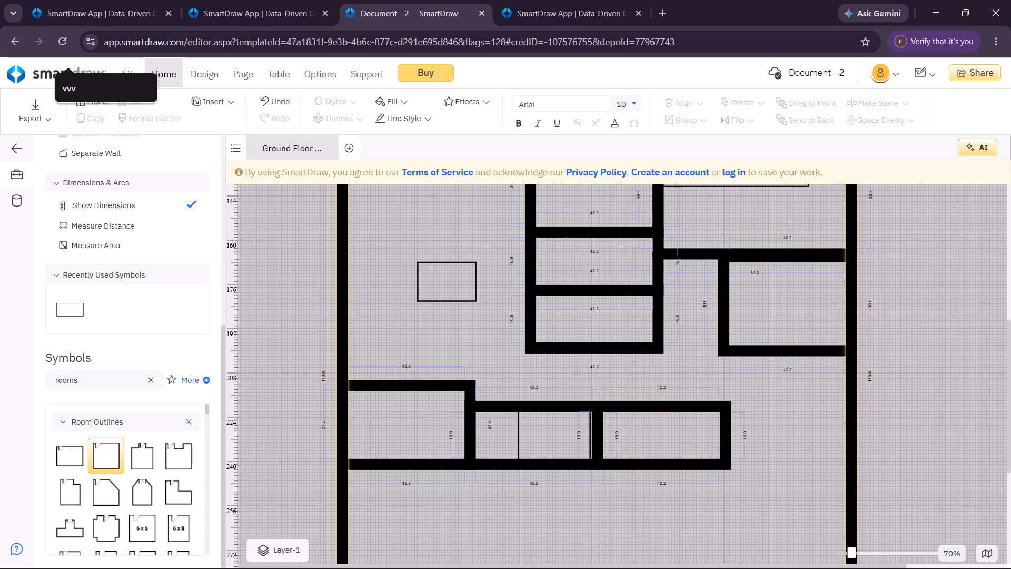
Paste another thick-walled box into the main room's lower-left corner, at about 40 from the left and 277.7 from the top.
drag(1009, 265, 1008, 269)
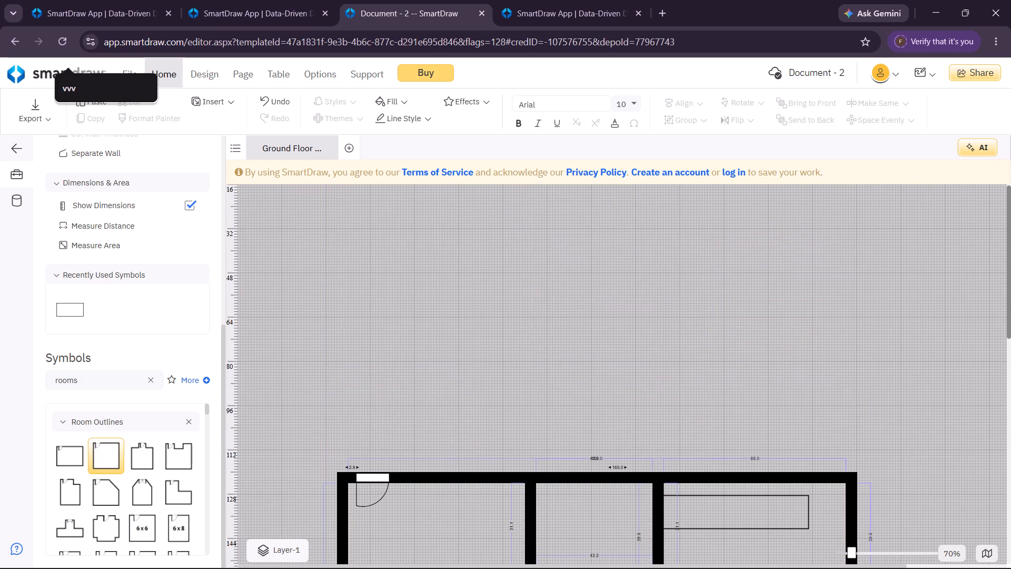
drag(1008, 269, 1010, 322)
click(986, 268)
drag(1008, 244, 1010, 323)
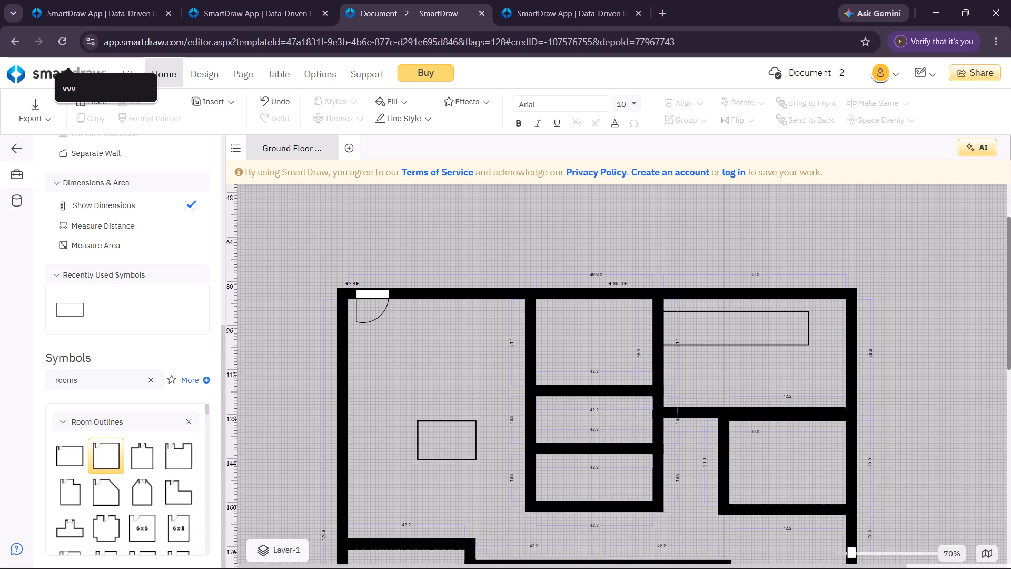
drag(1010, 323, 1010, 466)
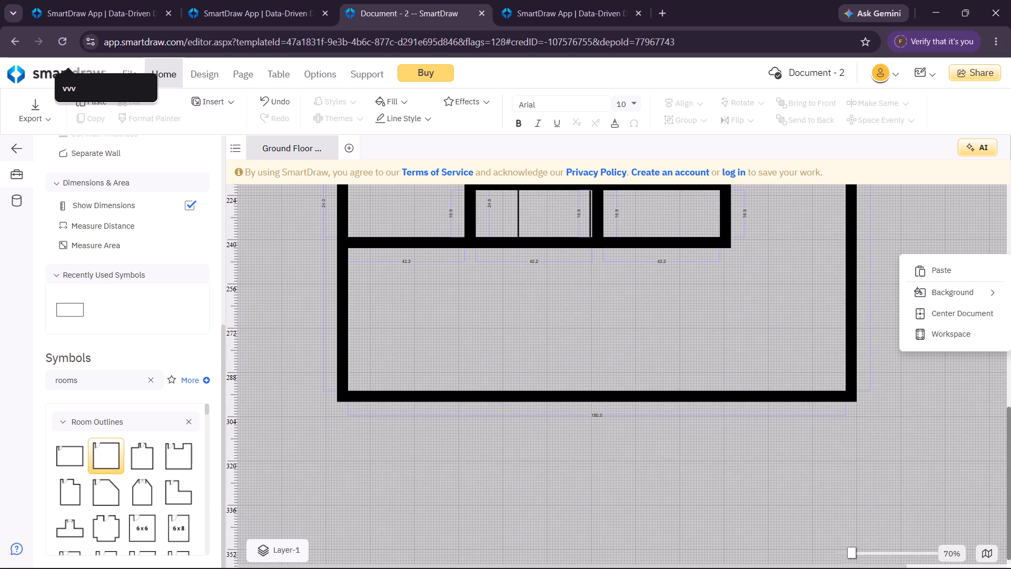
drag(1010, 466, 1006, 443)
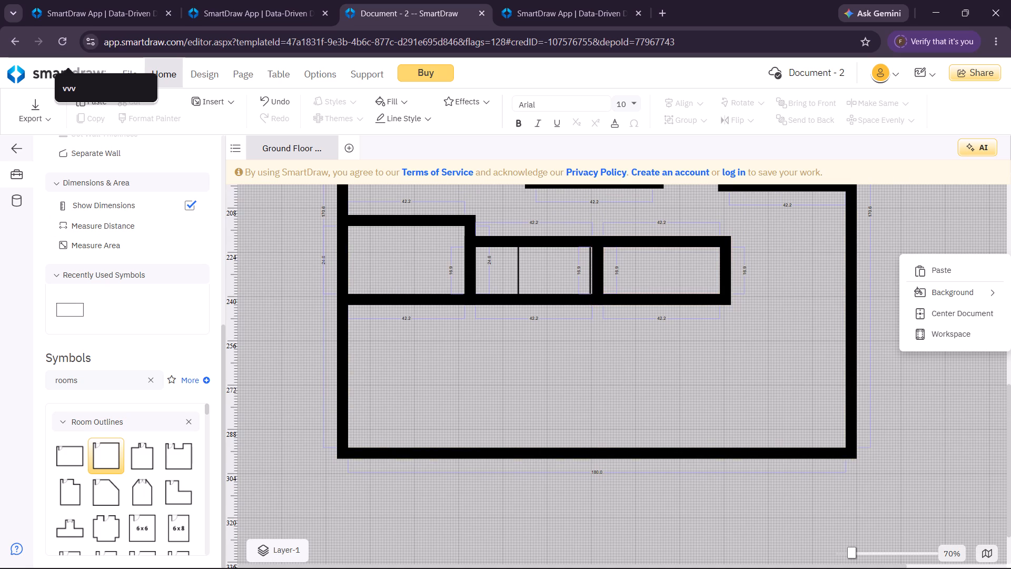
key(ctrl+v)
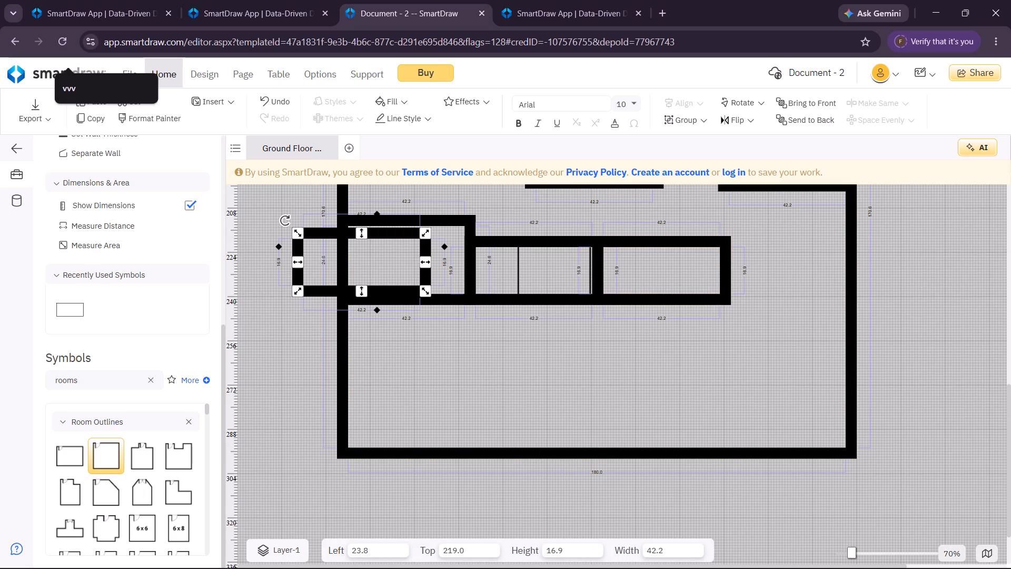
drag(383, 288, 427, 389)
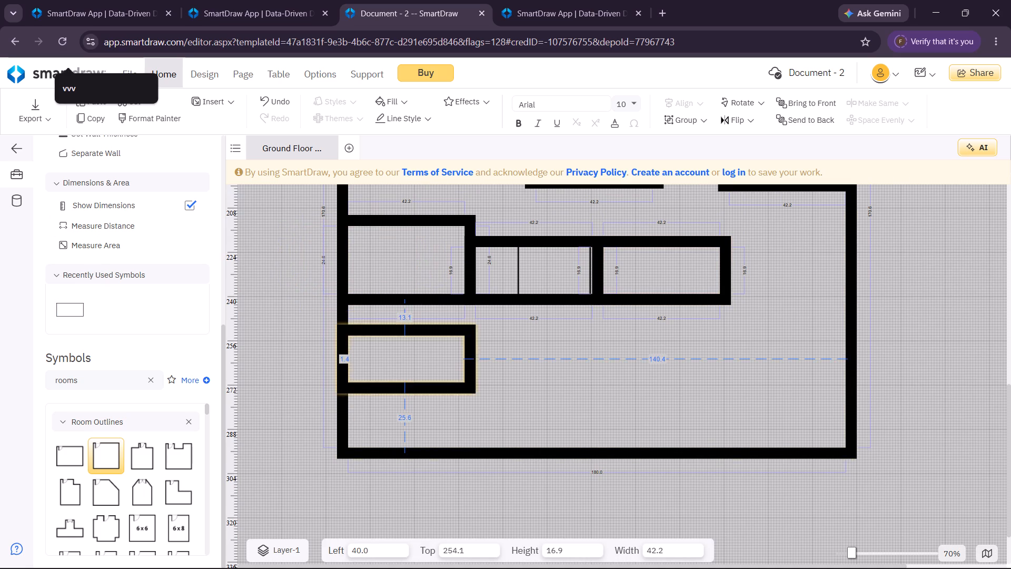
drag(427, 389, 431, 462)
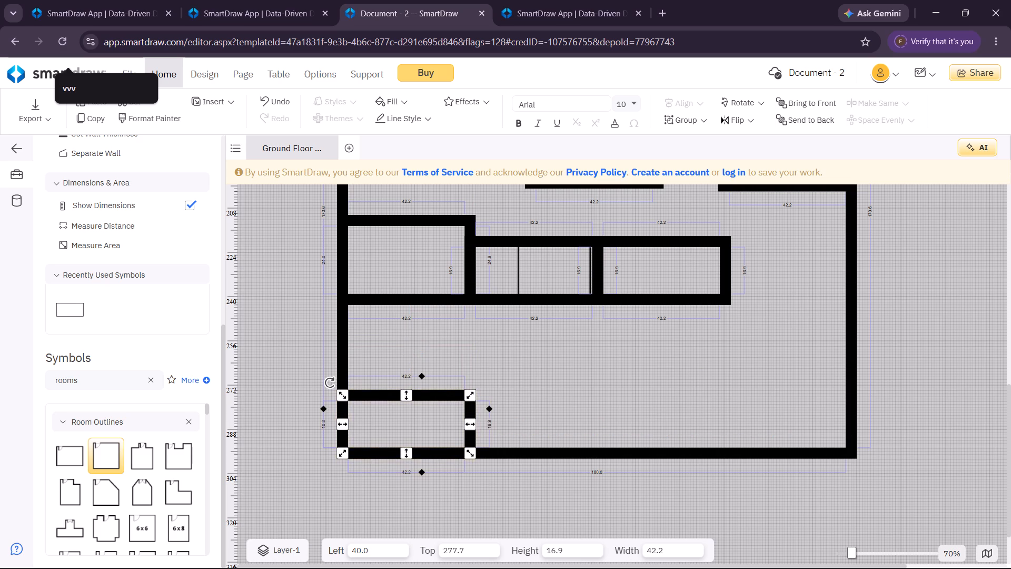
Stretch the lower-left corner box upward, making it about 37 high.
drag(407, 397, 399, 362)
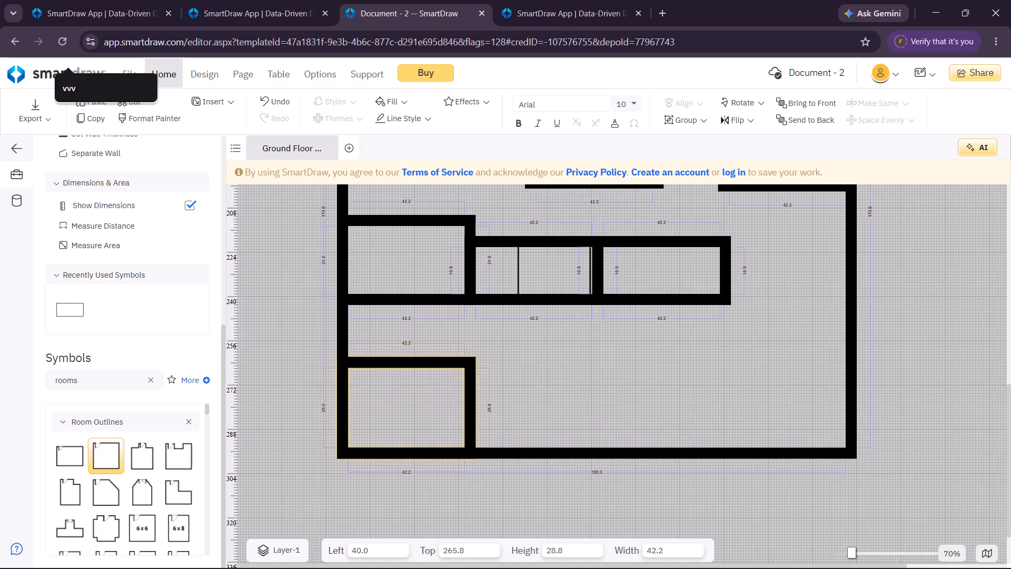
drag(399, 362, 395, 346)
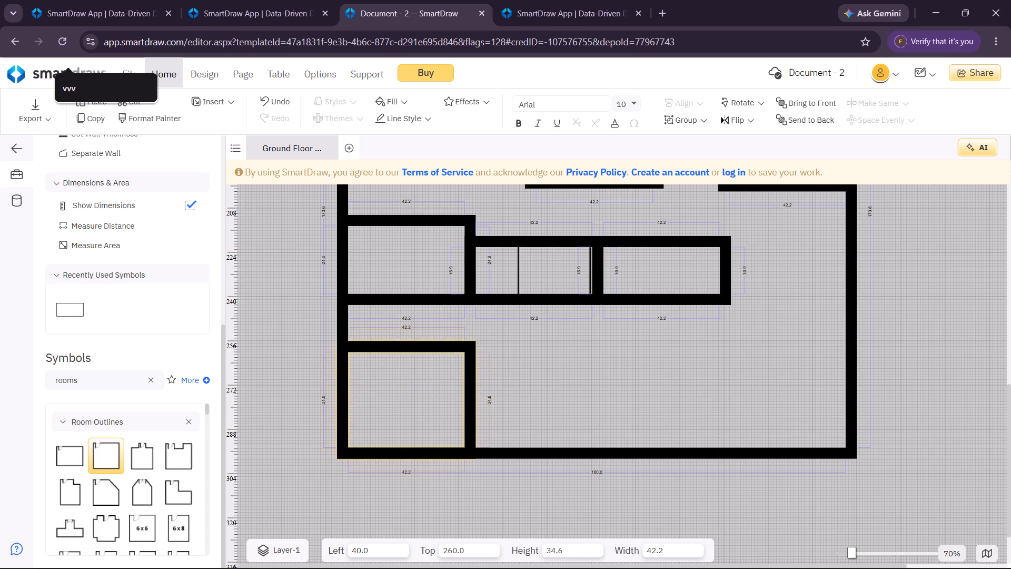
drag(395, 346, 393, 340)
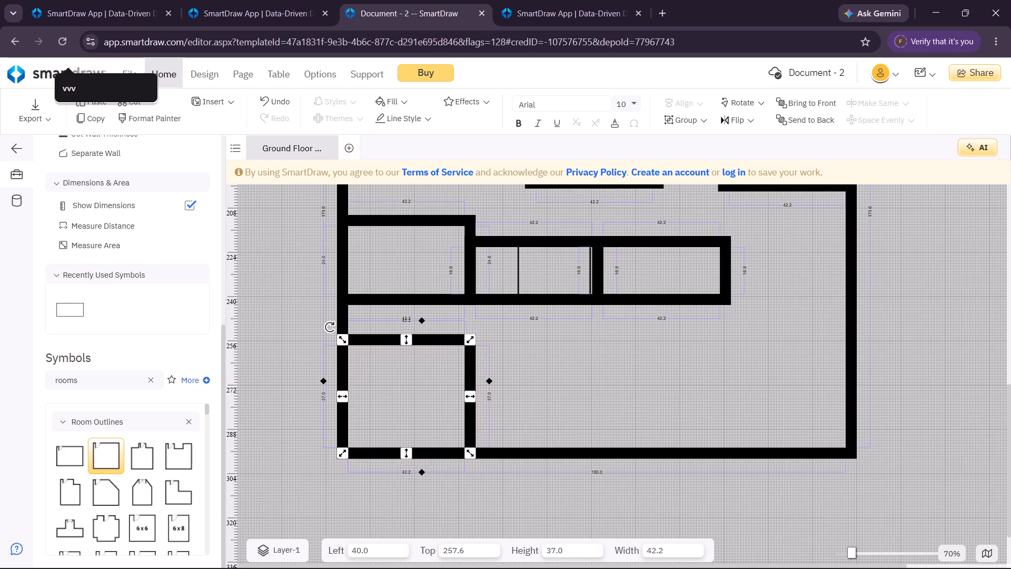
Stretch the lower-left corner box sideways toward the room's centre, making it about 71.2 wide.
drag(466, 398, 533, 395)
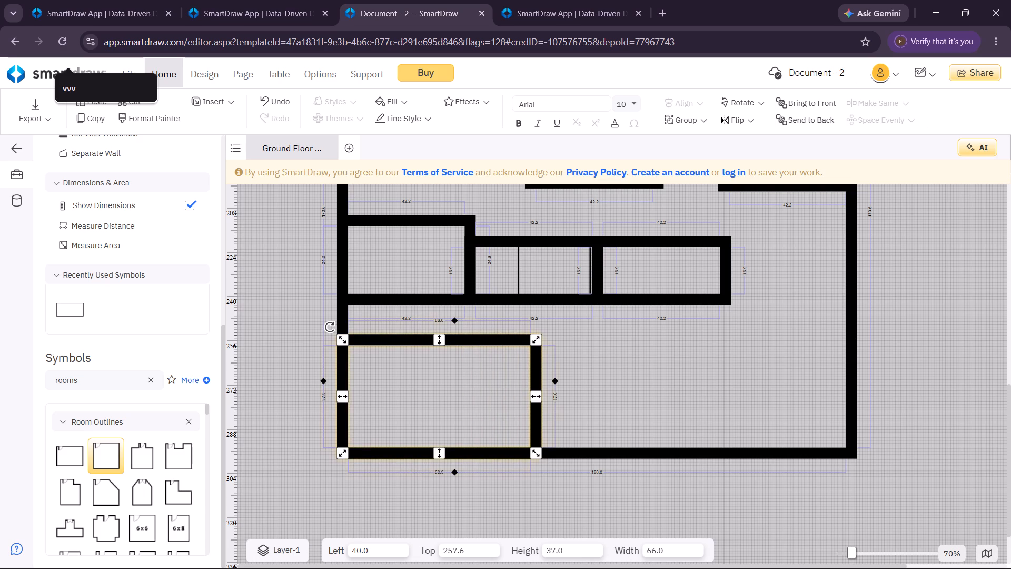
drag(539, 394, 547, 394)
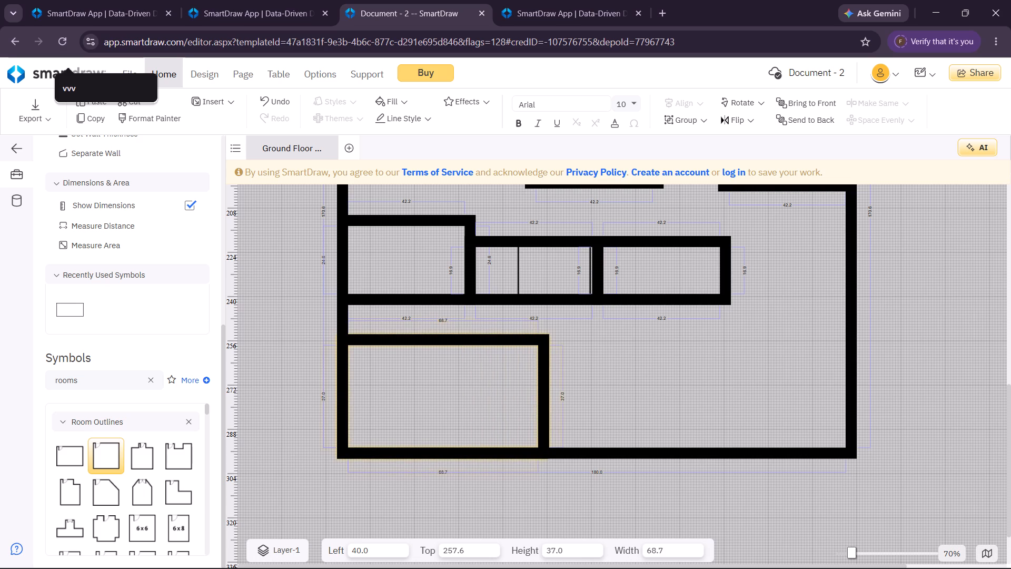
drag(547, 394, 554, 394)
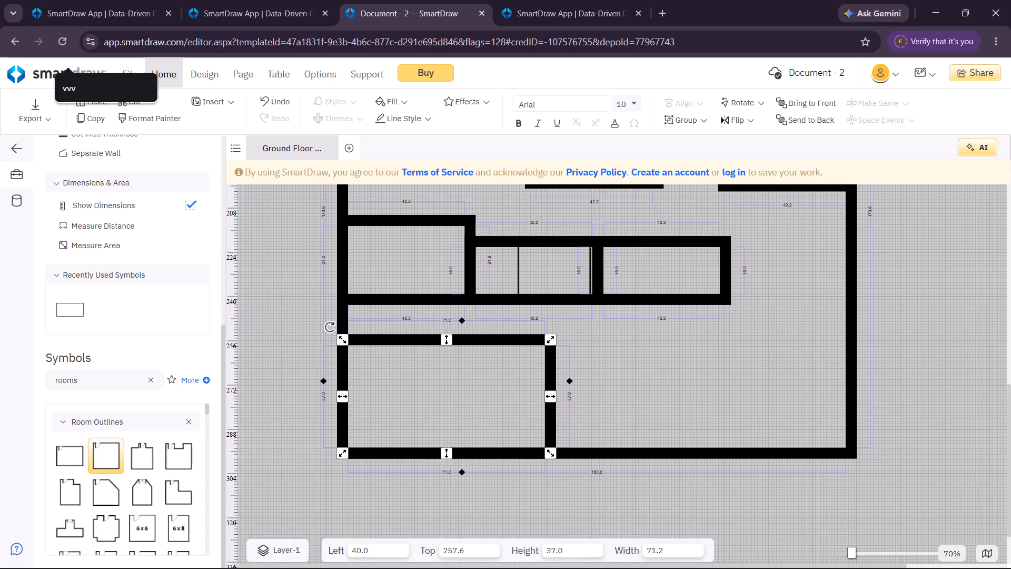
click(591, 340)
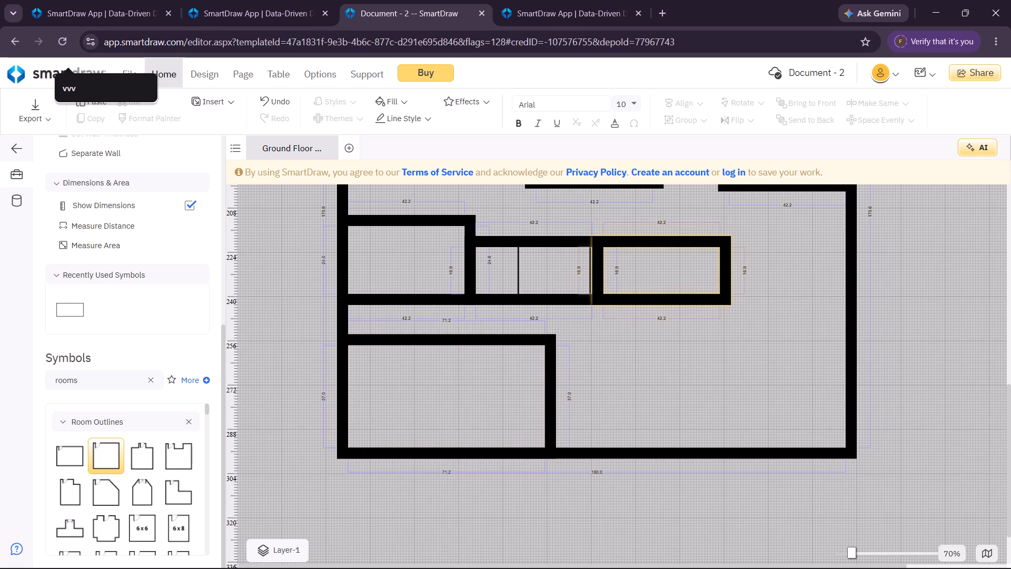
Paste another thick-walled box directly below the rightmost room of the middle row, at about 132.3 left and 243 top.
key(ctrl+v)
drag(409, 253, 649, 303)
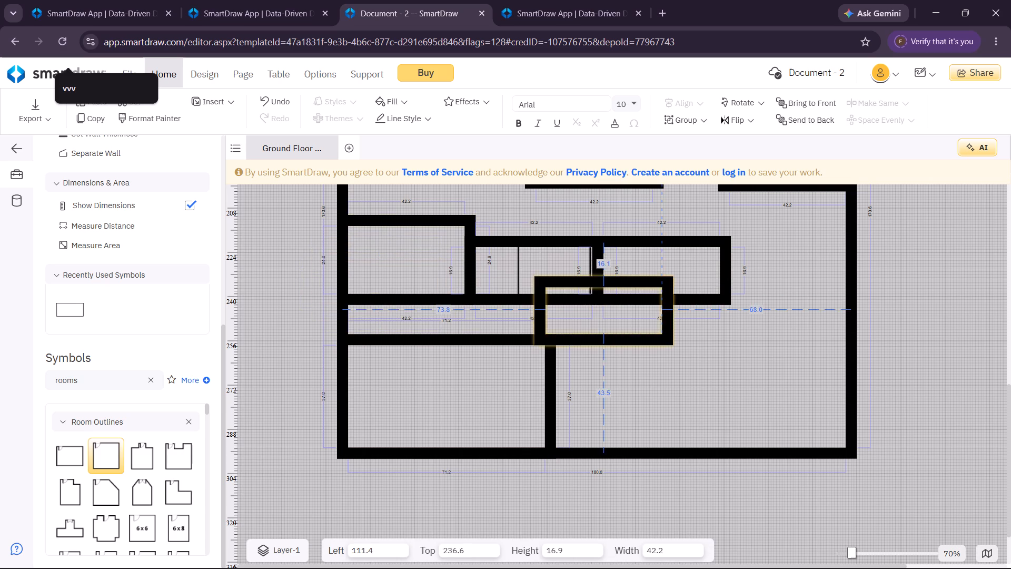
drag(649, 303, 693, 311)
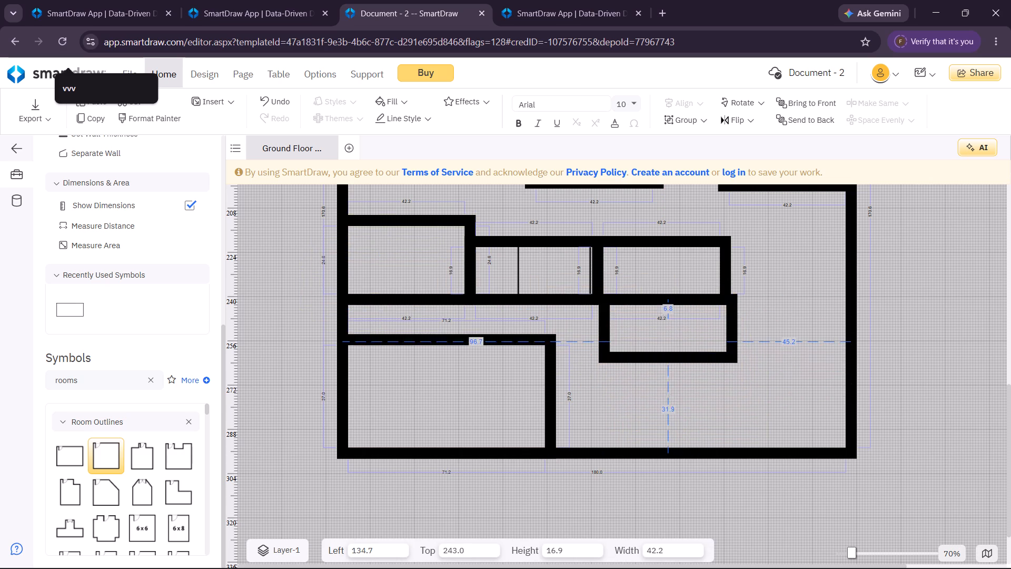
drag(693, 311, 690, 310)
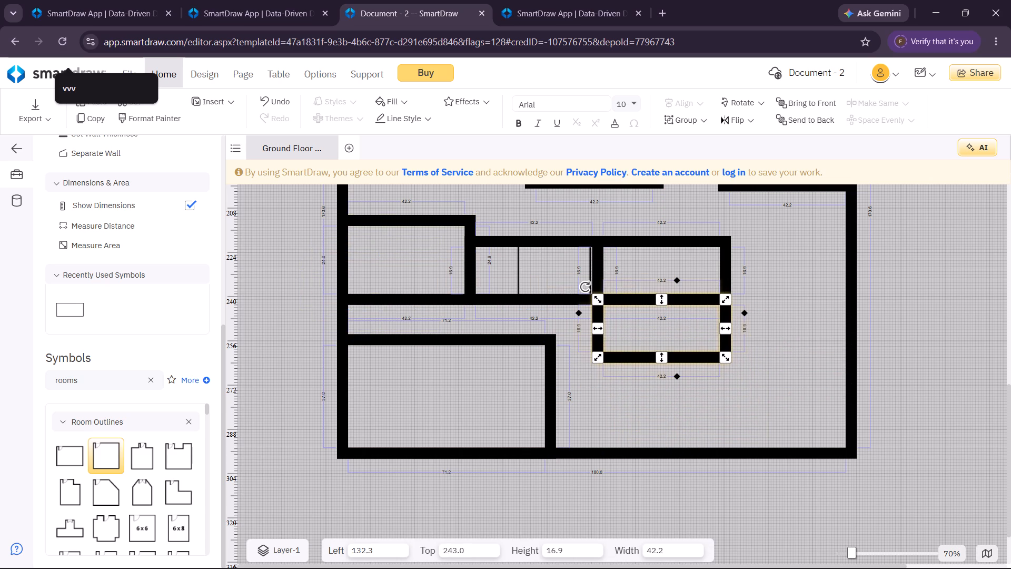
Stretch the new box below the middle row downward, making it about 37 high.
drag(661, 353, 665, 406)
click(782, 384)
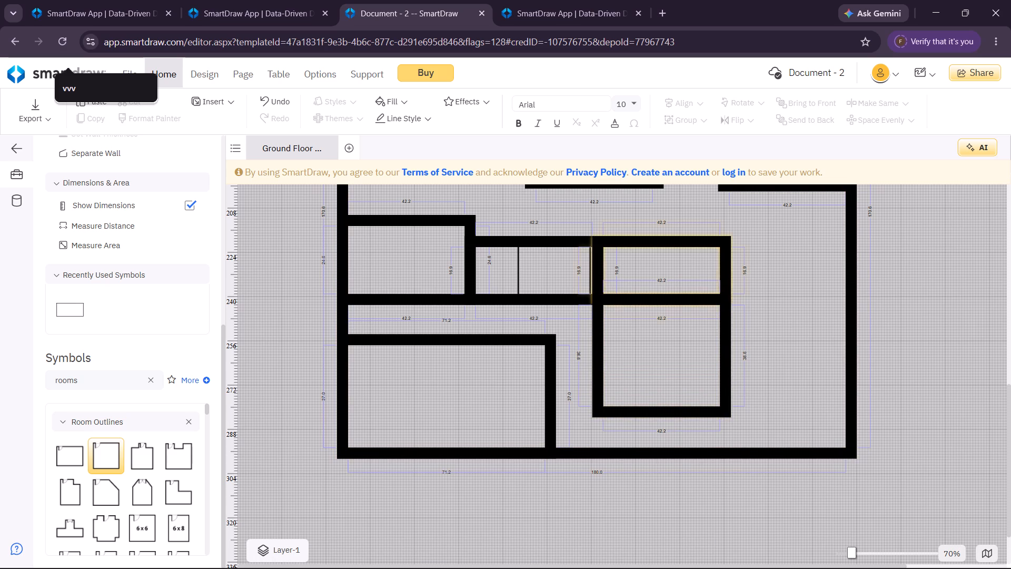
Delete the thin-lined rectangle inside the centre room of the middle row.
click(590, 288)
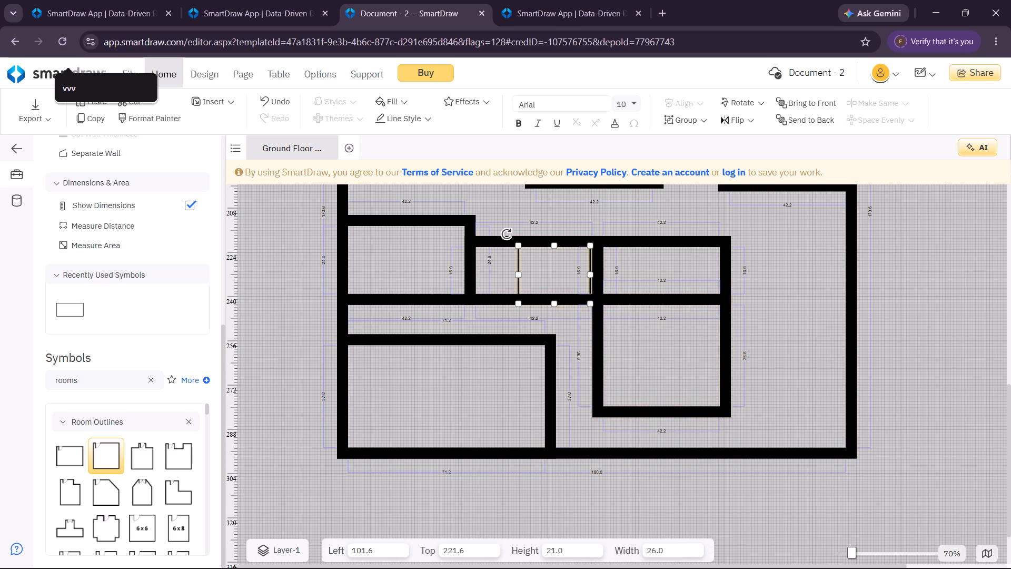
click(590, 288)
right_click(590, 288)
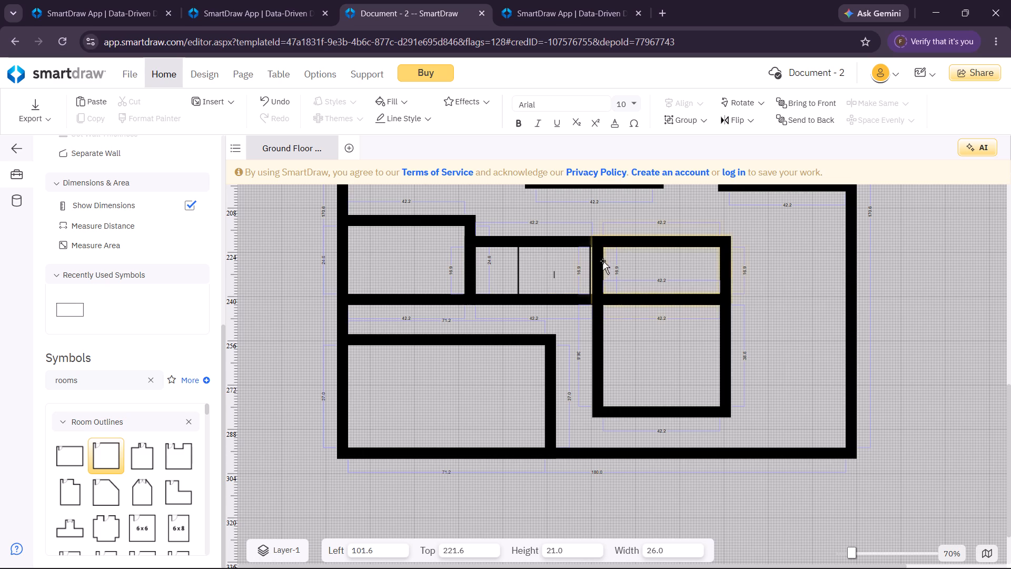
click(590, 272)
right_click(590, 272)
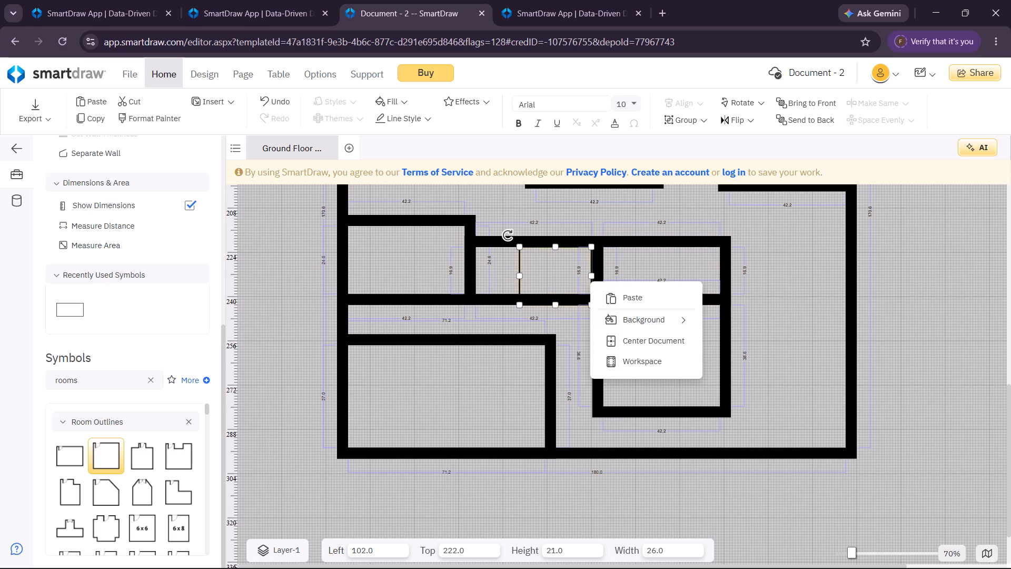
key(Delete)
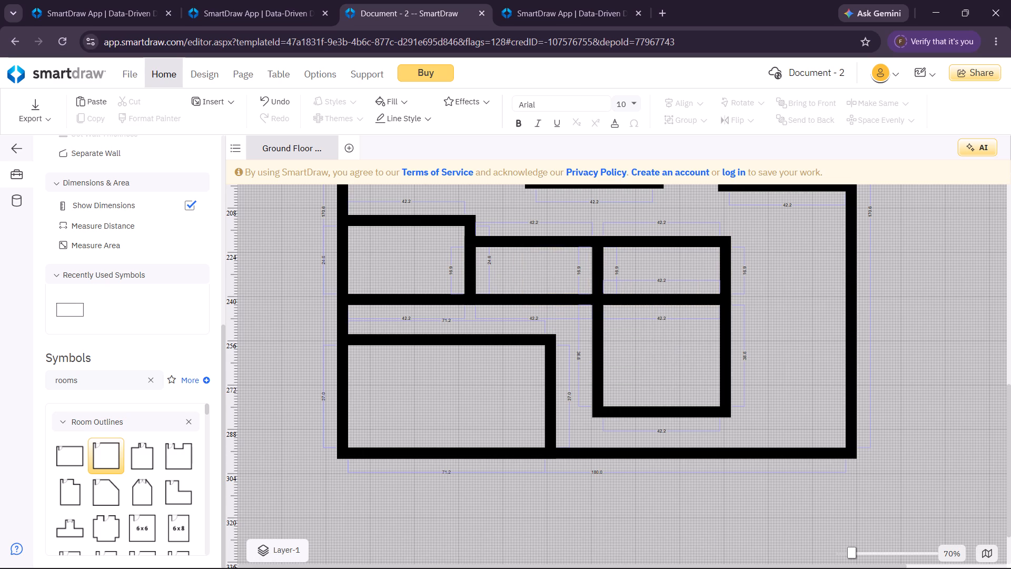
Paste another thick-walled box into the main room's lower-right corner, narrowed to about 20.8 wide, at about 199.2 left and 277.7 top.
key(ctrl+v)
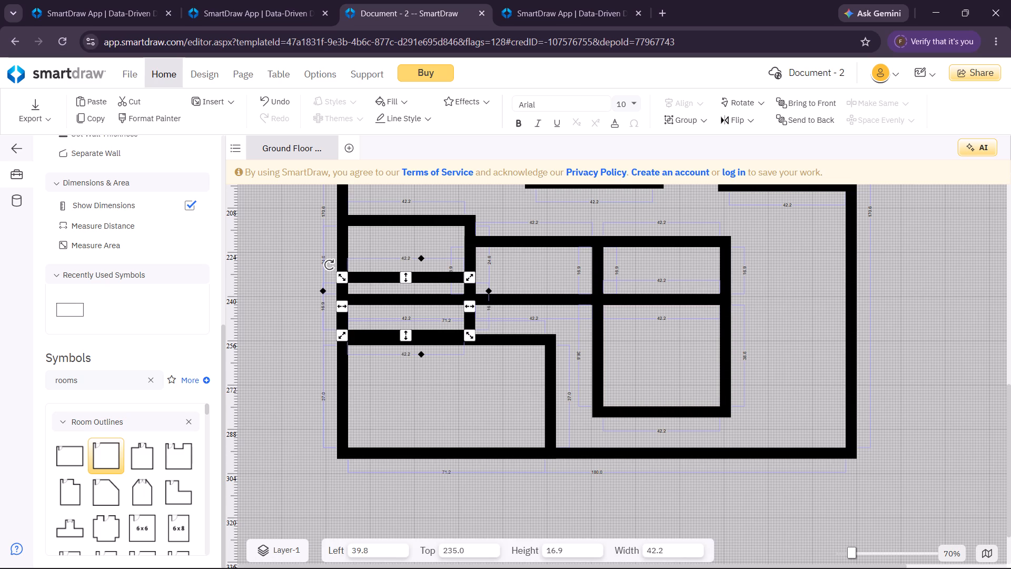
drag(430, 271, 768, 325)
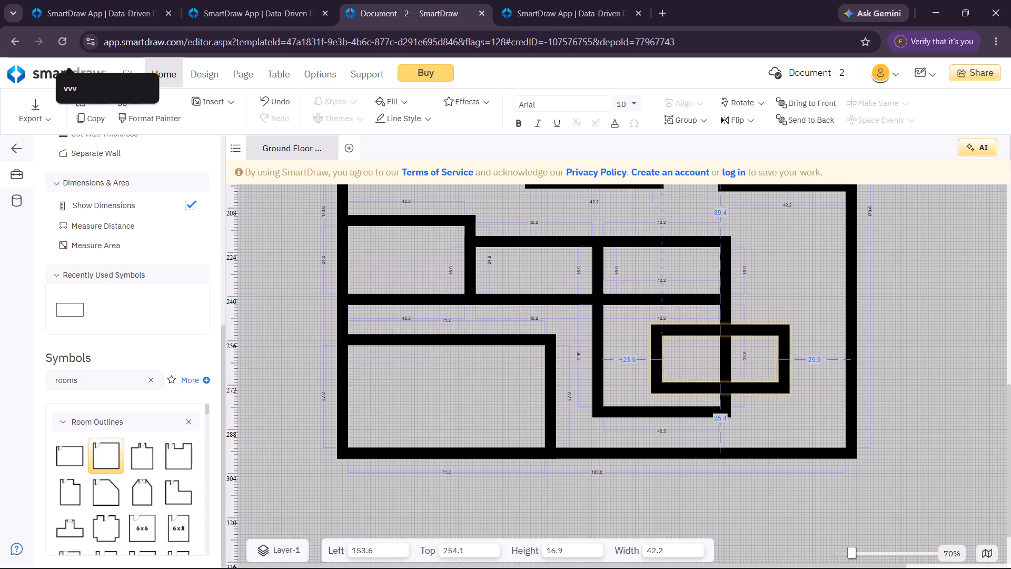
drag(768, 325, 816, 365)
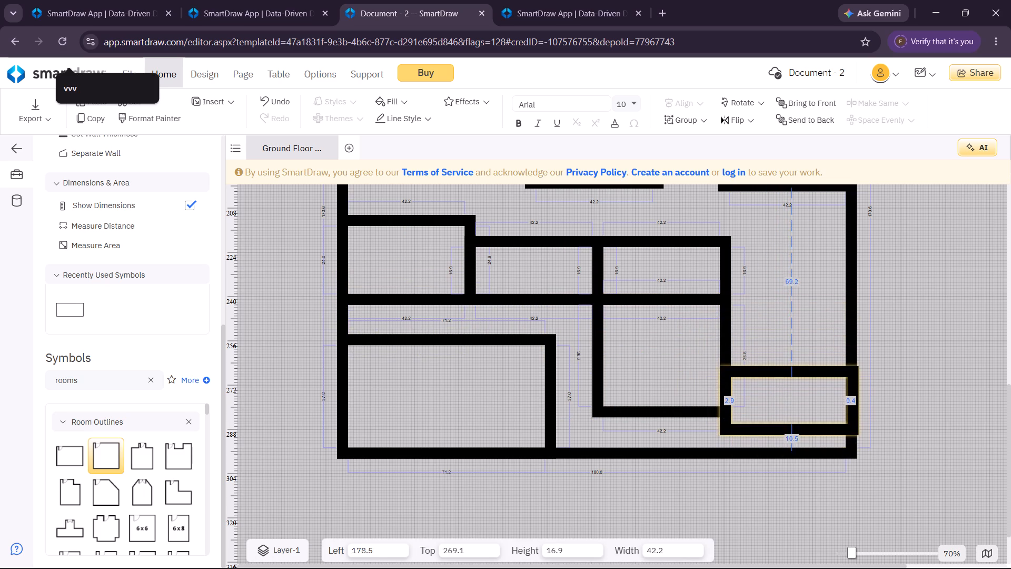
drag(721, 400, 780, 391)
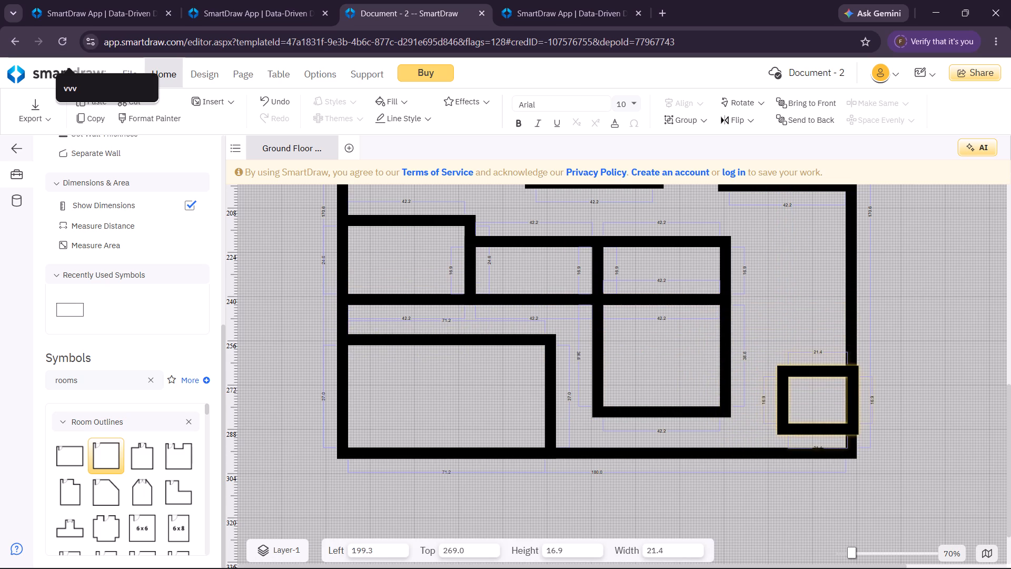
drag(780, 391, 781, 391)
drag(808, 425, 805, 439)
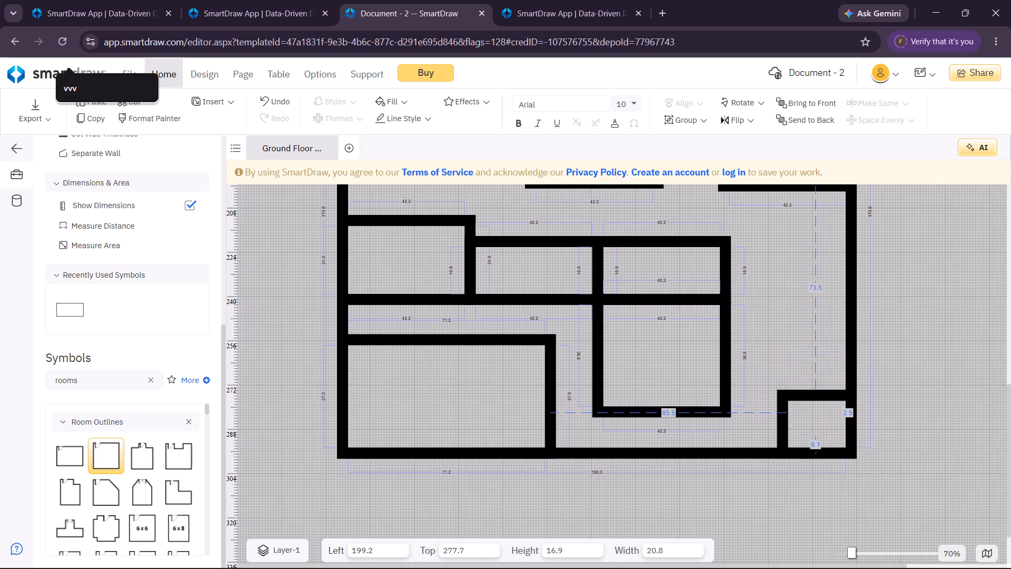
drag(805, 439, 805, 442)
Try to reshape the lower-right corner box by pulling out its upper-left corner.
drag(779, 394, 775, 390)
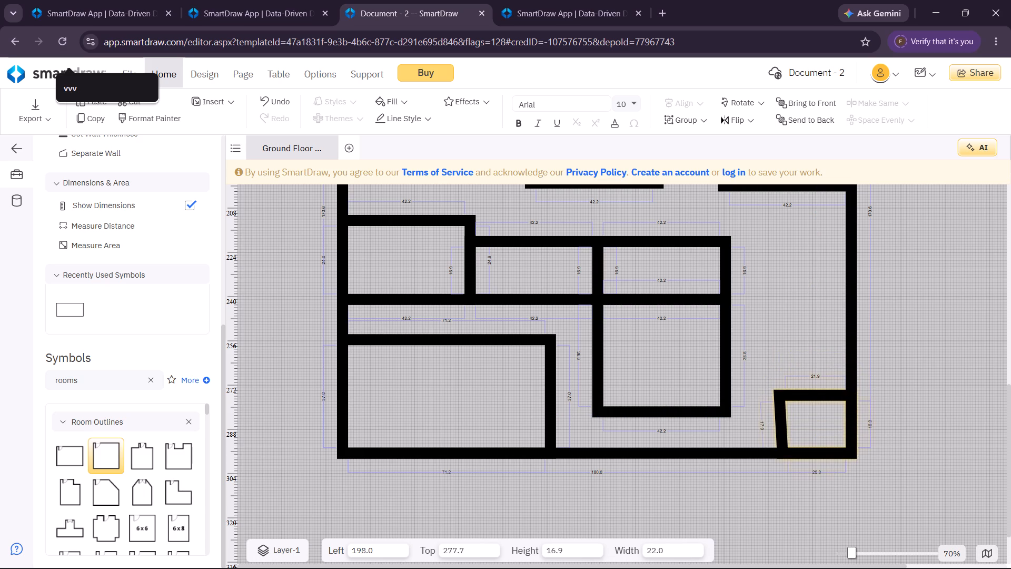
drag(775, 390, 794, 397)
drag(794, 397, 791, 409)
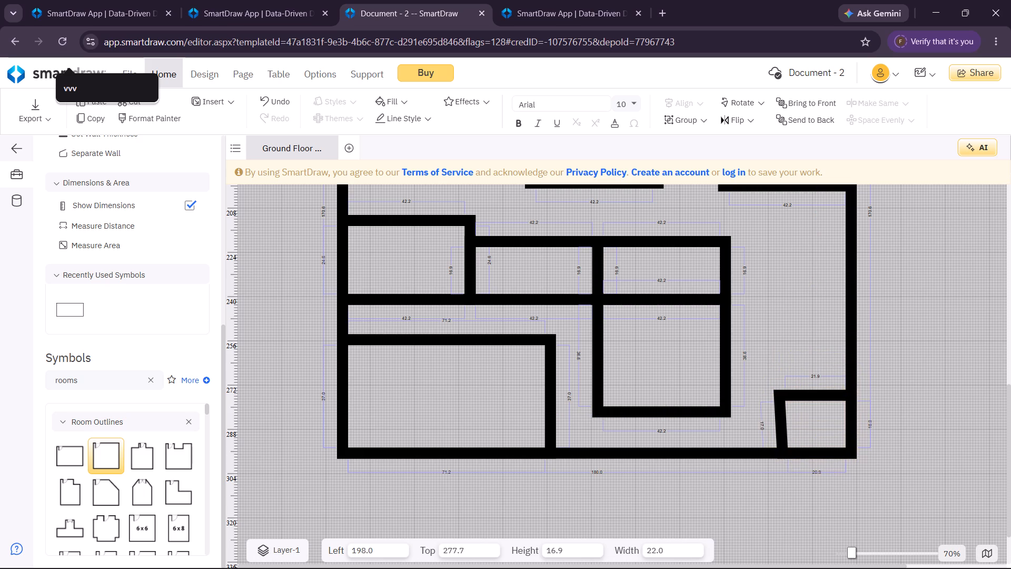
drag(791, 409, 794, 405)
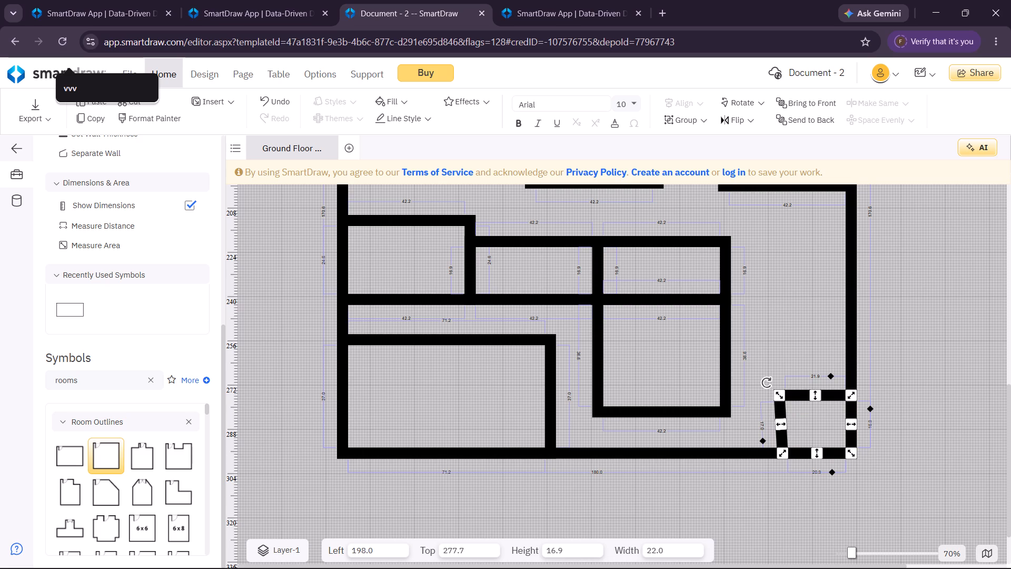
Stretch the lower-right corner box upward to meet the room above it on the right wall, making it about 92.6 high.
drag(812, 396, 805, 376)
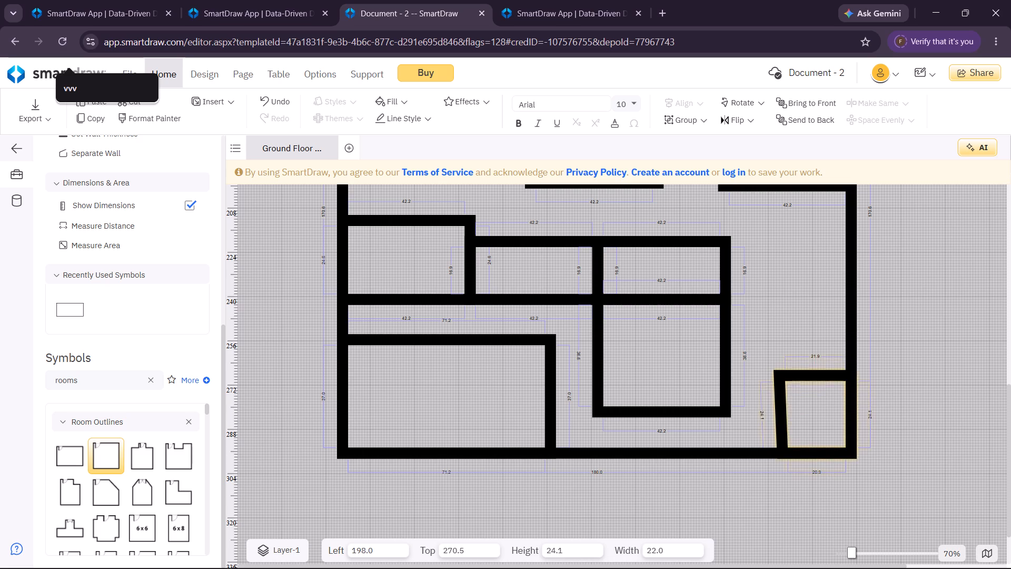
drag(805, 376, 774, 259)
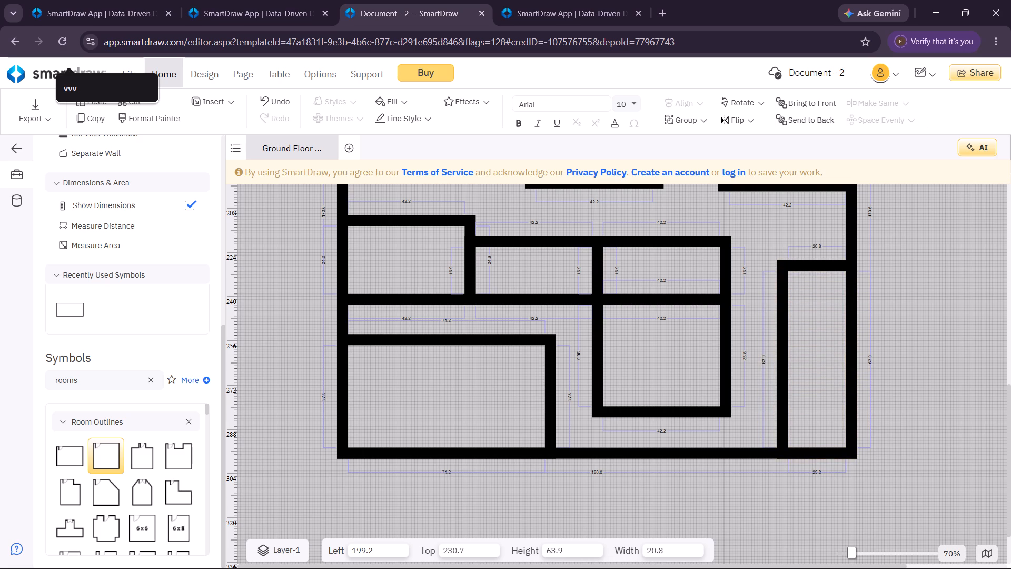
drag(774, 259, 760, 189)
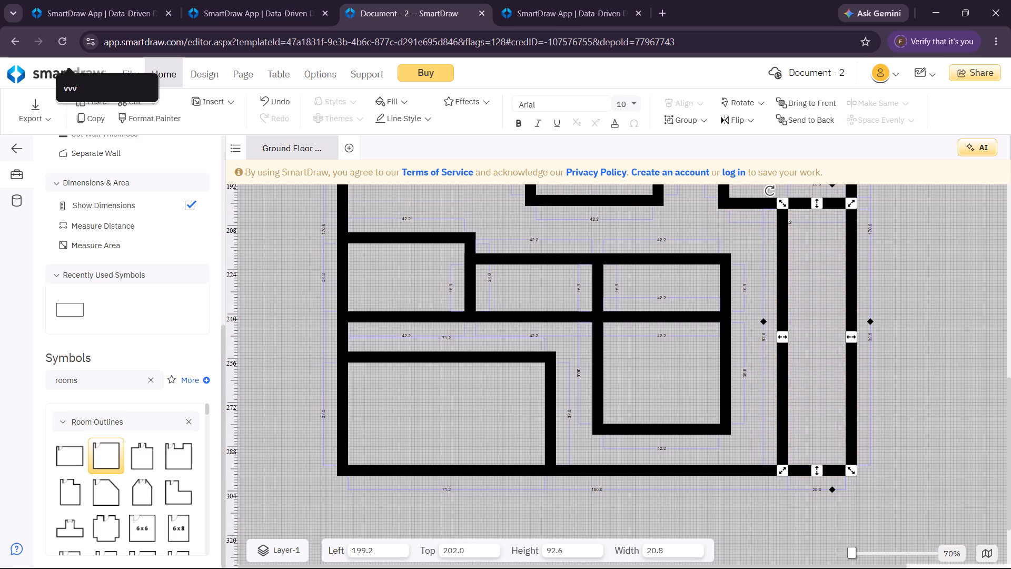
click(984, 308)
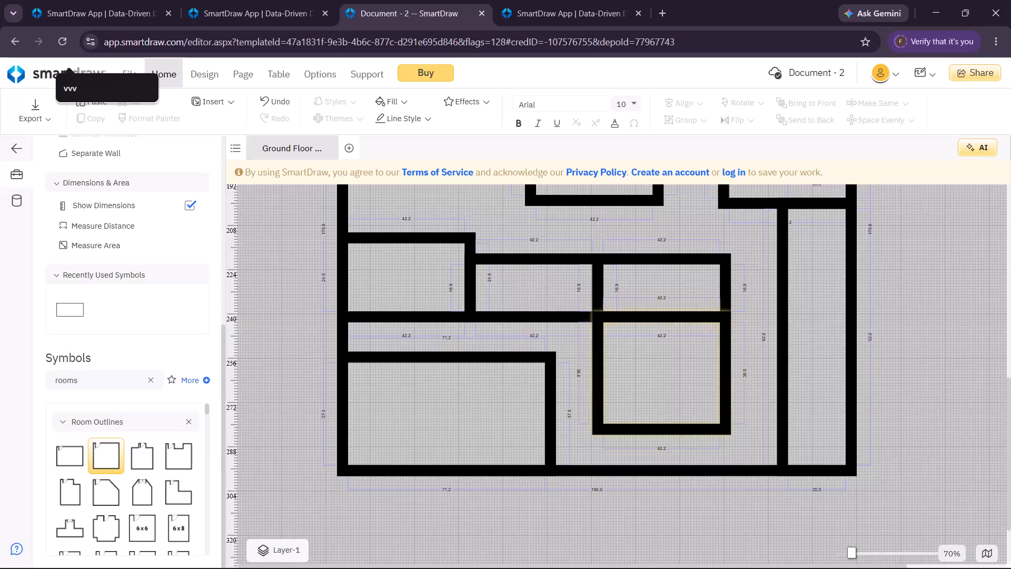
Create a new visible layer named Ground Floor.
click(264, 552)
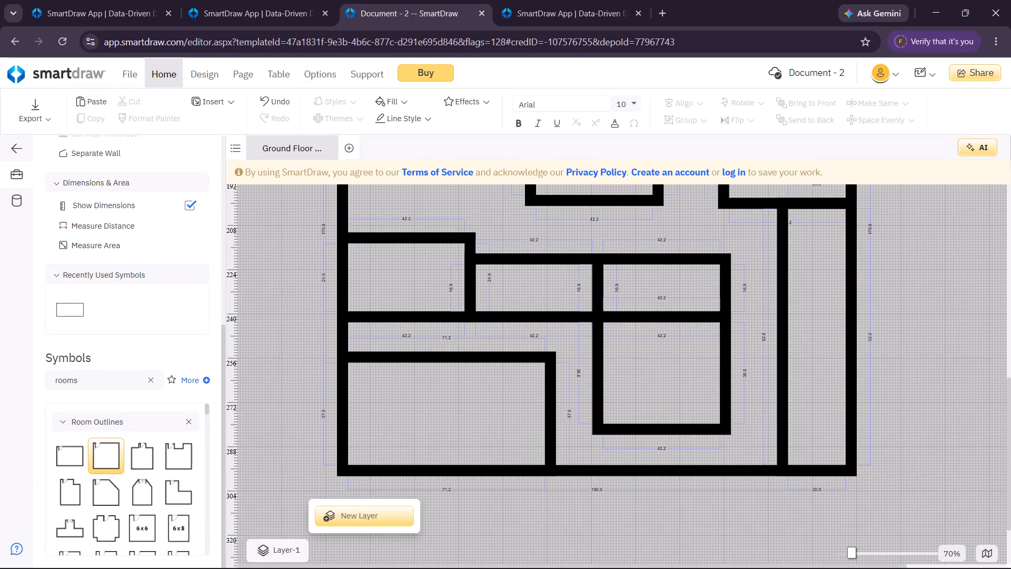
click(350, 514)
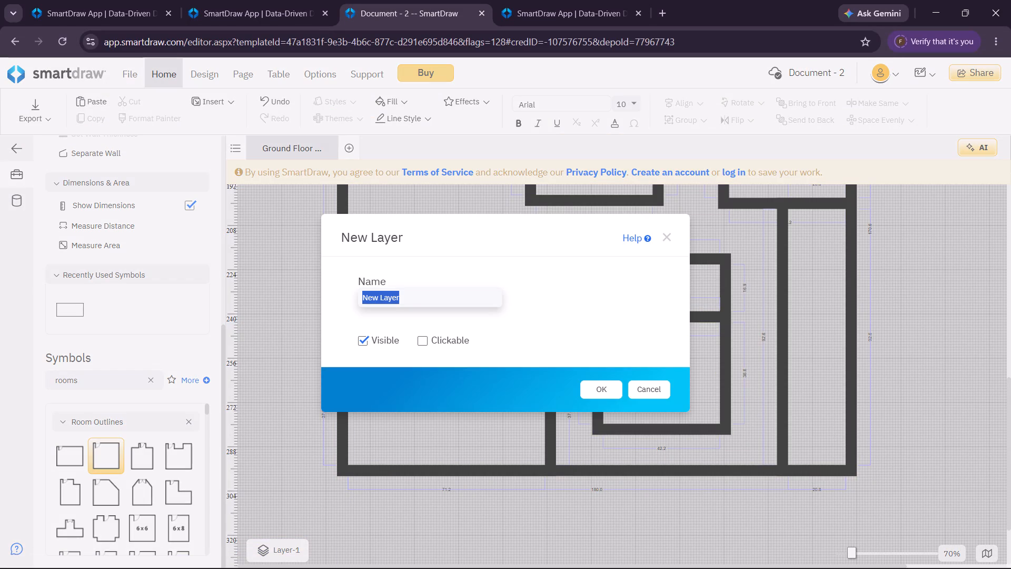
key(BackSpace)
text(Grounf)
key(BackSpace)
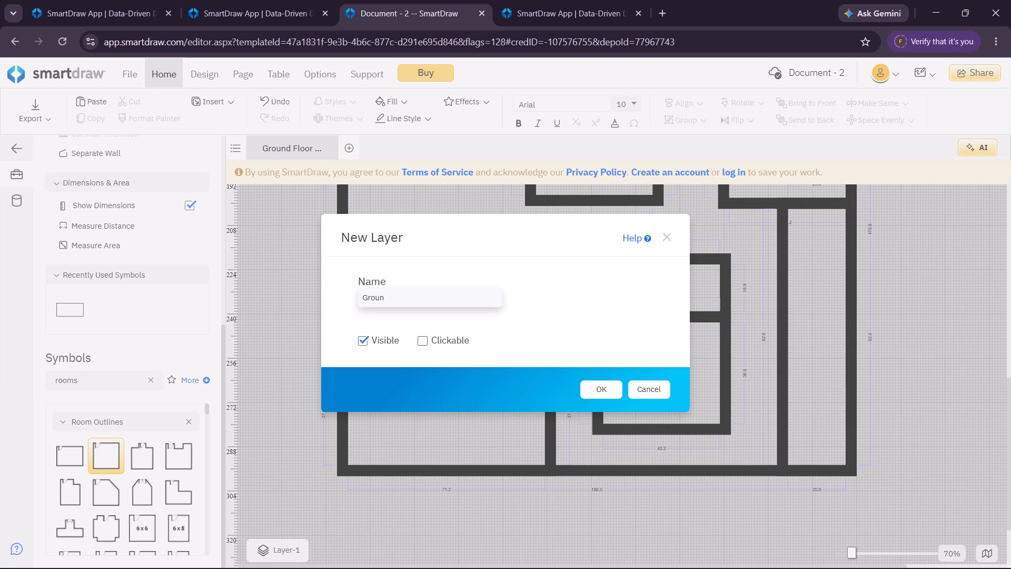
text(d Floor)
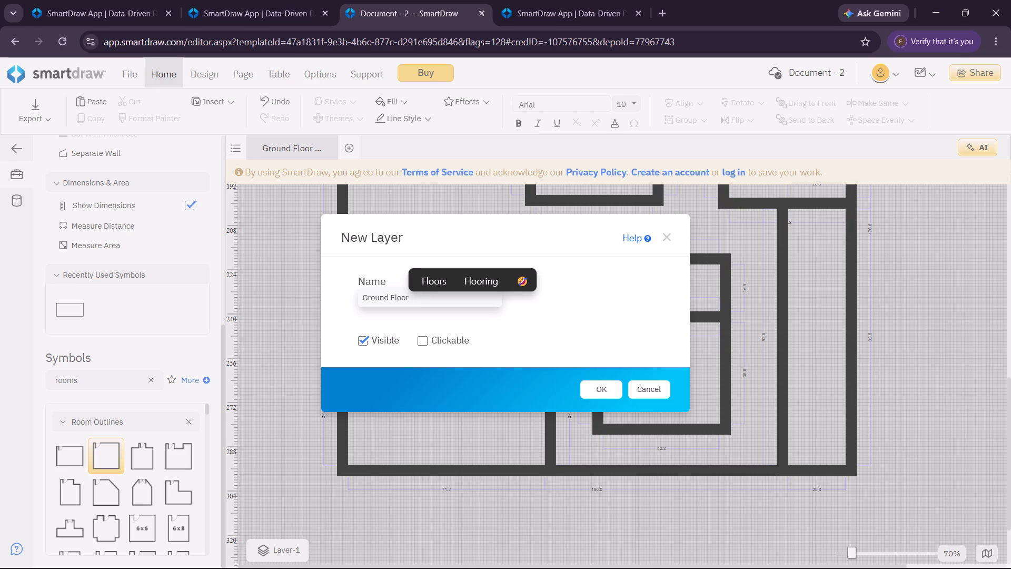
click(599, 392)
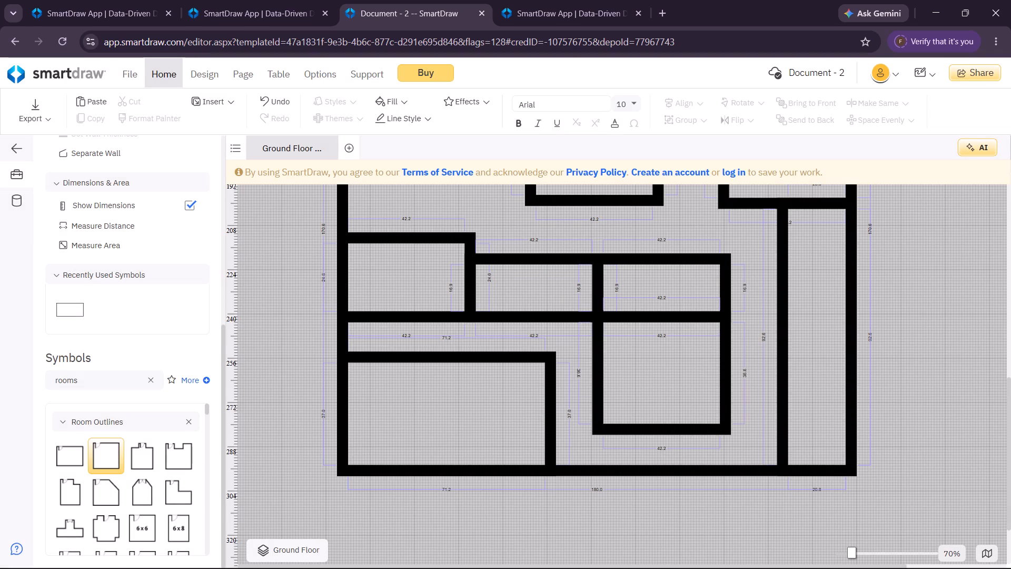
Look over the whole floor plan, from the top wall with the door down to the lower rooms.
drag(1010, 327, 1010, 381)
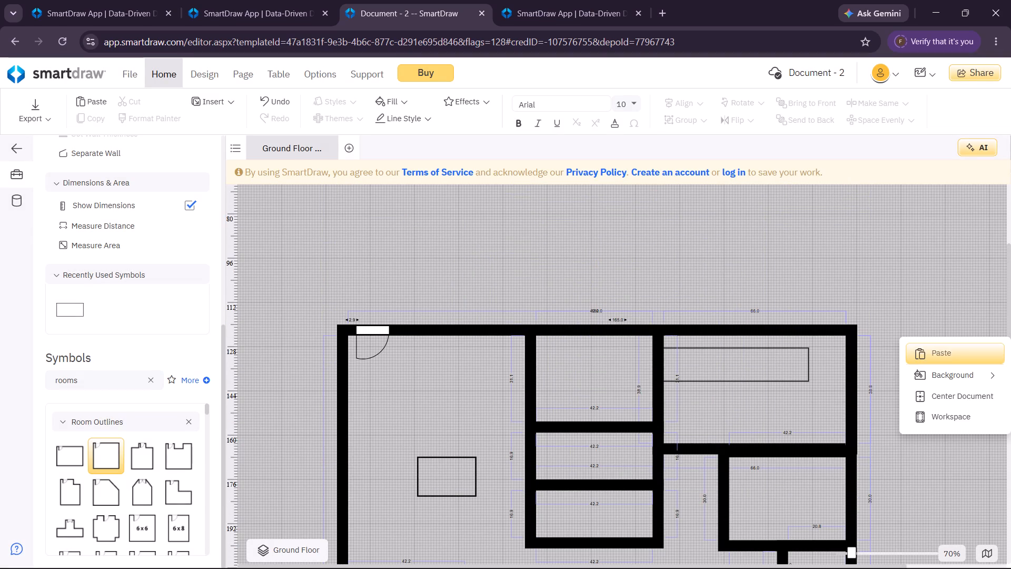
click(761, 245)
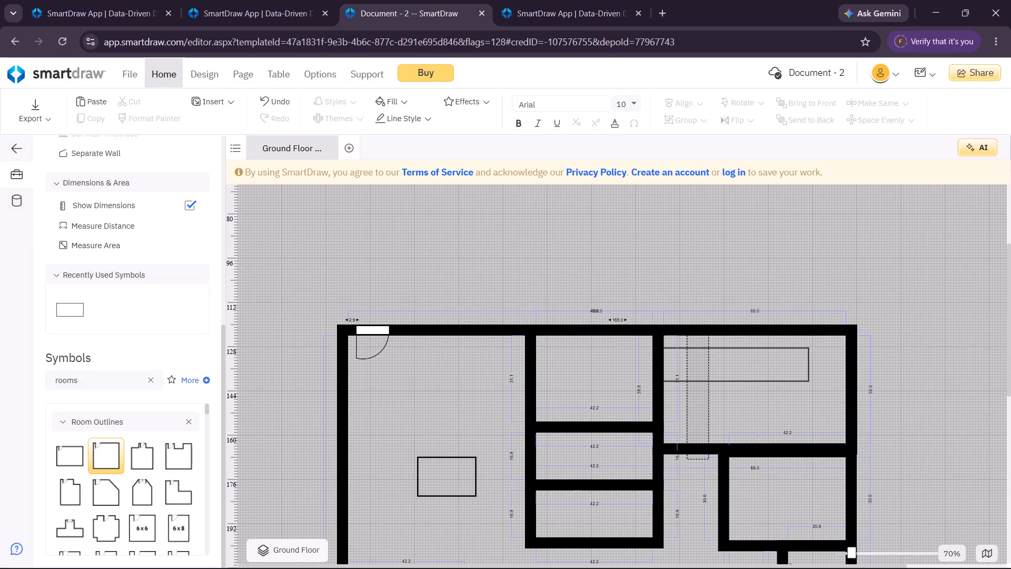
drag(1009, 227, 1010, 247)
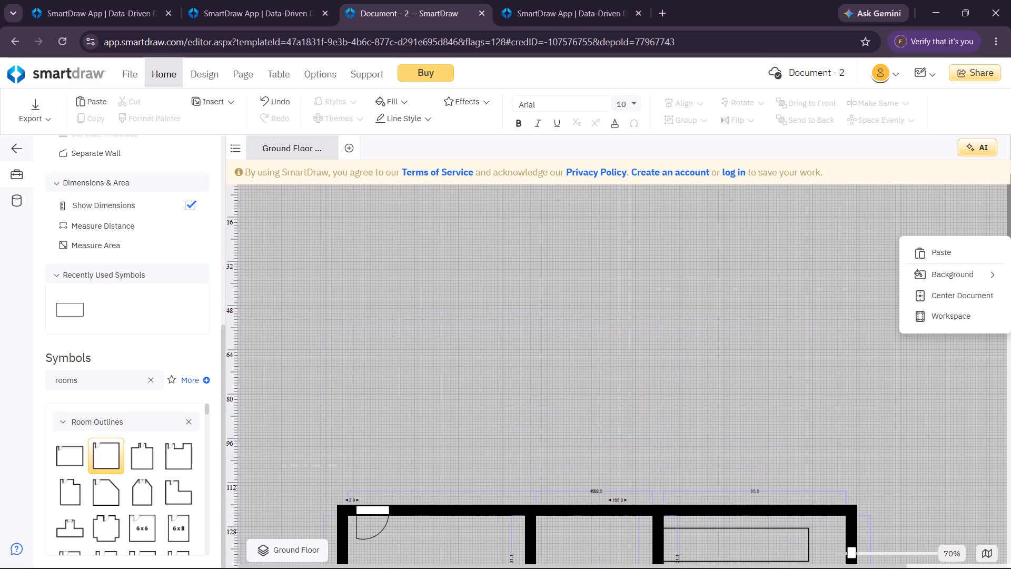
click(1010, 247)
click(968, 197)
drag(1010, 231, 1010, 374)
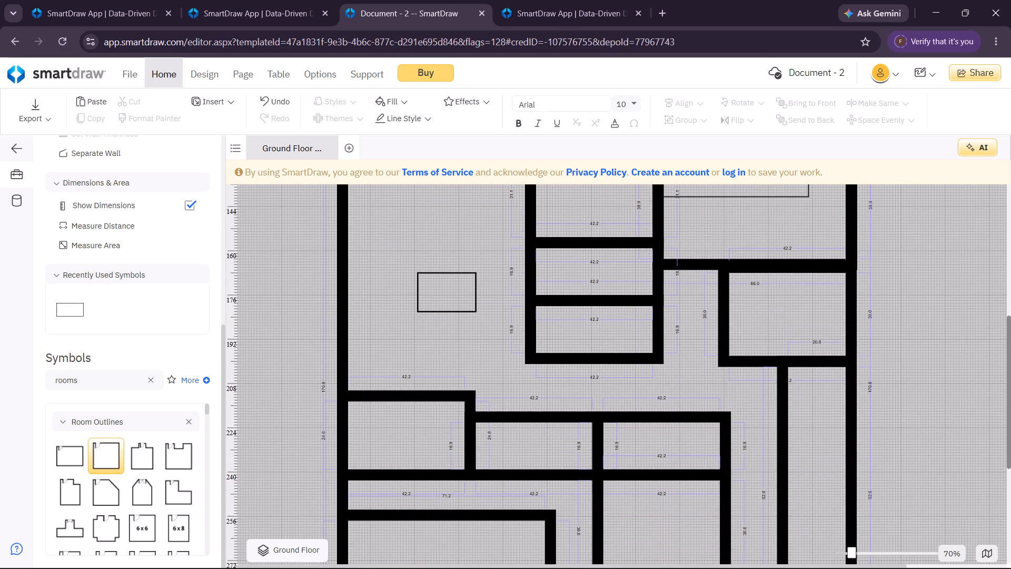
drag(1010, 374, 1009, 398)
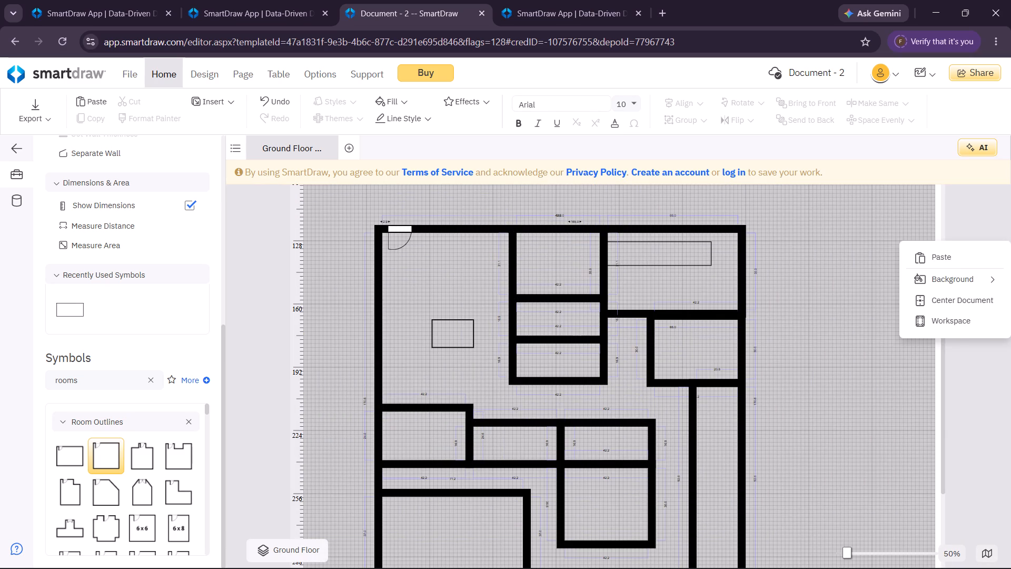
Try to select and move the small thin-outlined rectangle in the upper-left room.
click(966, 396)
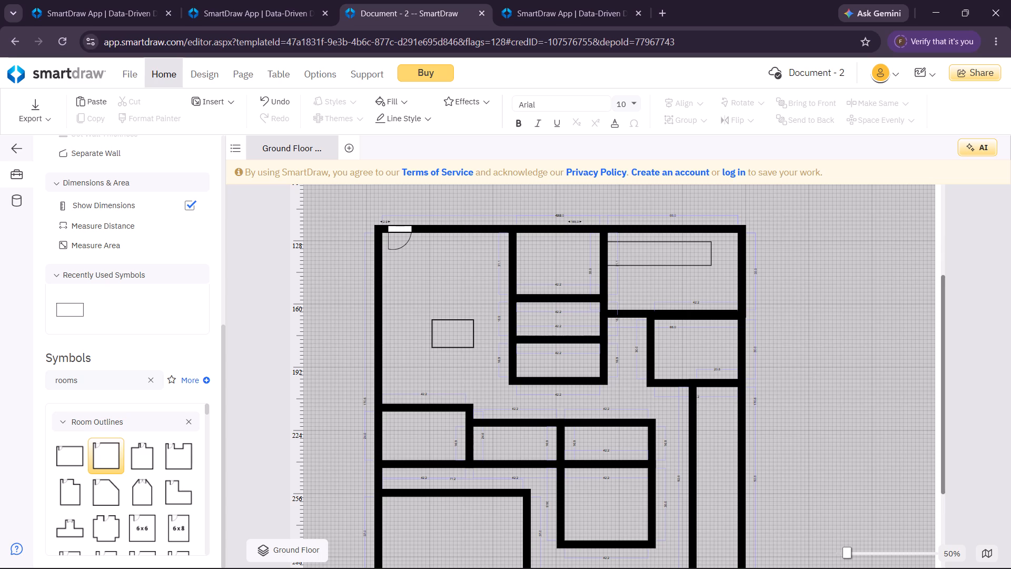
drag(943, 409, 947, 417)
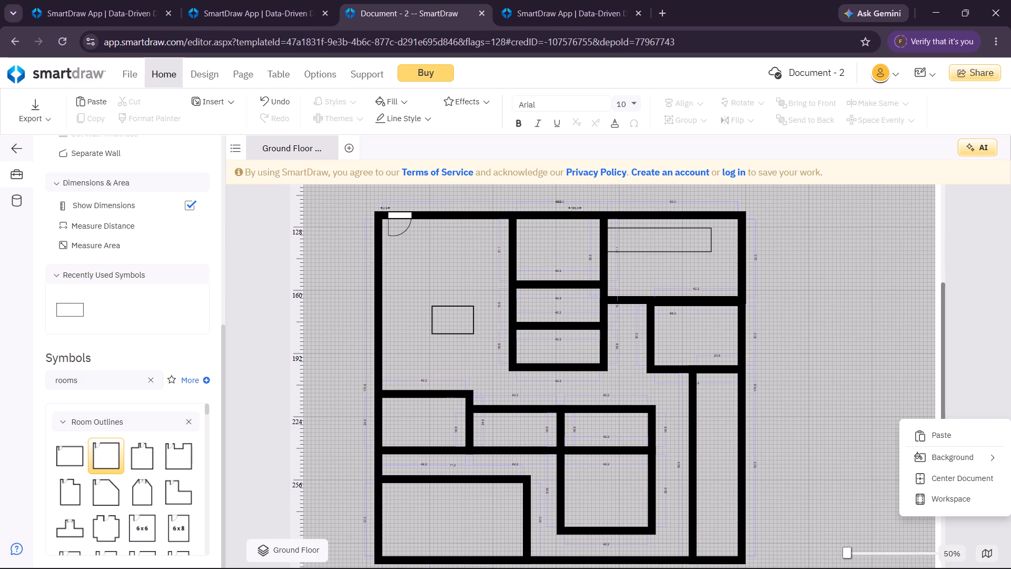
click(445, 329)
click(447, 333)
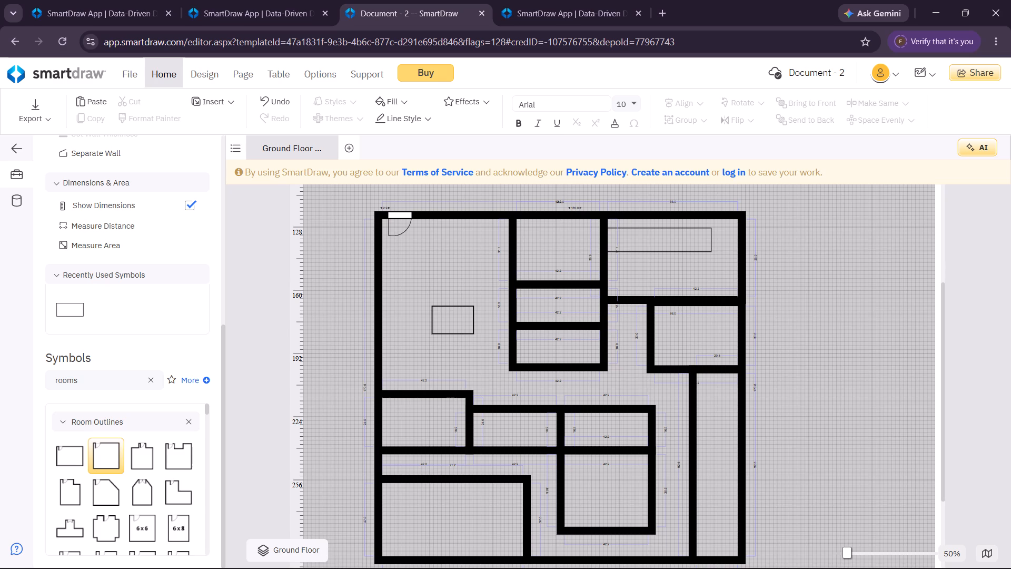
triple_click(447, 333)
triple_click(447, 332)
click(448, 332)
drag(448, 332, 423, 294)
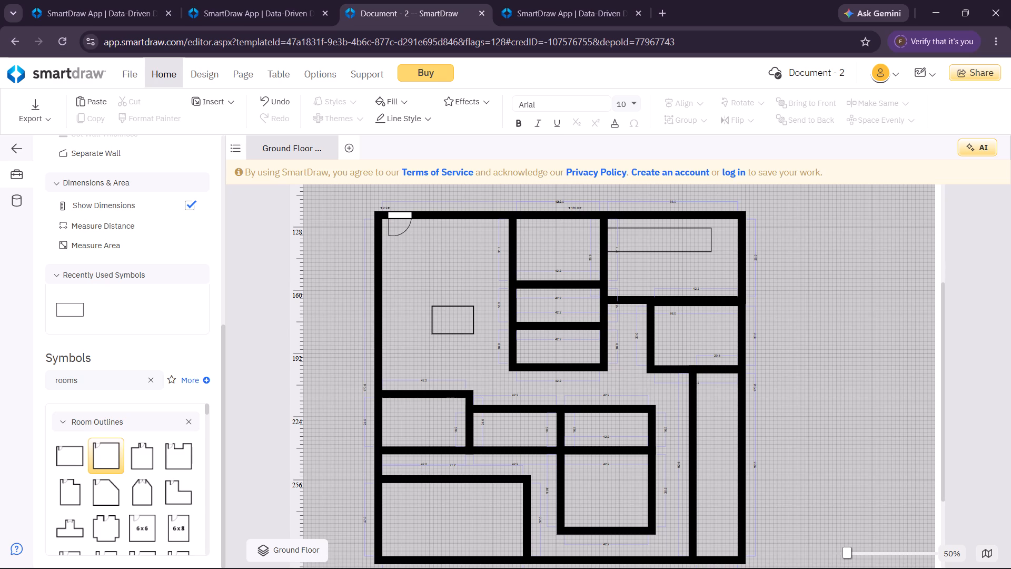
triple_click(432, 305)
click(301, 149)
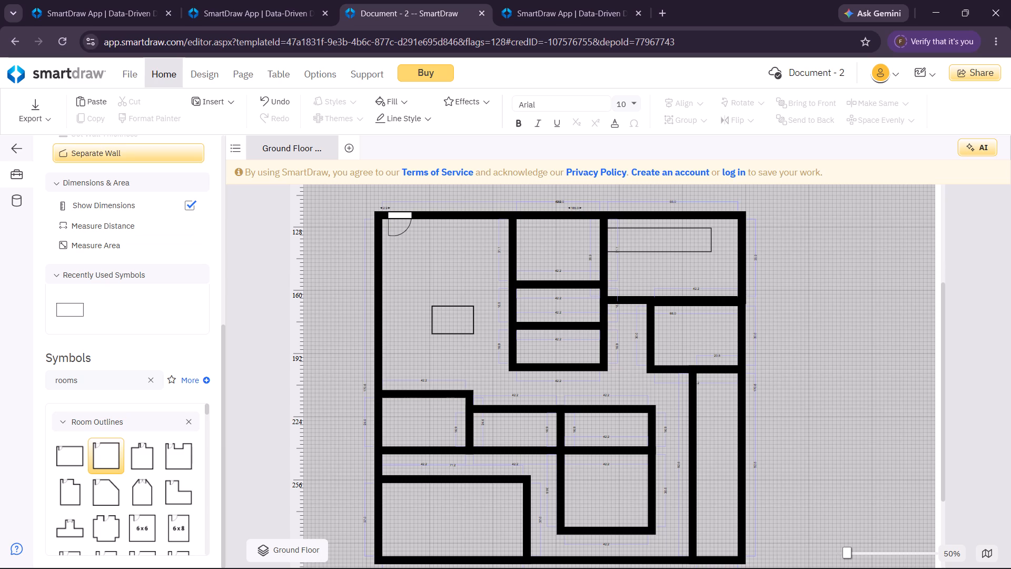
Draw a thick-outlined rectangle 24 wide and 12 high in the upper-left room, just below the door, using the Shape tool.
drag(222, 356, 217, 156)
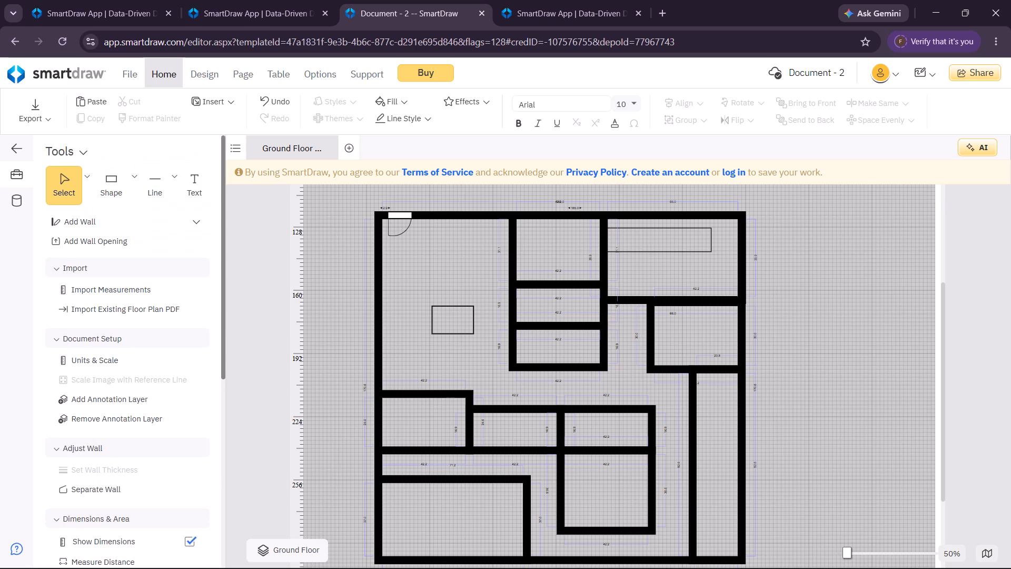
drag(217, 156, 214, 131)
click(106, 196)
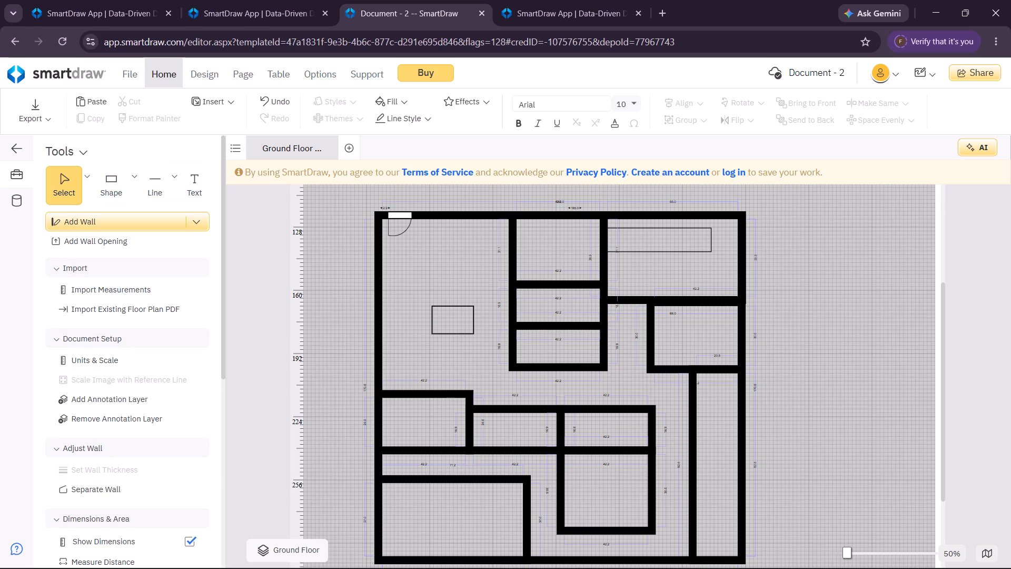
drag(433, 262, 446, 288)
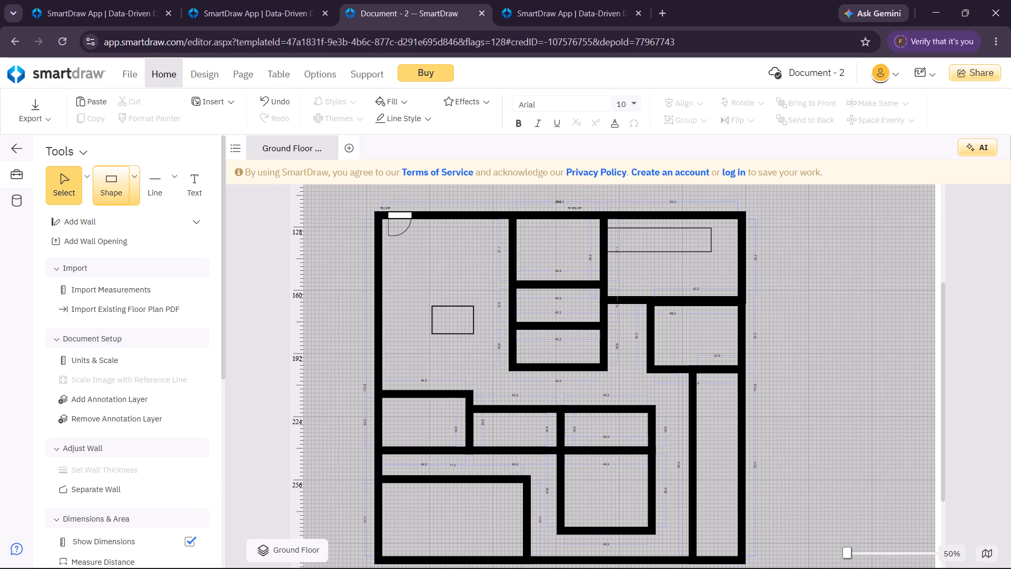
click(104, 184)
drag(424, 253, 465, 279)
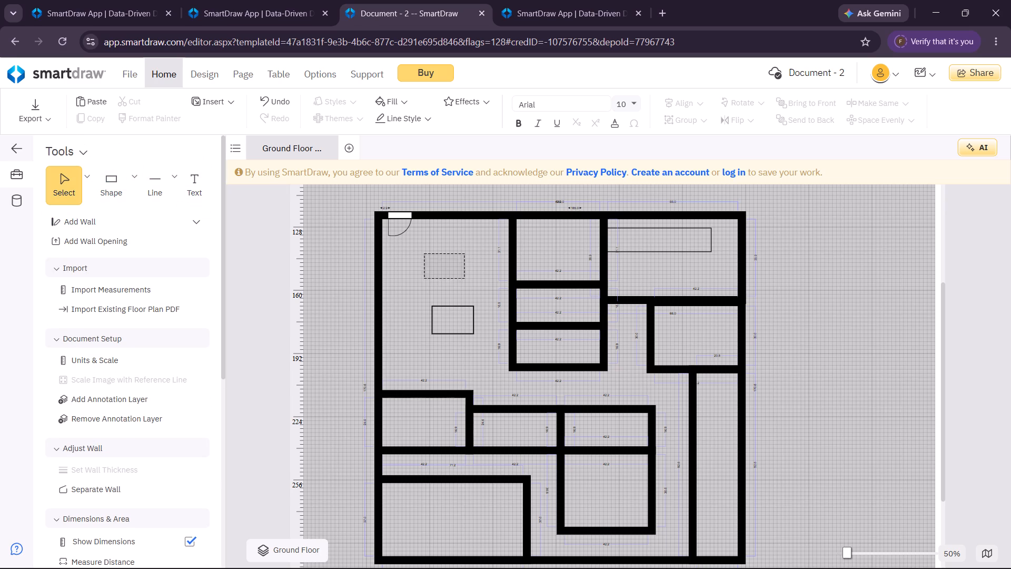
drag(465, 279, 468, 280)
drag(111, 190, 116, 191)
drag(118, 191, 222, 199)
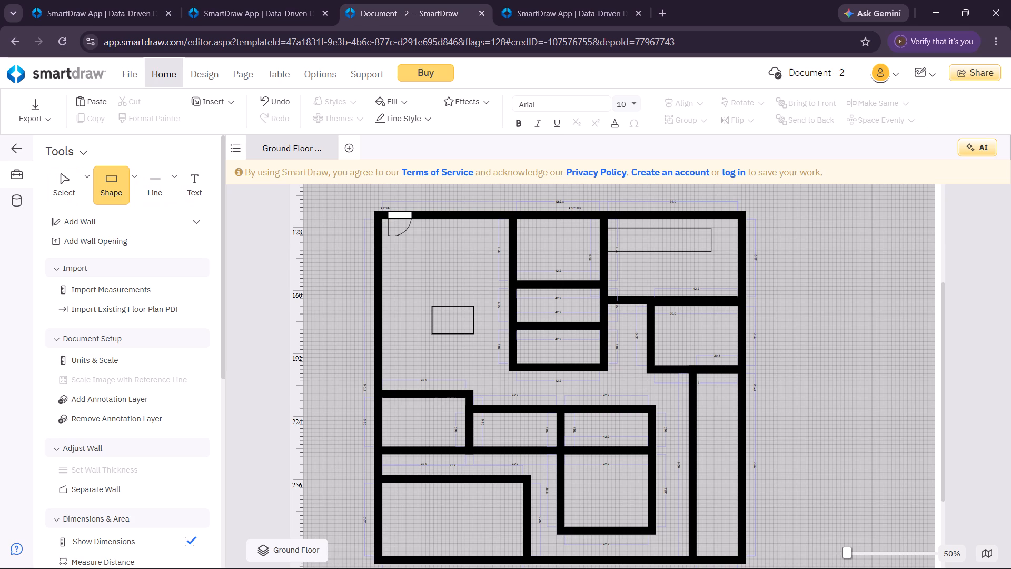
drag(222, 199, 425, 251)
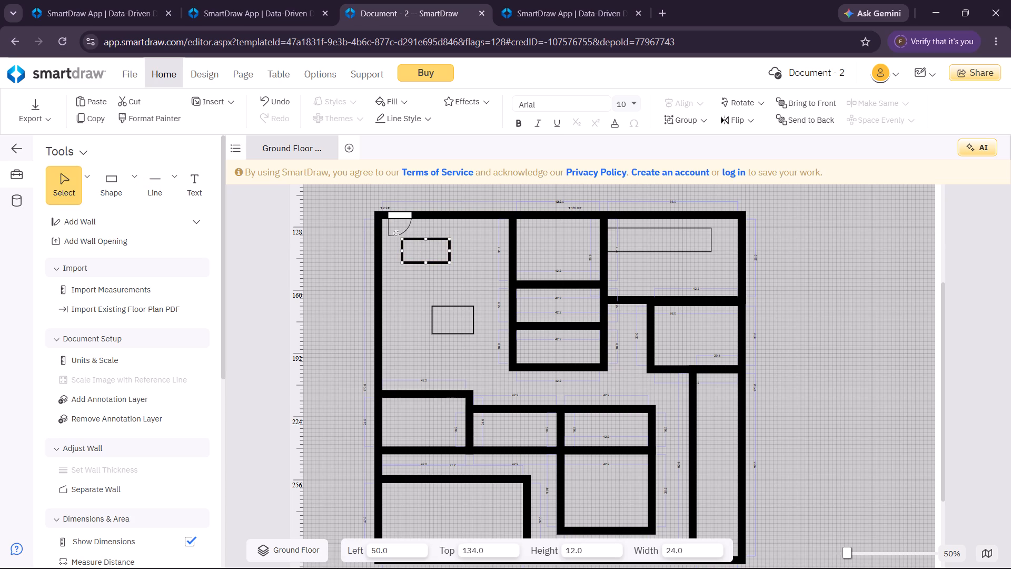
Move the new rectangle against the outer left wall, directly above the room below it, at left 40 and top 198.
drag(431, 261, 422, 347)
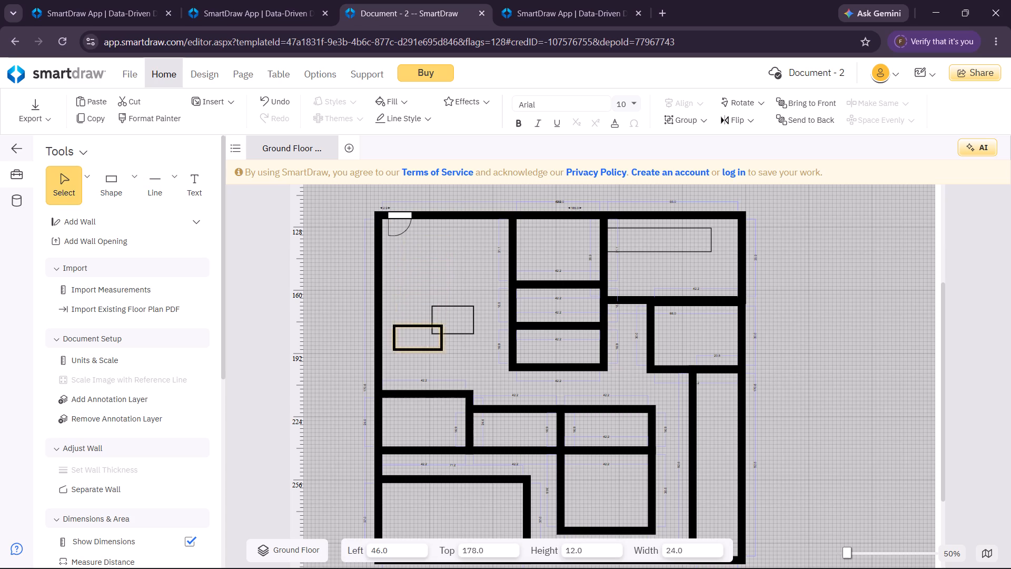
drag(422, 347, 414, 377)
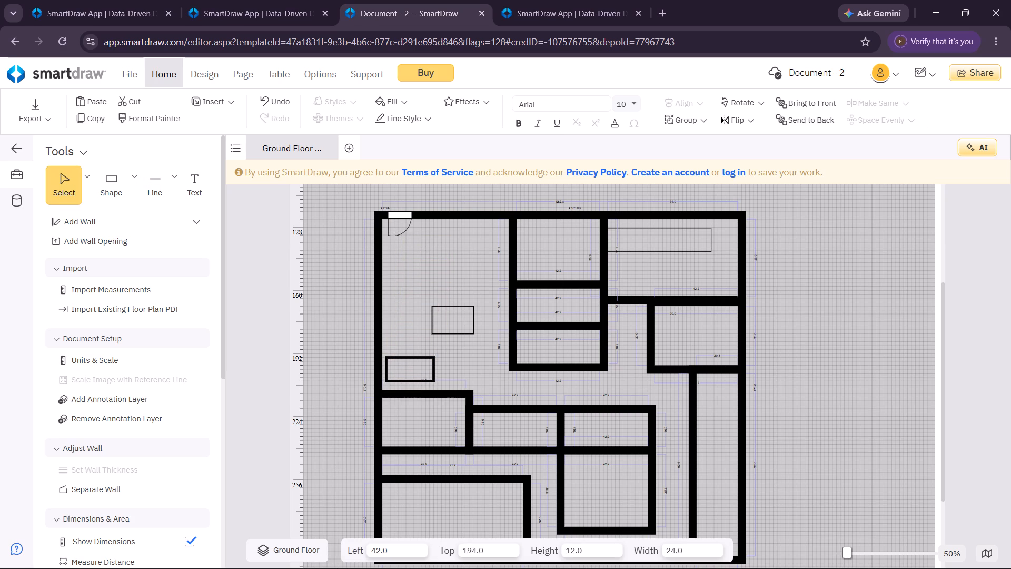
drag(414, 377, 413, 386)
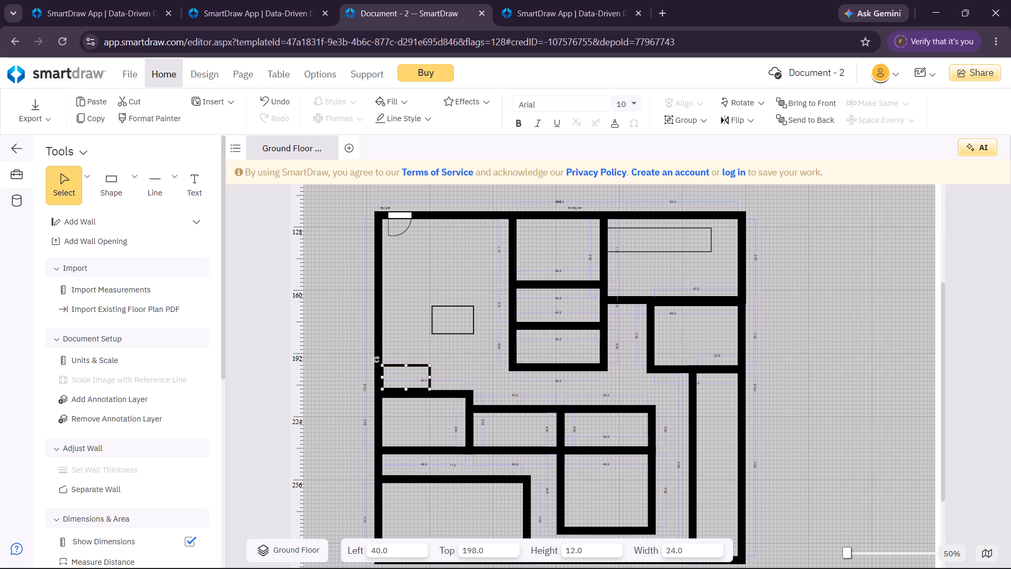
Stretch the new rectangle upward until it is 28 high, keeping its bottom edge on the wall below.
drag(405, 365, 404, 339)
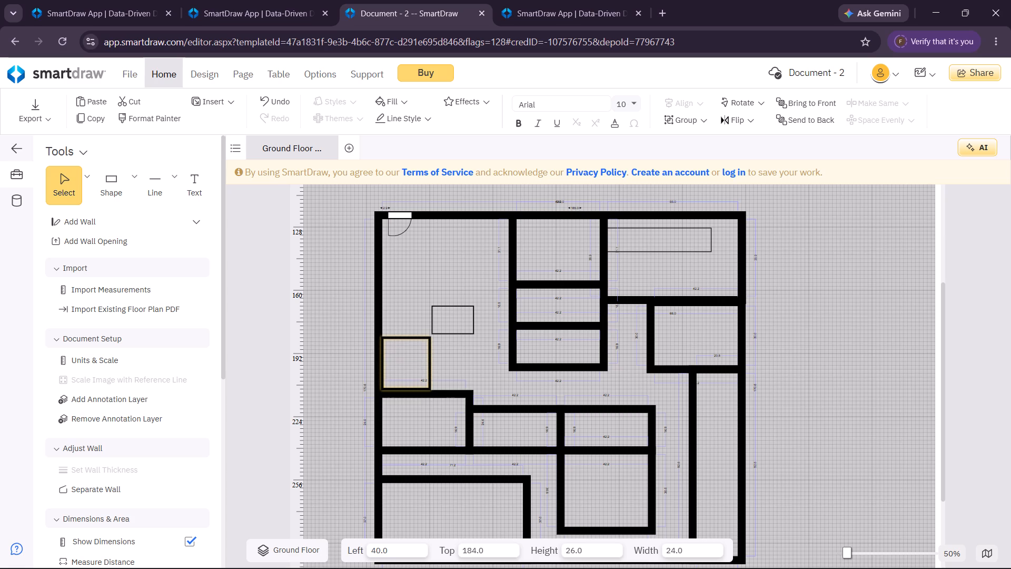
drag(404, 339, 403, 339)
drag(403, 339, 398, 325)
drag(398, 325, 395, 336)
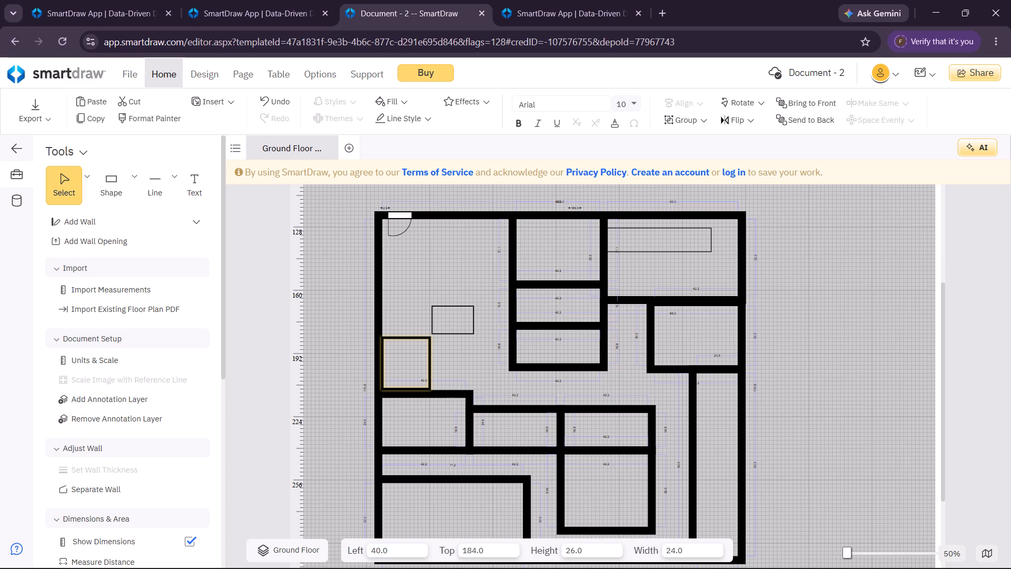
drag(395, 336, 394, 333)
drag(394, 333, 394, 333)
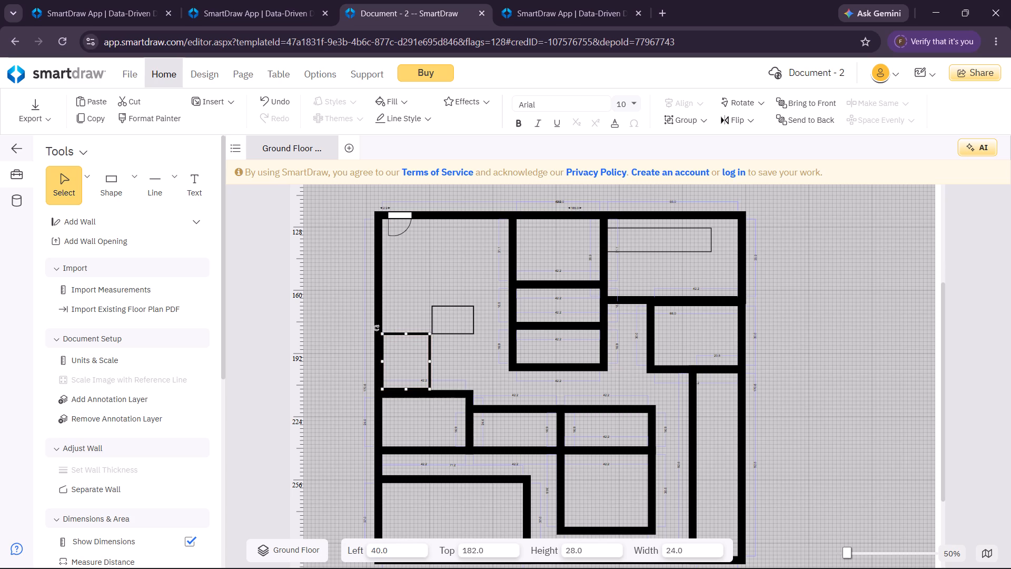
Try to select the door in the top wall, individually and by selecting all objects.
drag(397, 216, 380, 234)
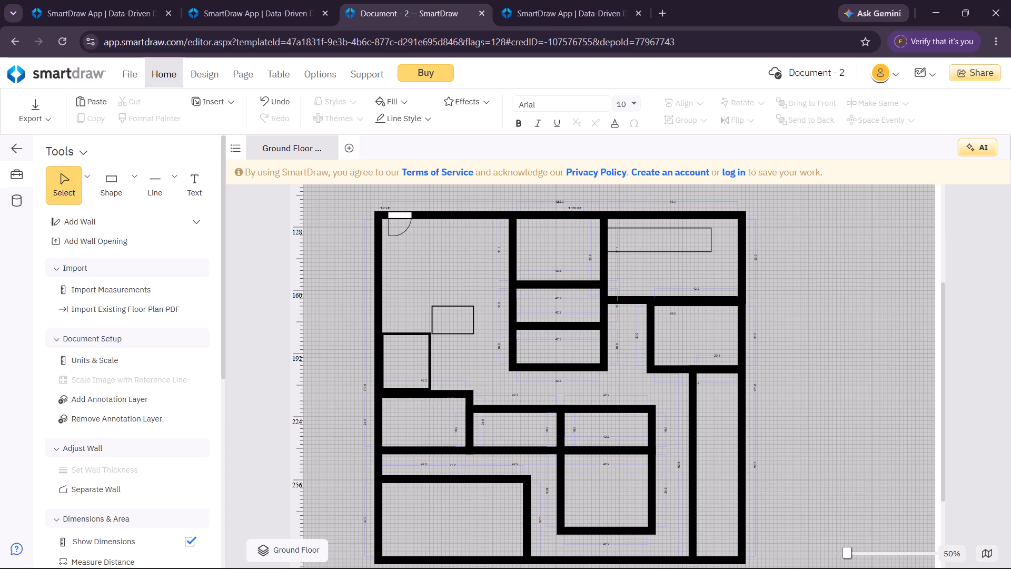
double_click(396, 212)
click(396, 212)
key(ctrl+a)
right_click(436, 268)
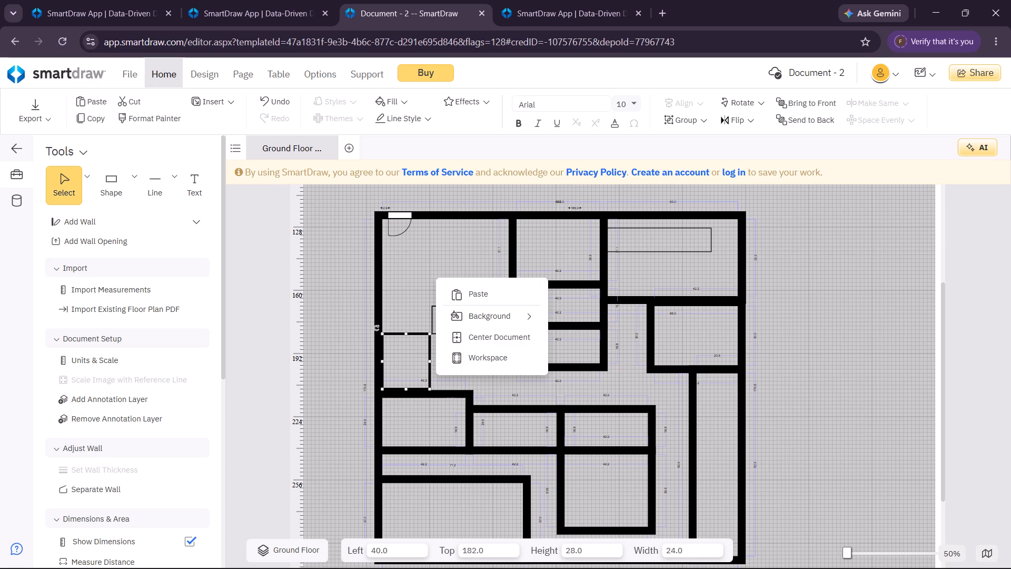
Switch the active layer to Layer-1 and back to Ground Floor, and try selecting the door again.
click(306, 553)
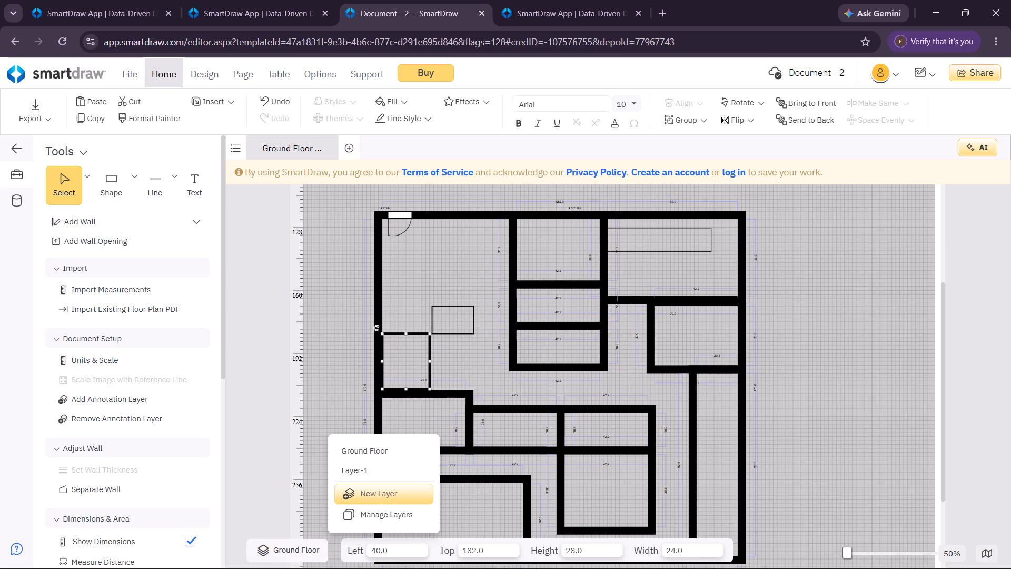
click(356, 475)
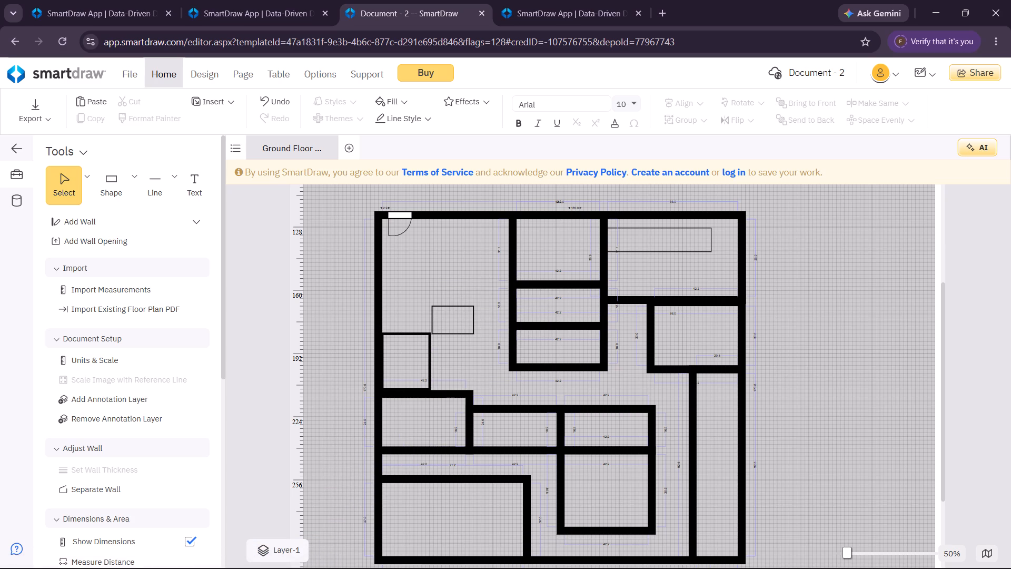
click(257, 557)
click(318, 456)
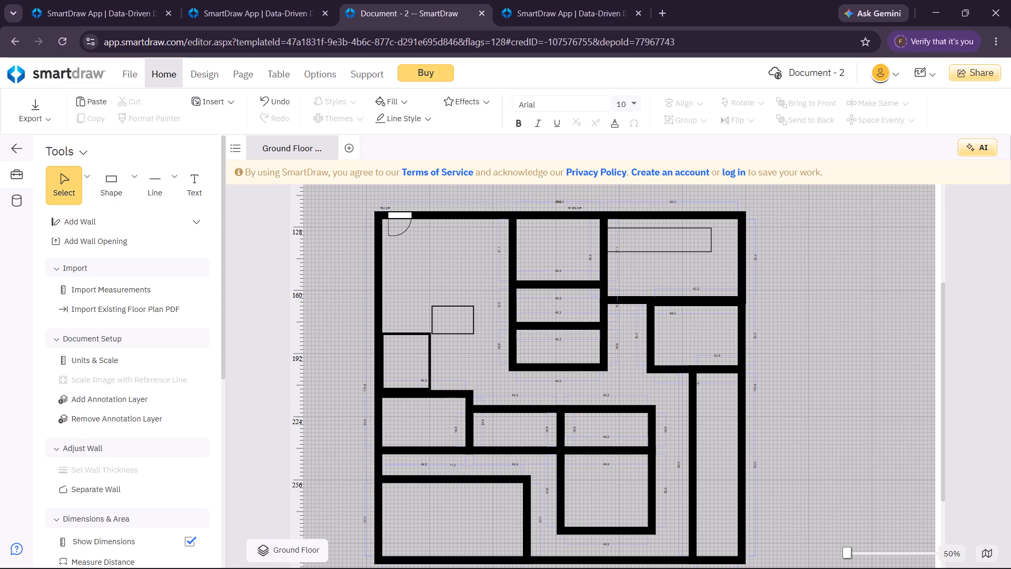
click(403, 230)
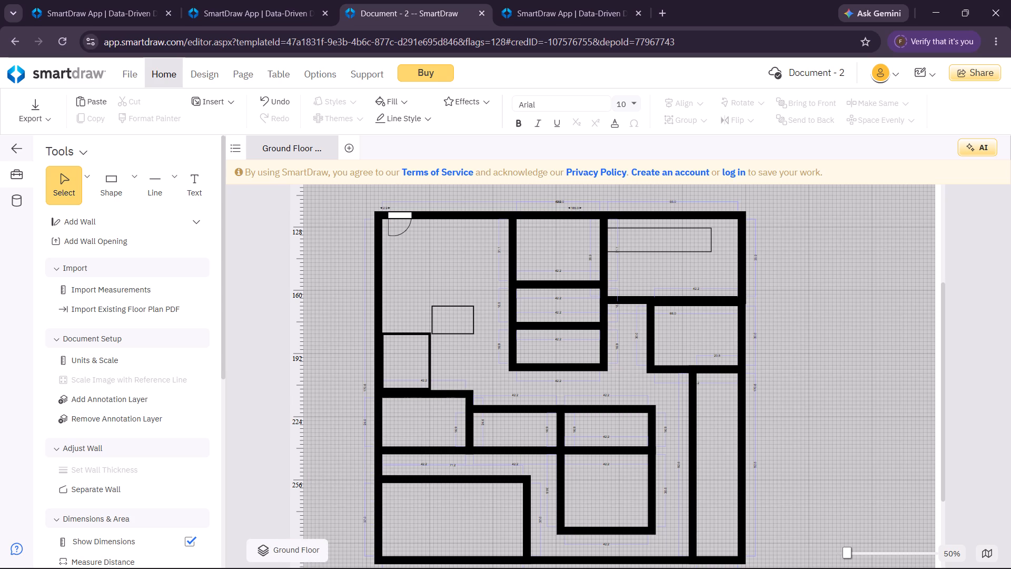
Set the Ground Floor layer to visible and clickable in the layer settings.
click(298, 540)
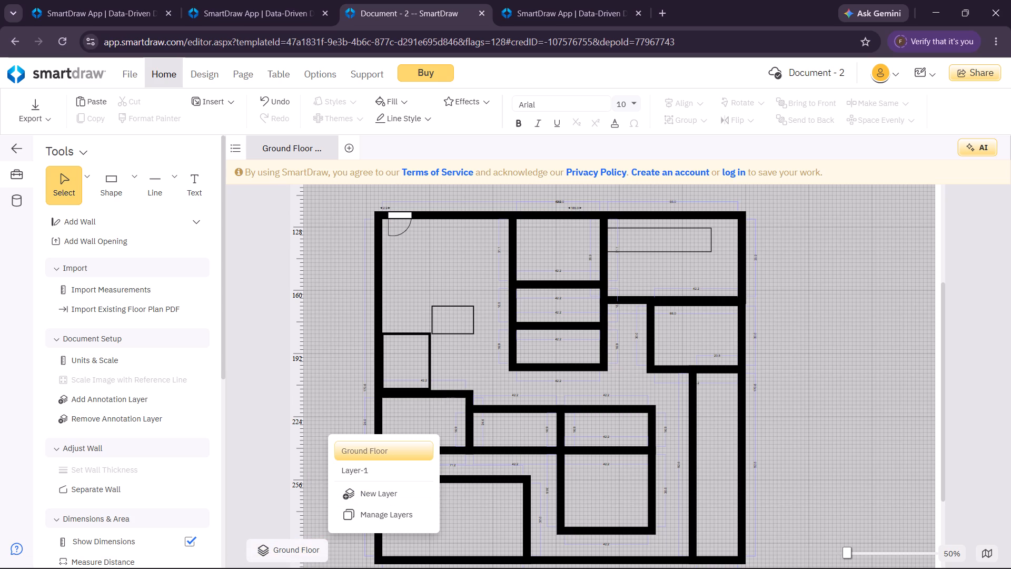
right_click(366, 458)
click(372, 514)
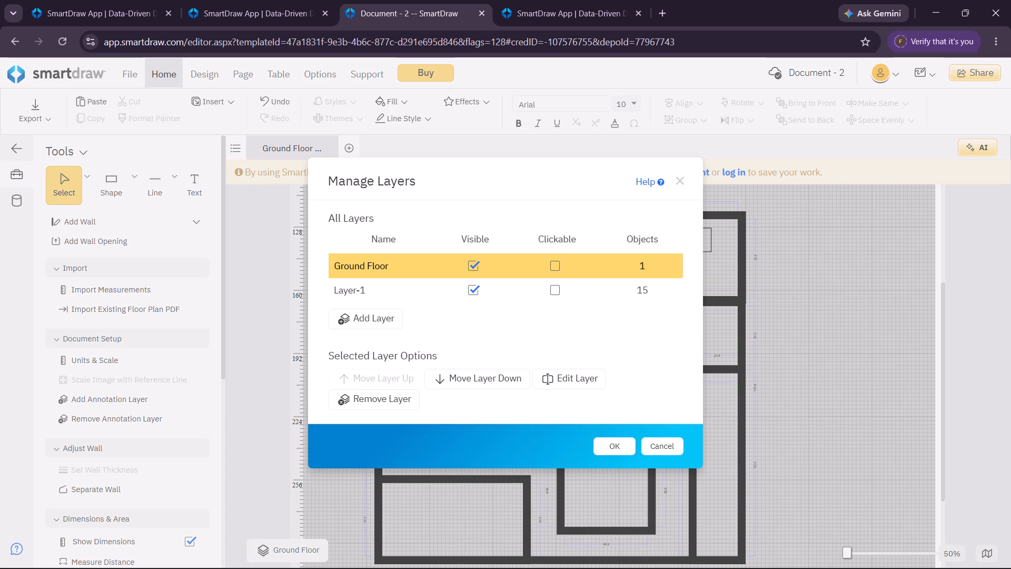
click(475, 263)
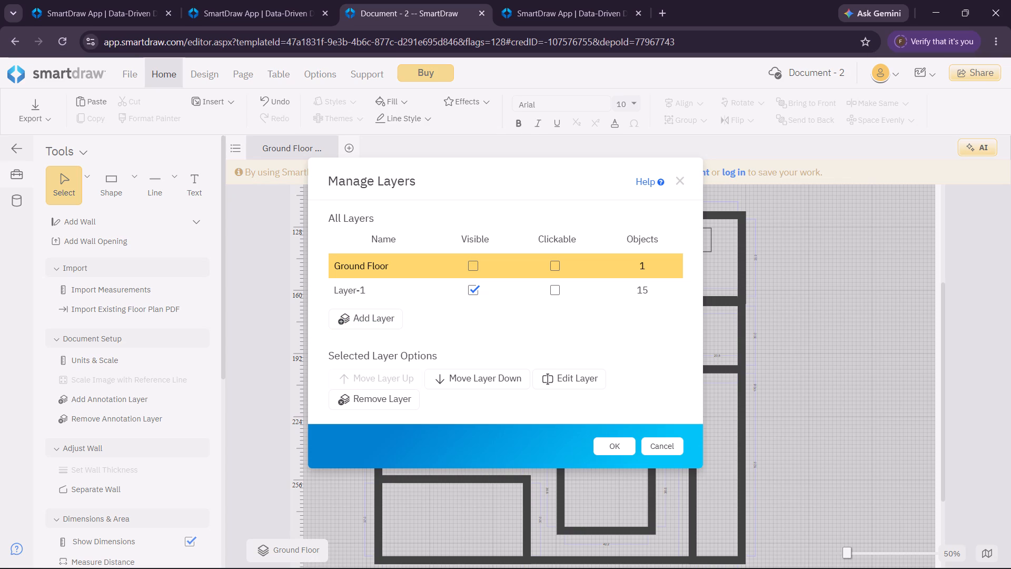
click(560, 269)
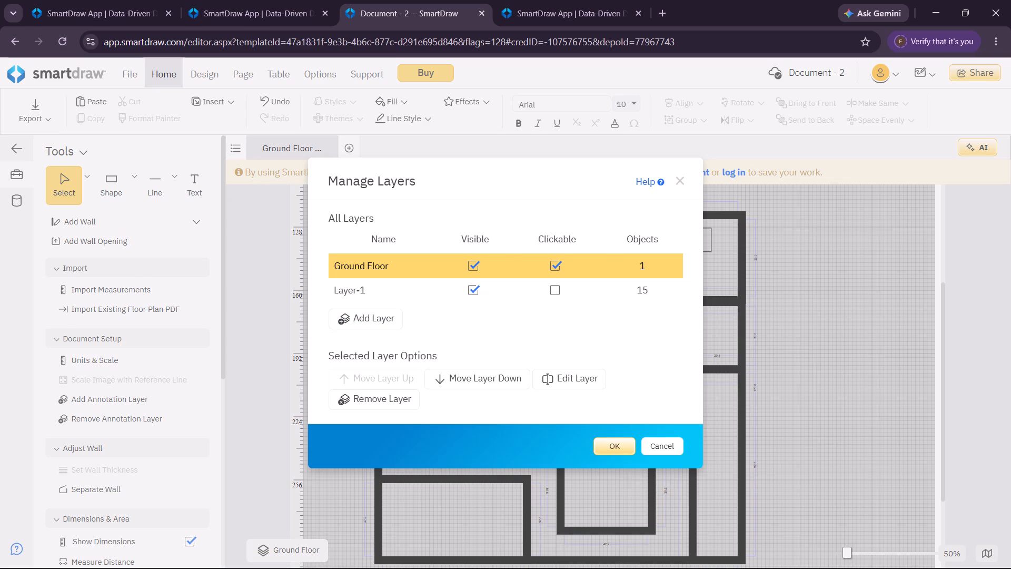
click(621, 443)
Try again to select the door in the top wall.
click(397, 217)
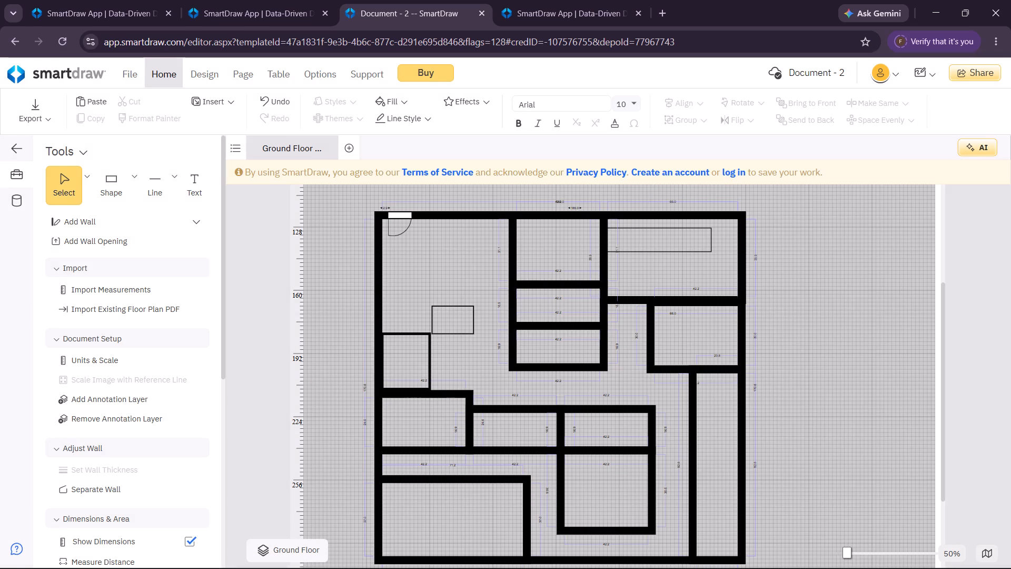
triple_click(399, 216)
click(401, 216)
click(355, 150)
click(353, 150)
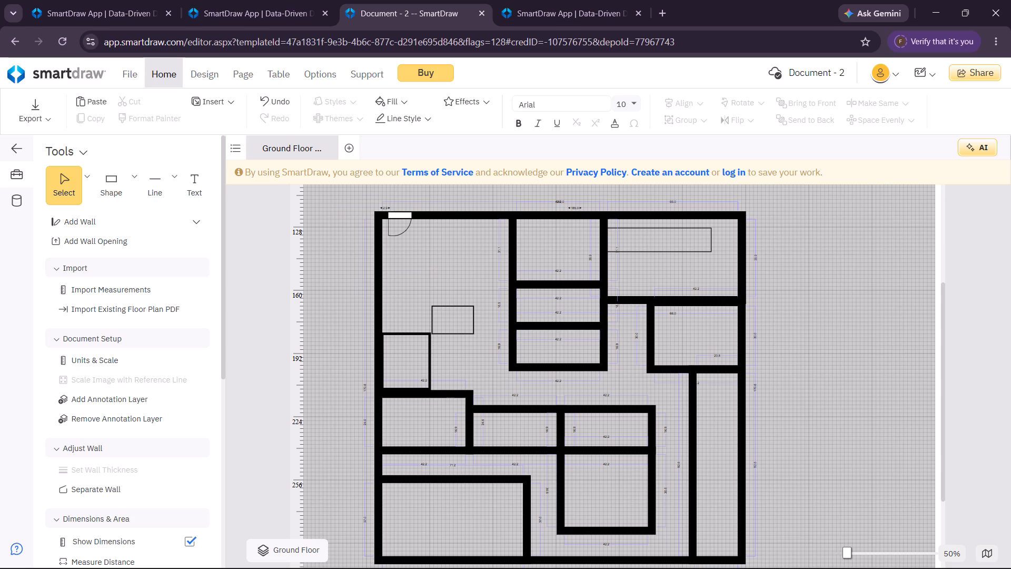
Make Layer-1 the active layer.
click(352, 150)
click(285, 550)
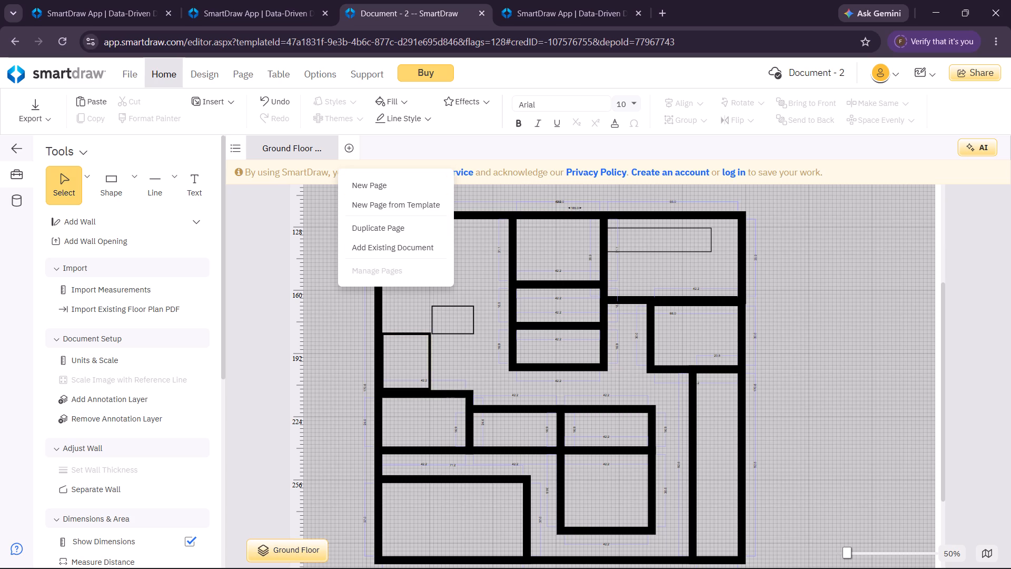
click(351, 472)
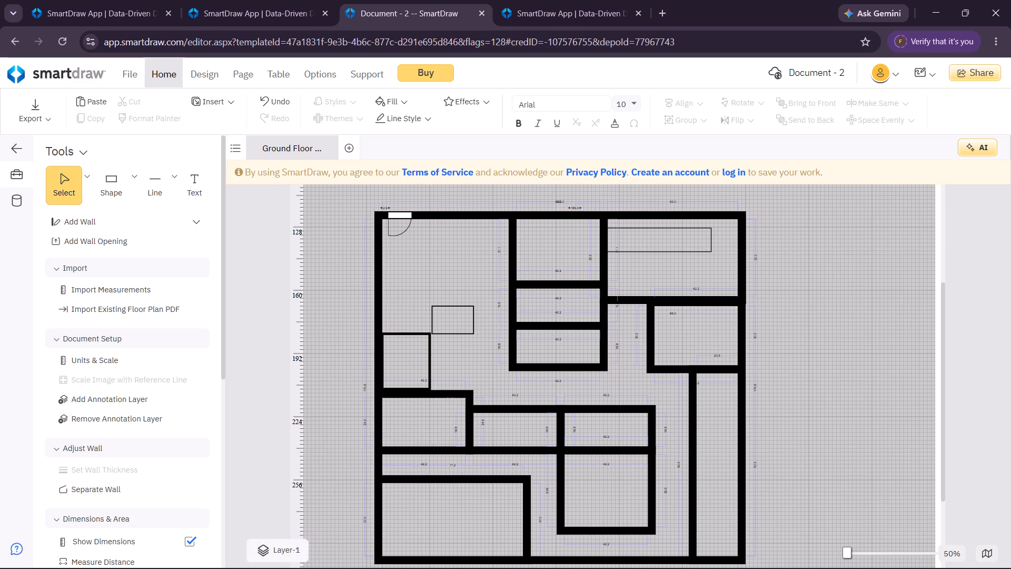
Move the small 21 by 14 rectangle against the thin-walled room's right side, at Left 64.0 and Top 196.0.
drag(445, 335, 447, 362)
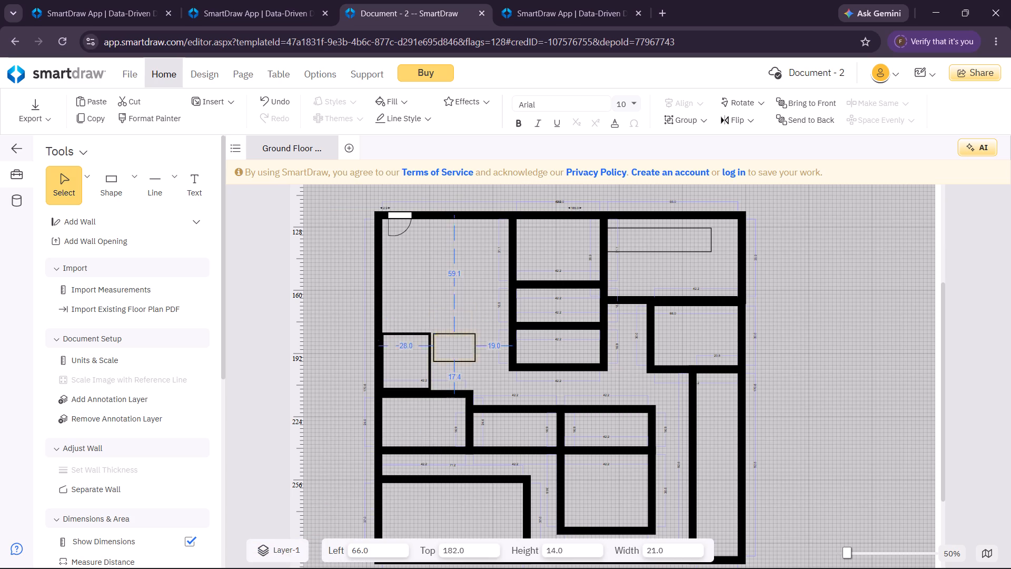
drag(447, 362, 391, 327)
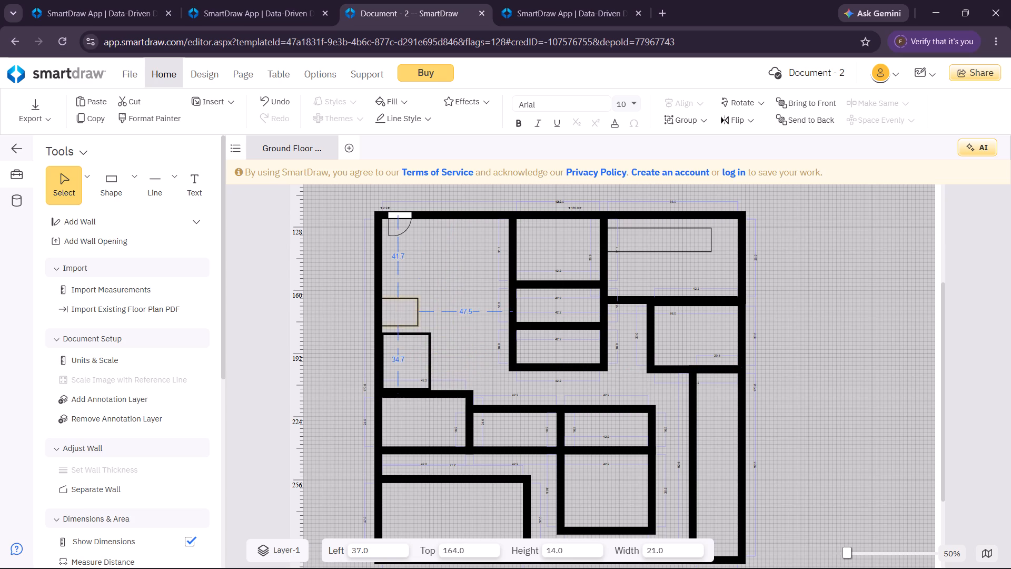
drag(391, 327, 470, 371)
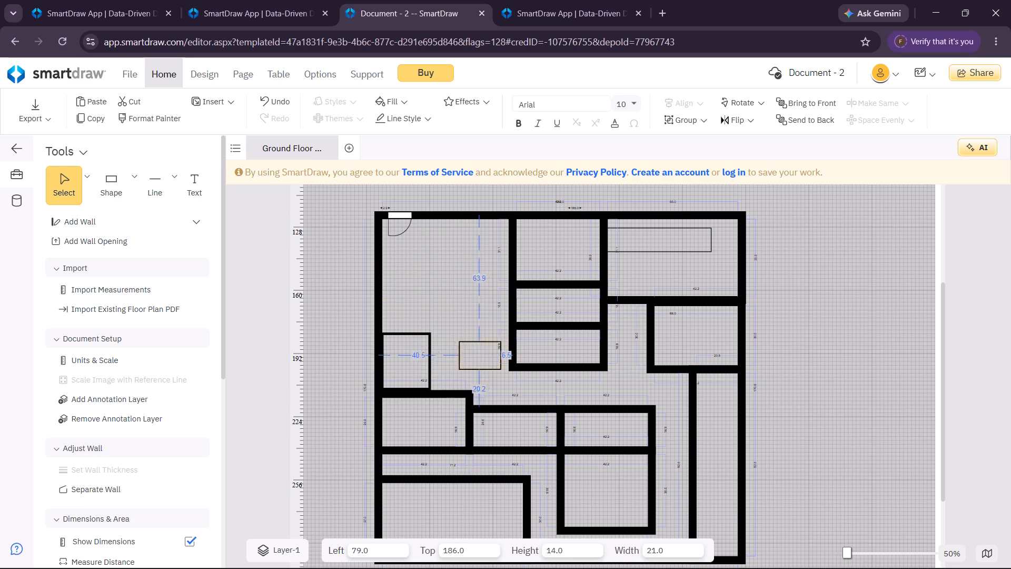
drag(470, 371, 447, 390)
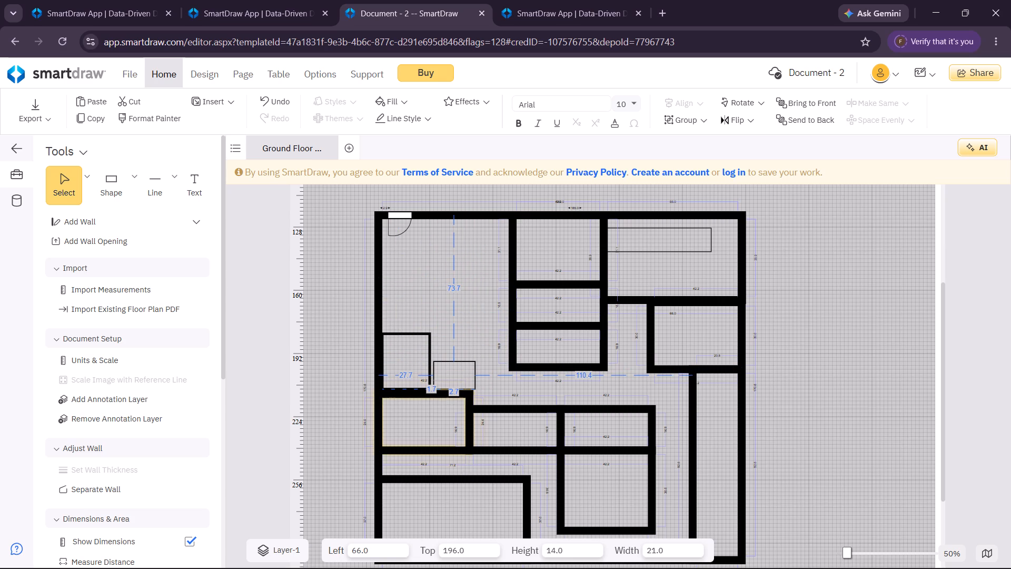
drag(447, 390, 443, 390)
Label the small rectangle beside the thin-walled room "Toilet".
click(195, 185)
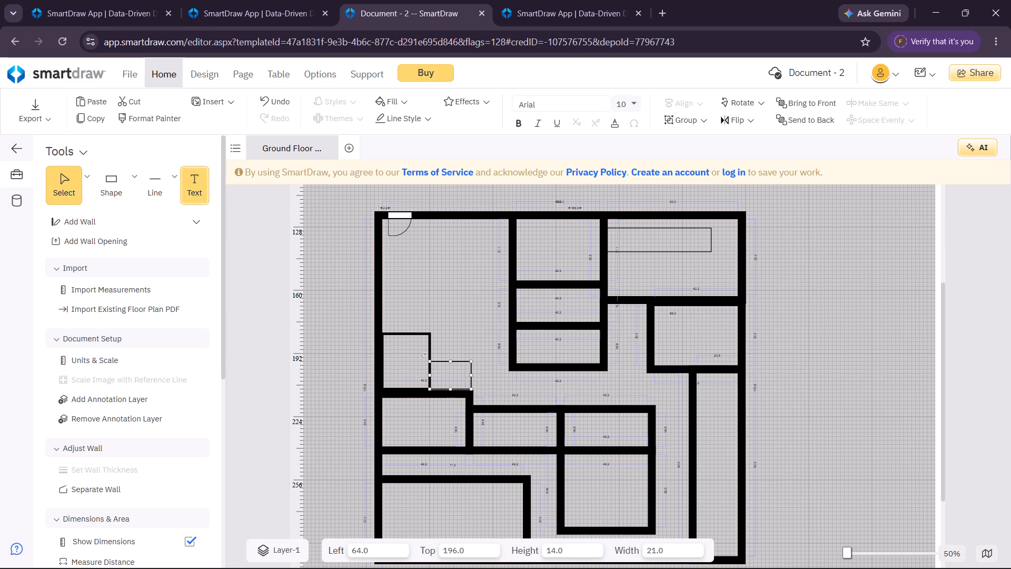
click(442, 375)
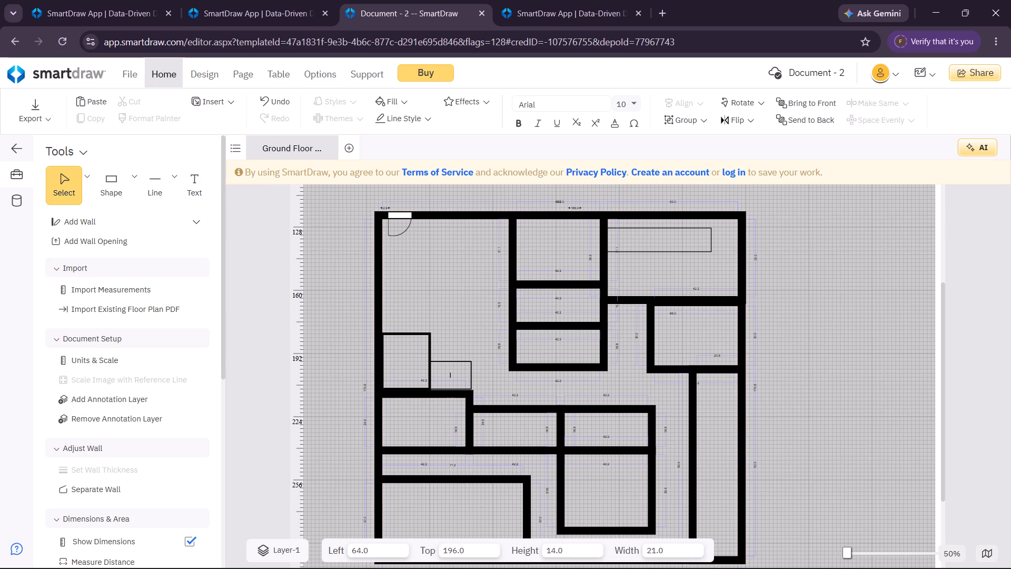
key(shift+t)
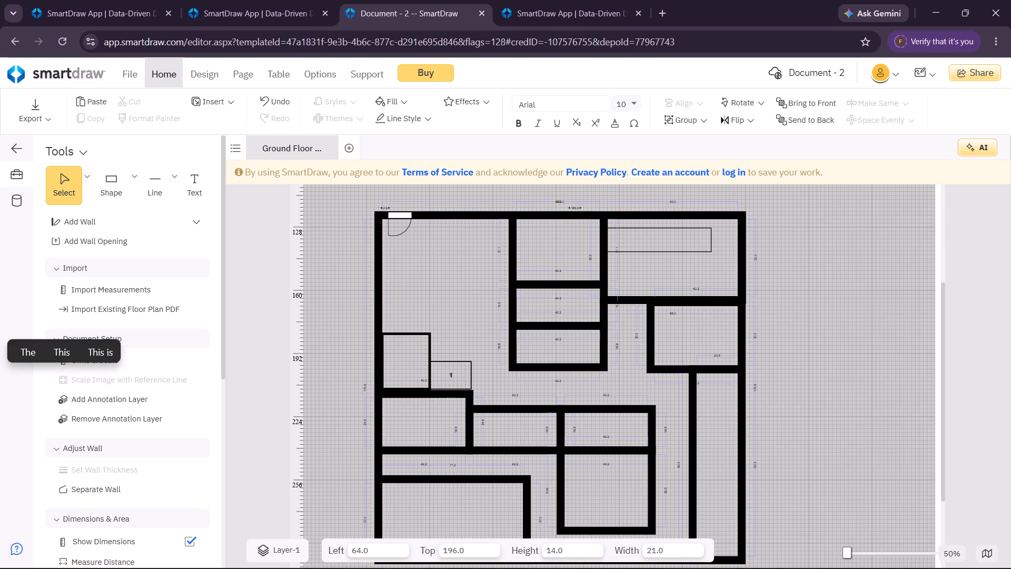
text(oilet)
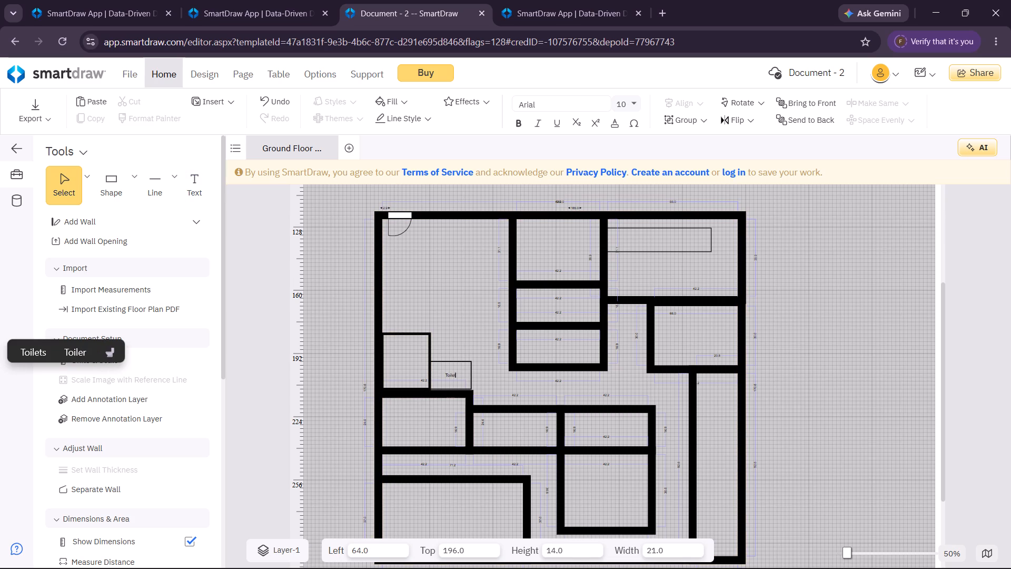
click(553, 354)
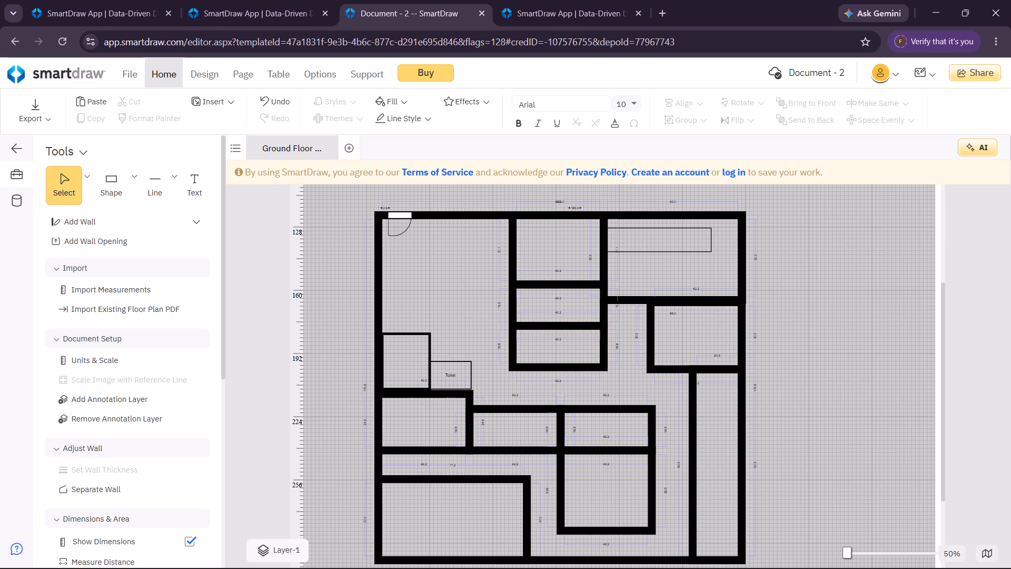
Add a "Room 1" text label inside the lowest of the three stacked rooms at the plan's upper middle.
click(537, 352)
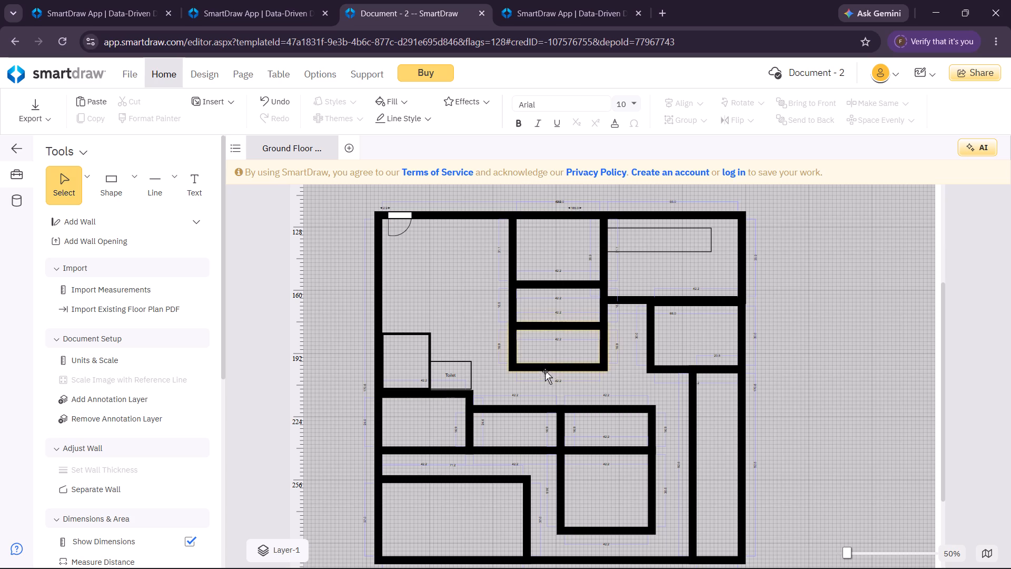
click(545, 369)
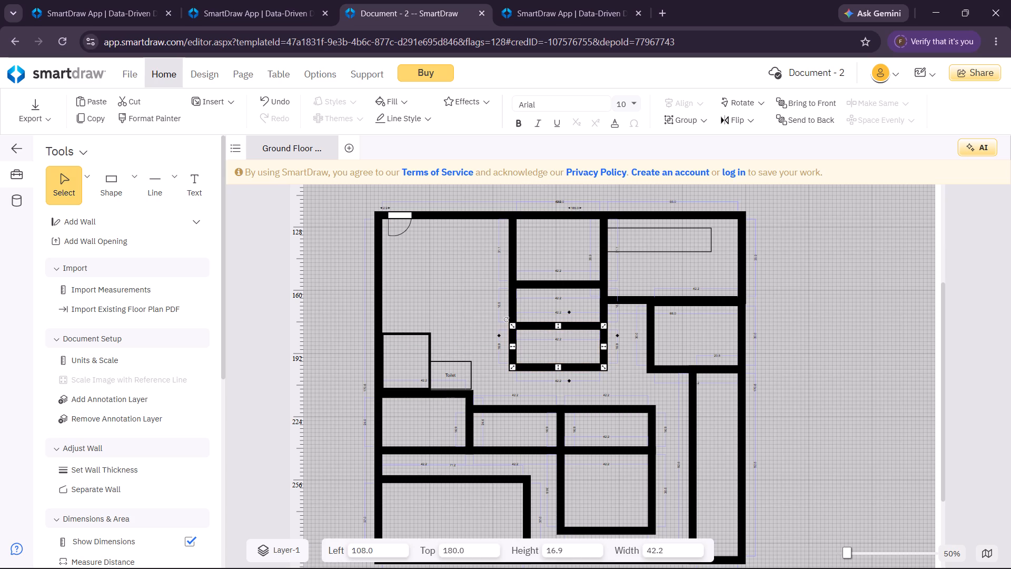
click(197, 189)
click(553, 357)
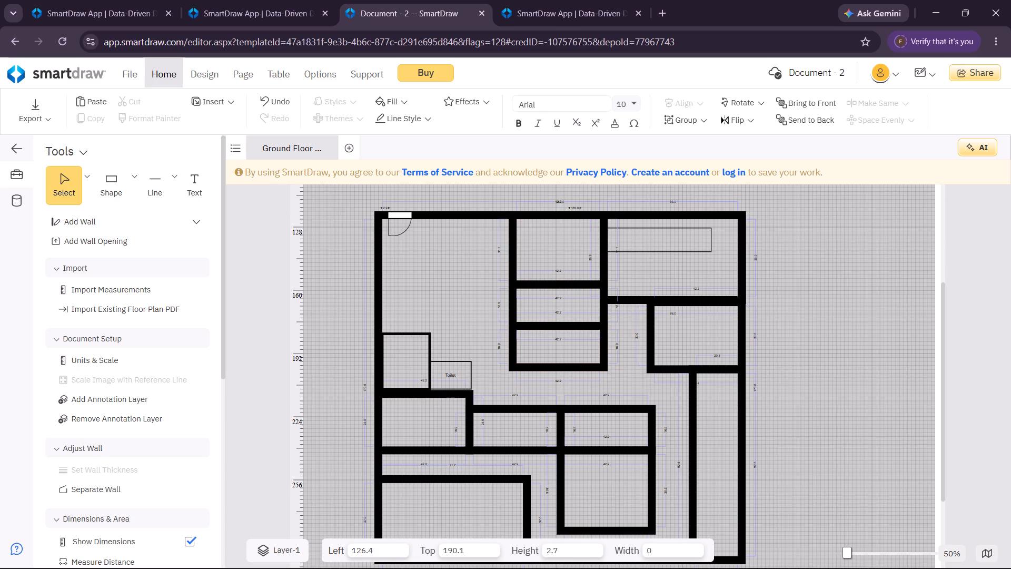
key(shift+r)
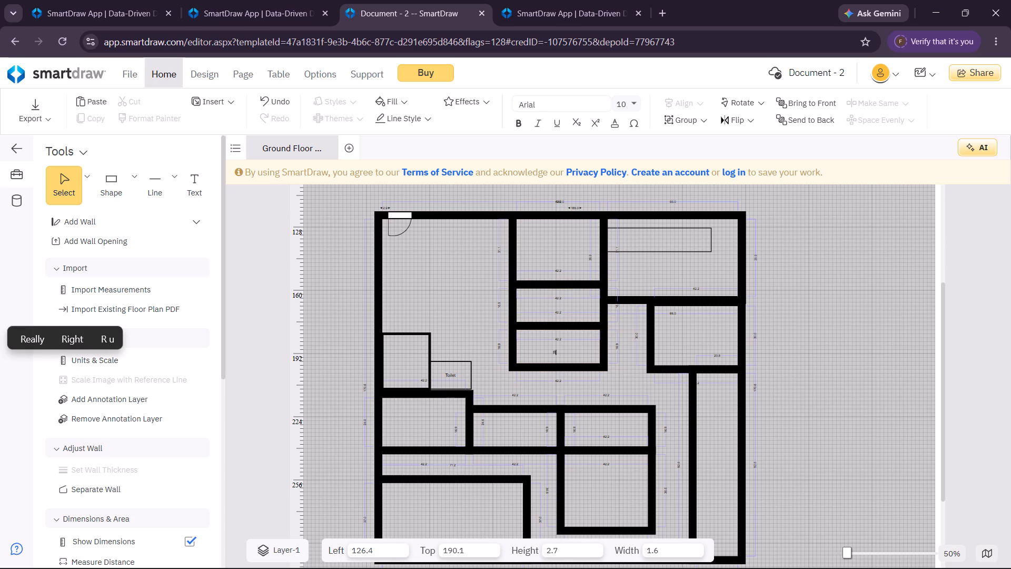
text(oom)
key(space)
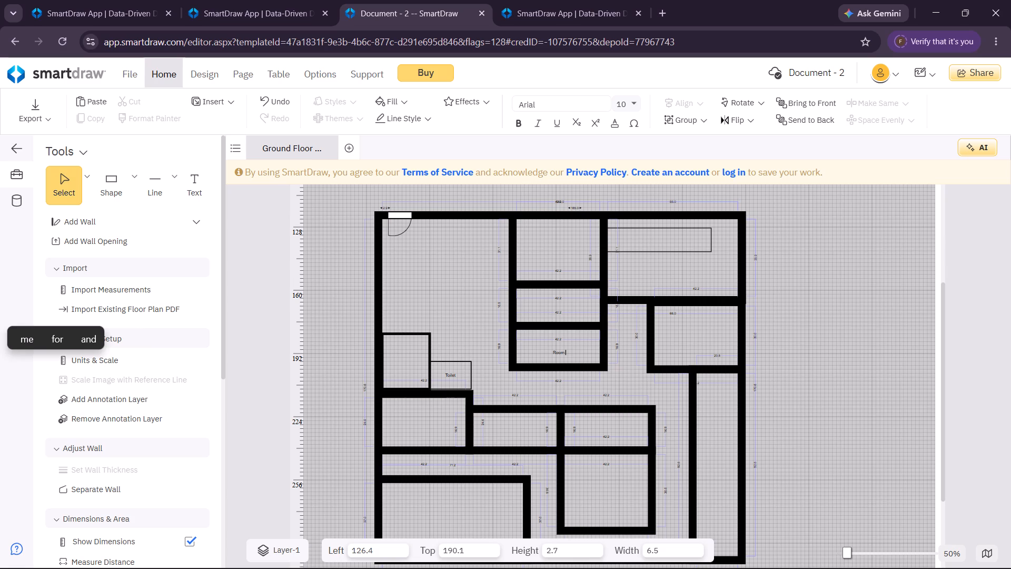
key(1)
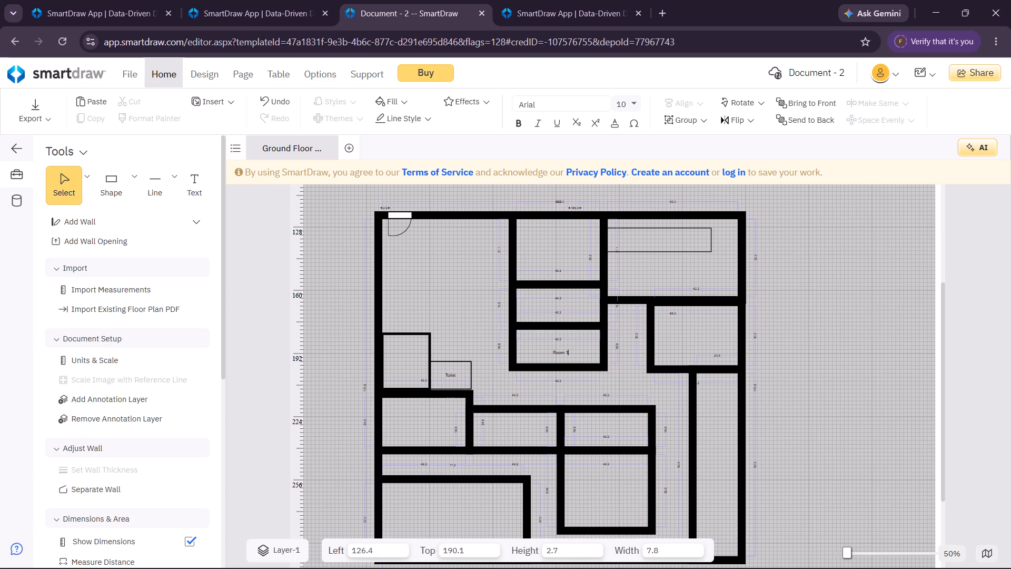
Add a "Room 2" text label inside the middle room of the three stacked rooms.
click(553, 310)
double_click(553, 310)
click(511, 300)
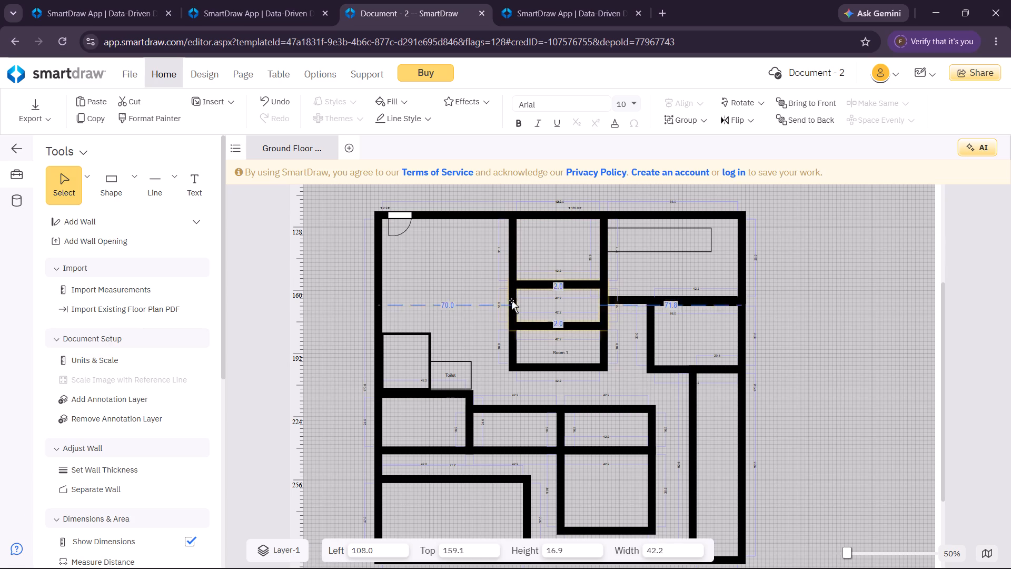
click(200, 187)
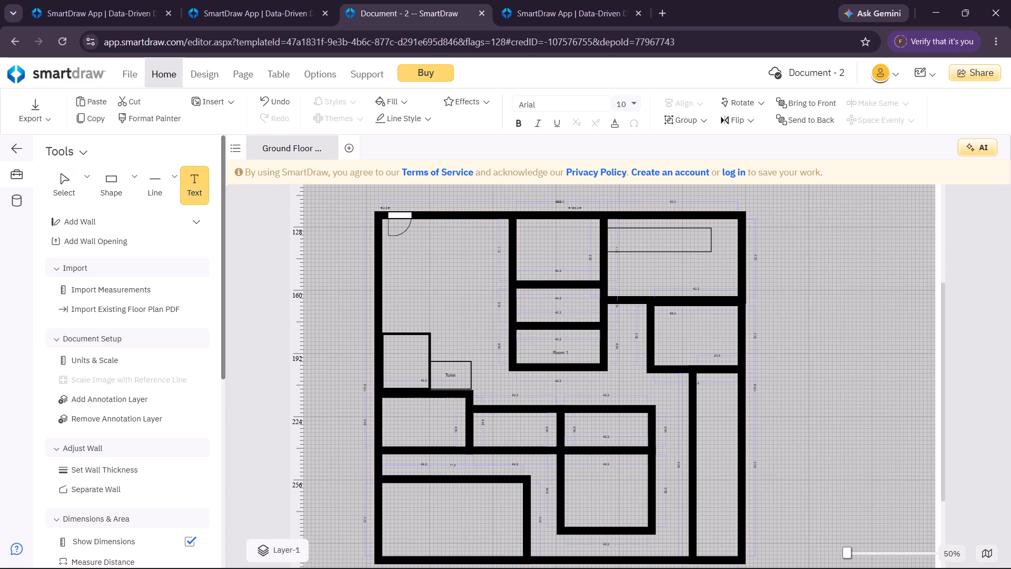
click(547, 306)
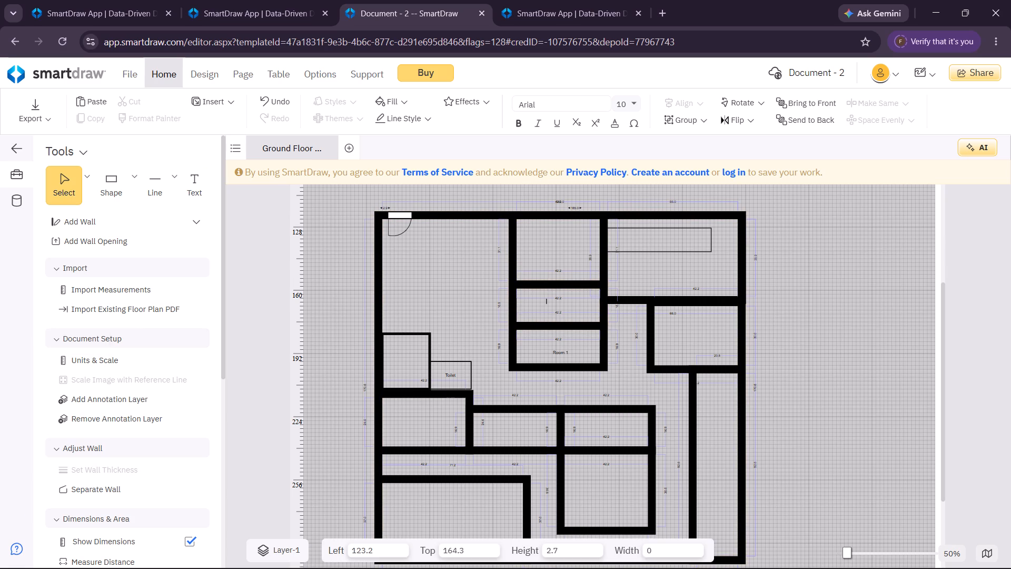
text(Room 2)
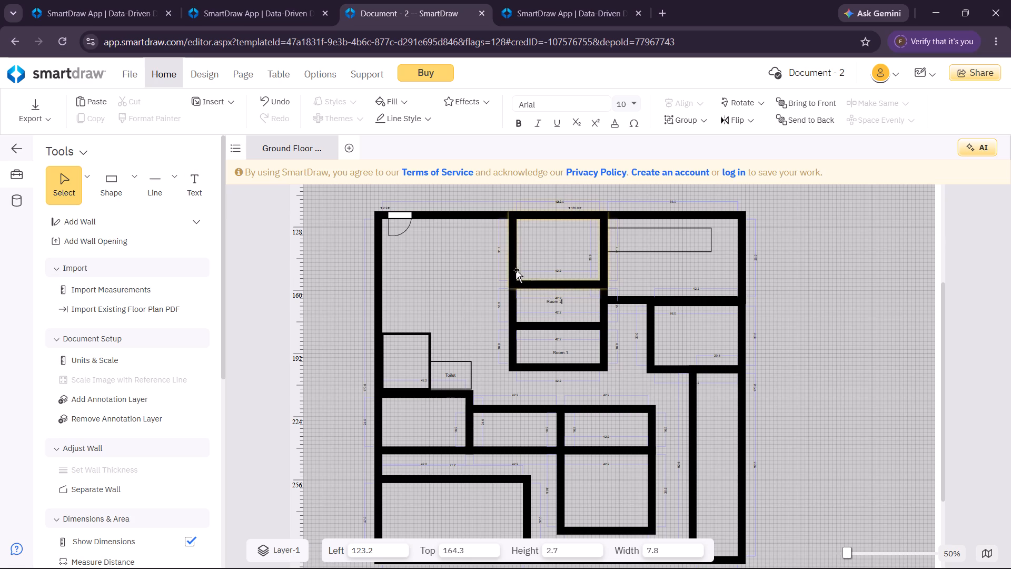
Add a "Room 3" text label inside the uppermost of the three stacked rooms.
click(540, 249)
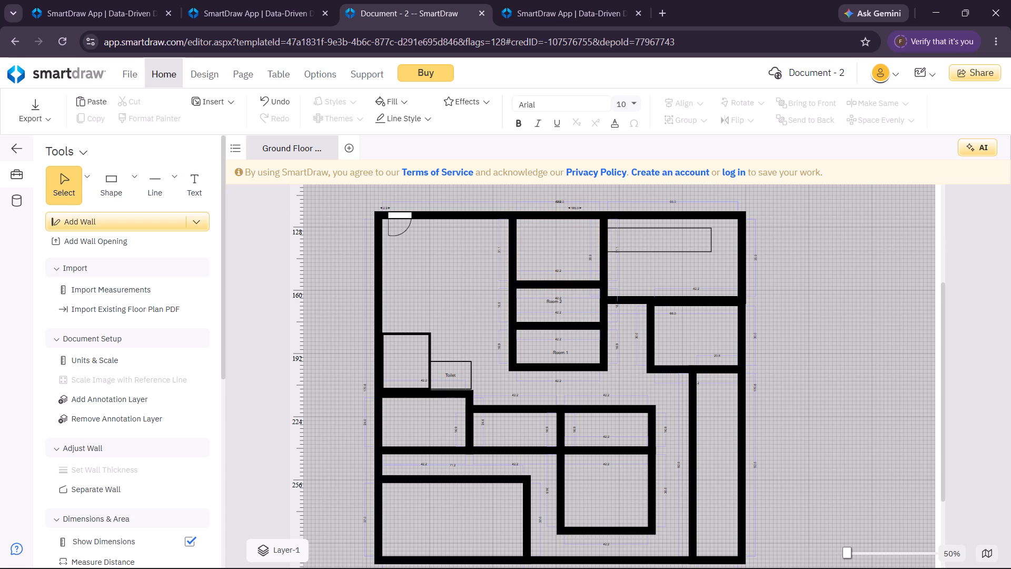
click(108, 191)
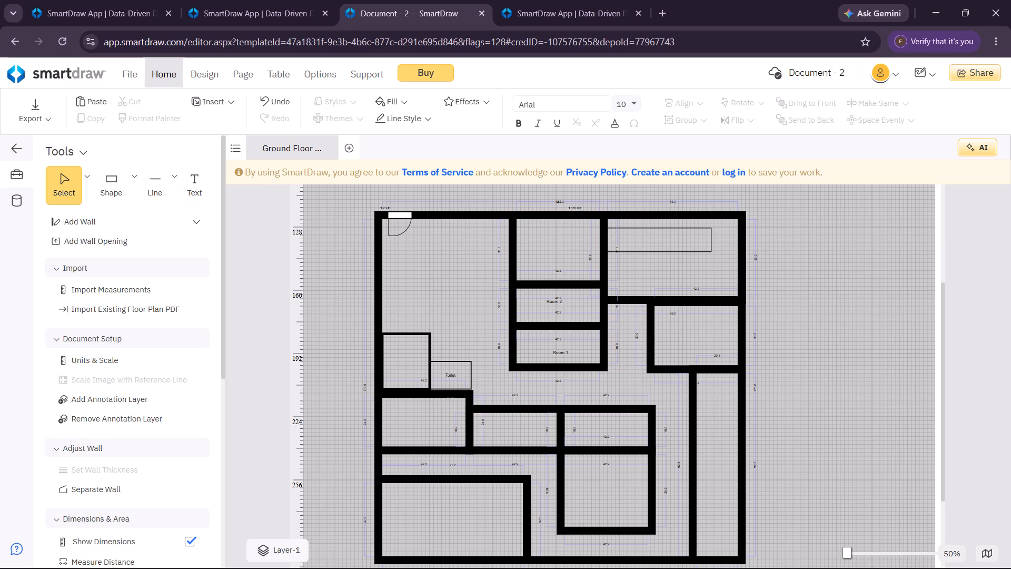
click(549, 253)
click(188, 185)
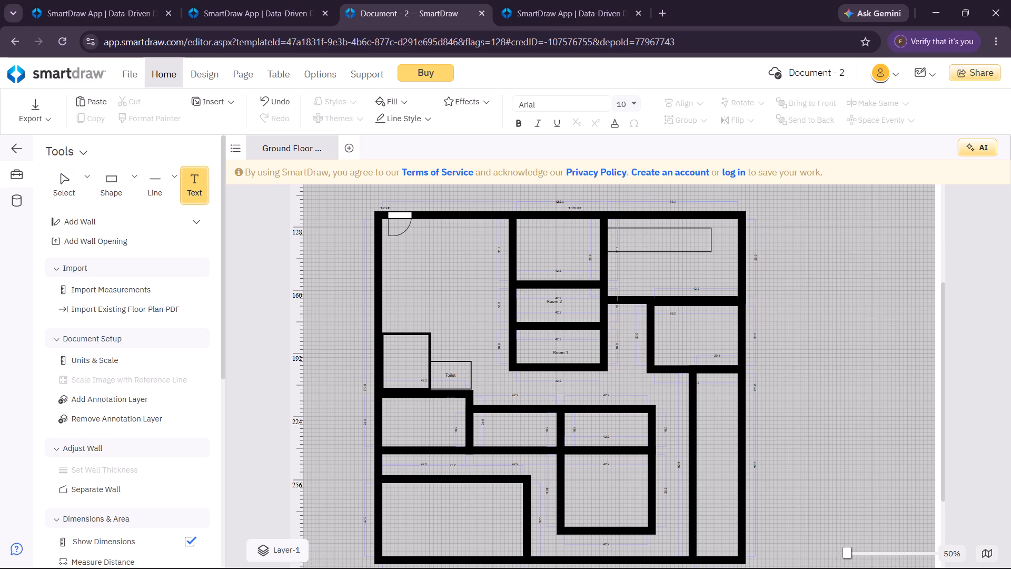
click(531, 251)
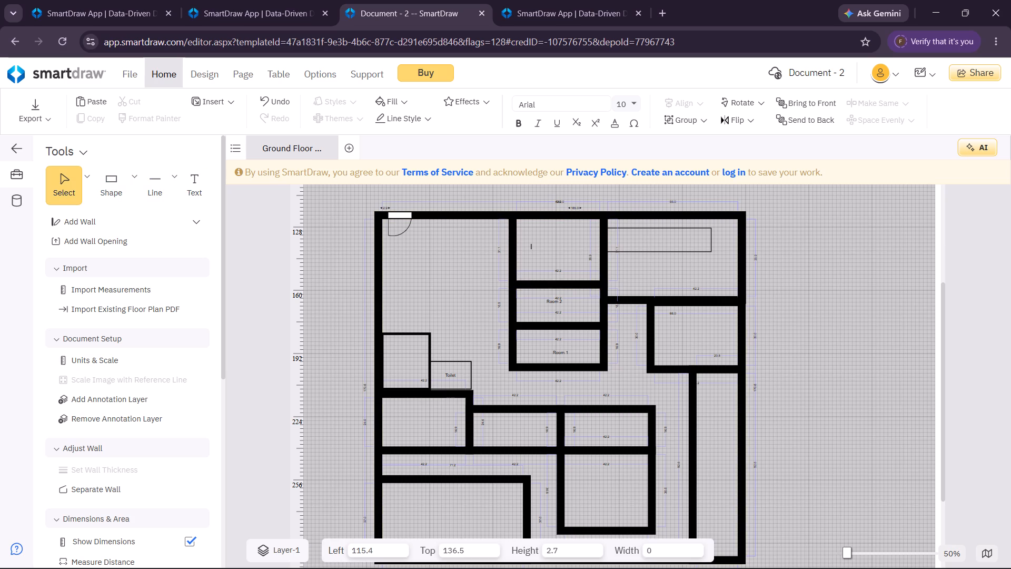
text(Room 3)
click(645, 288)
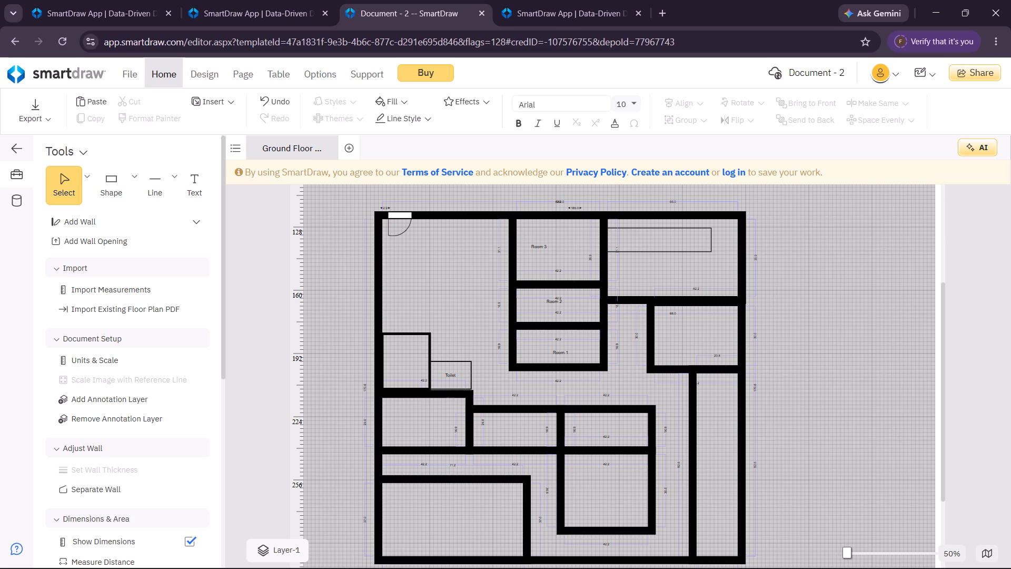
Set the font size of the Room 3, Room 2 and Room 1 labels to 18.
click(546, 247)
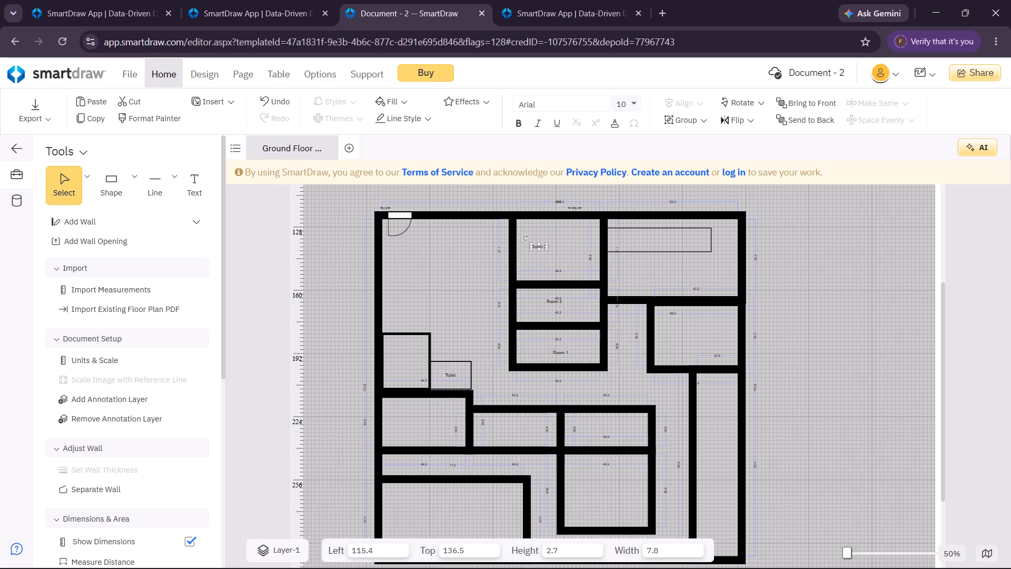
click(633, 110)
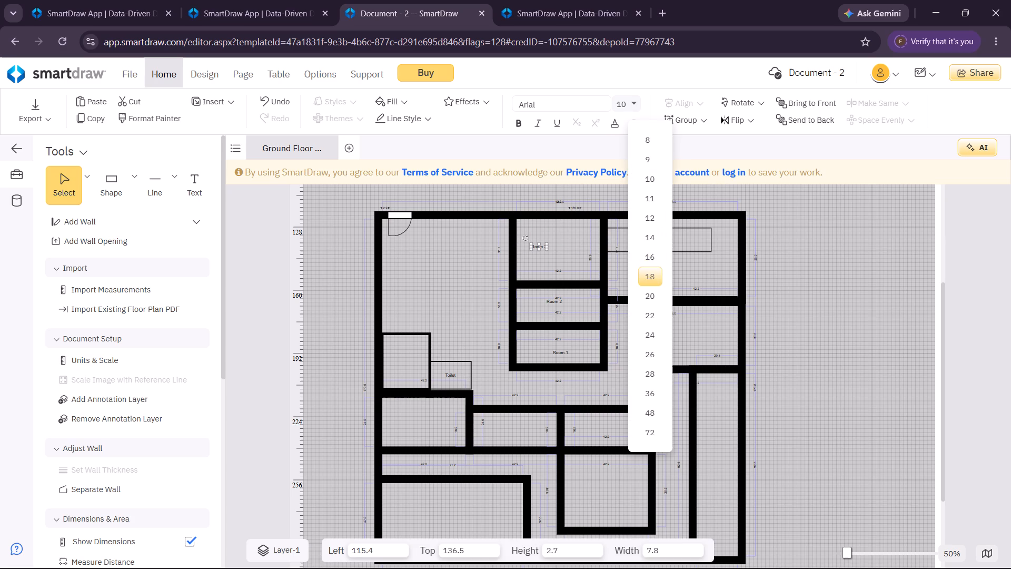
click(653, 273)
click(557, 303)
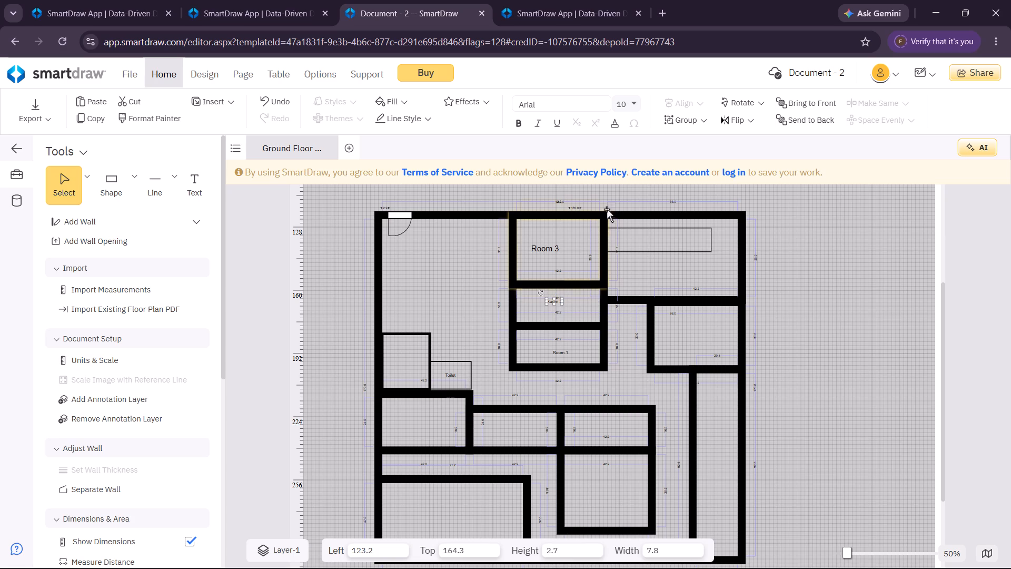
click(630, 105)
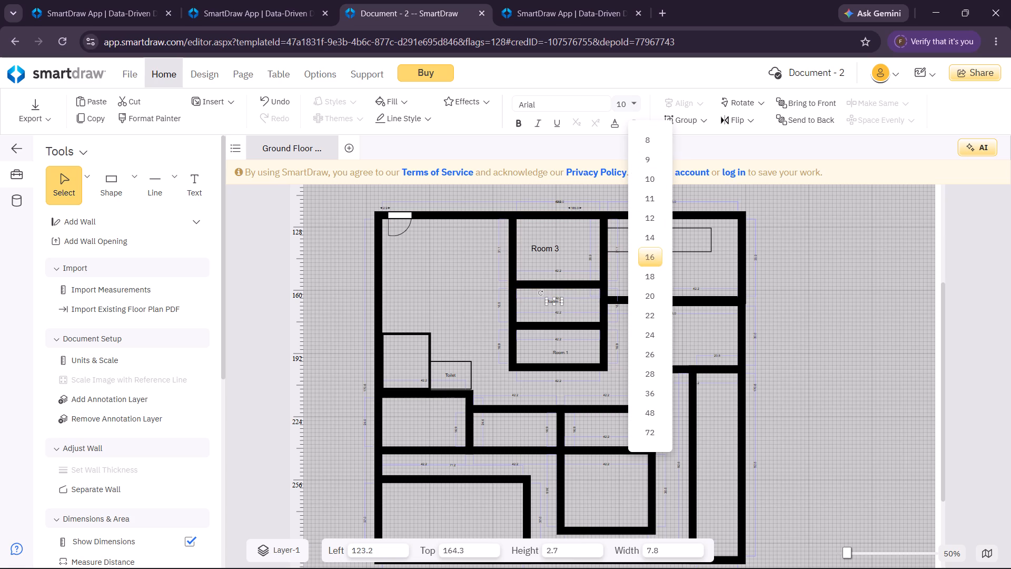
click(649, 281)
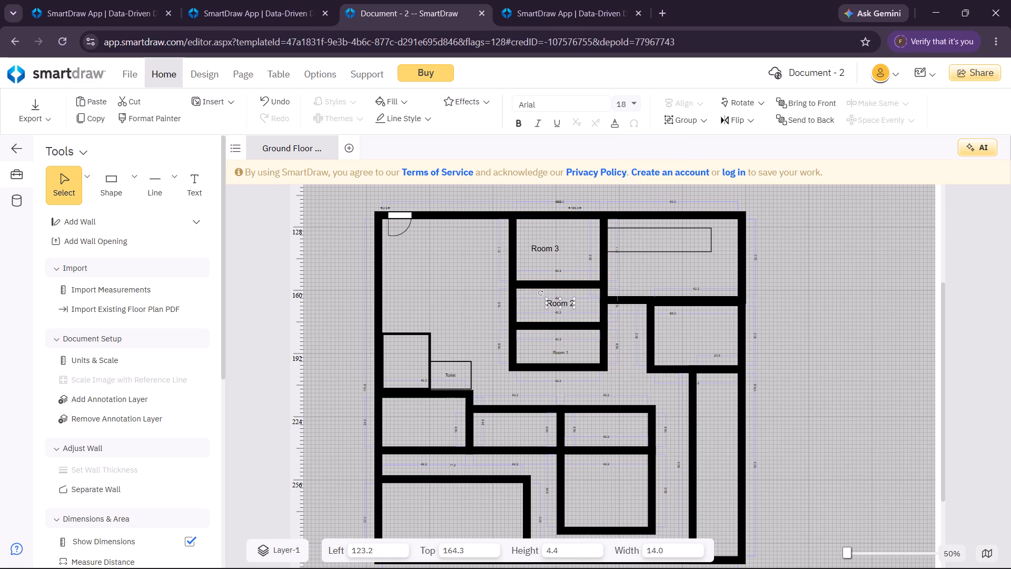
click(561, 352)
click(626, 112)
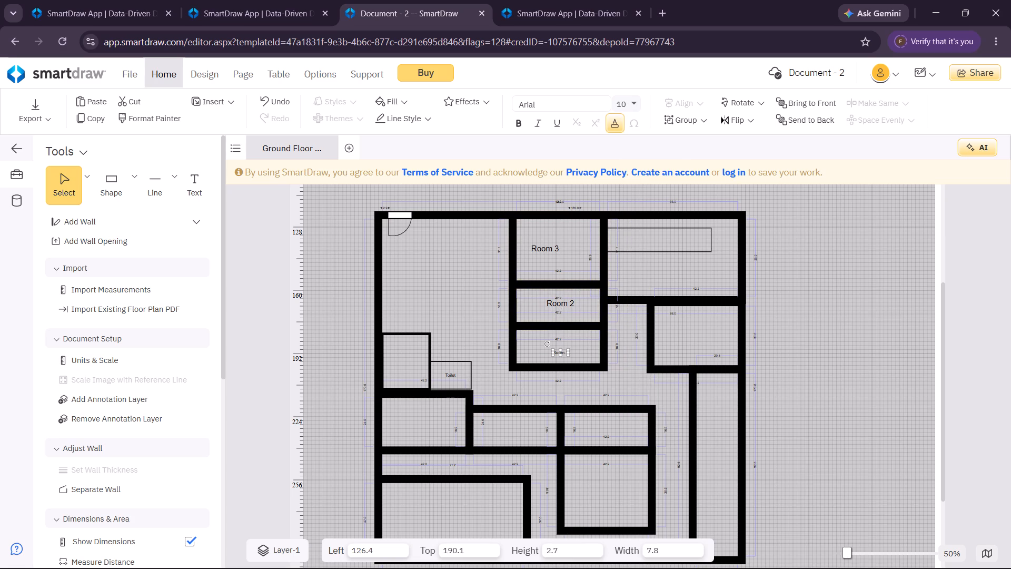
click(628, 111)
click(632, 109)
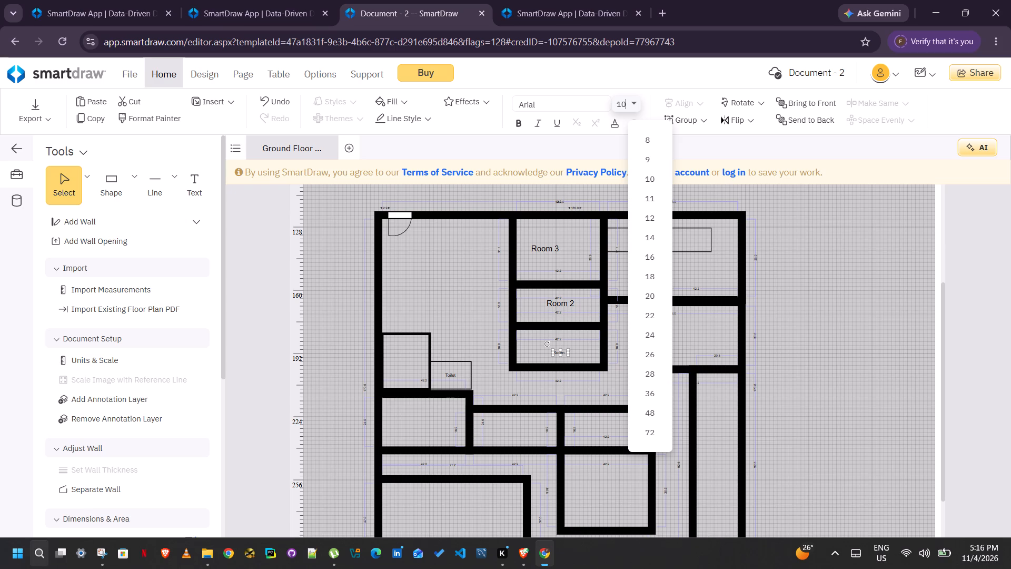
click(659, 277)
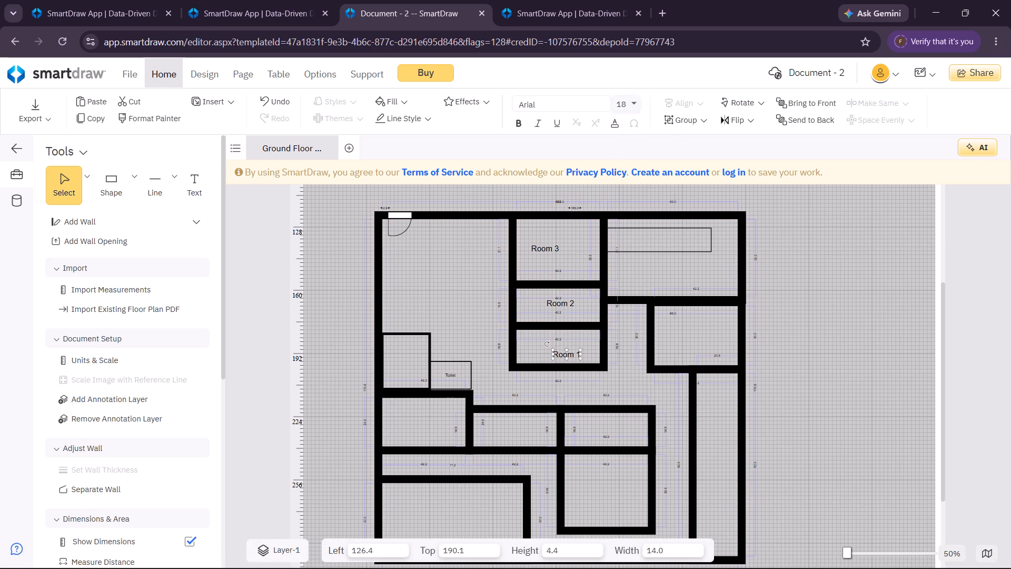
Add a "Washroom area" text label below the thin rectangle in the plan's upper-right room.
click(794, 324)
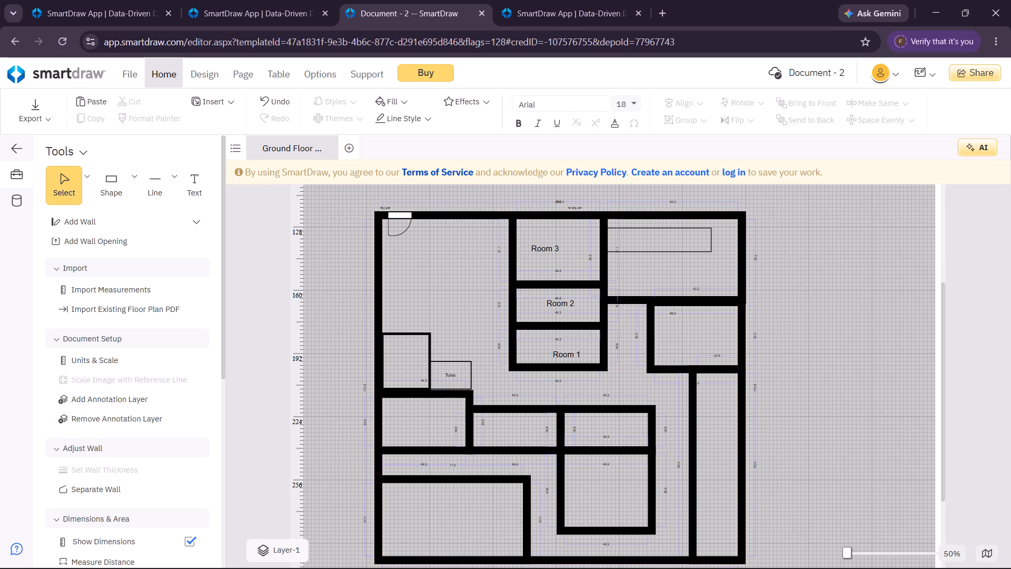
click(203, 179)
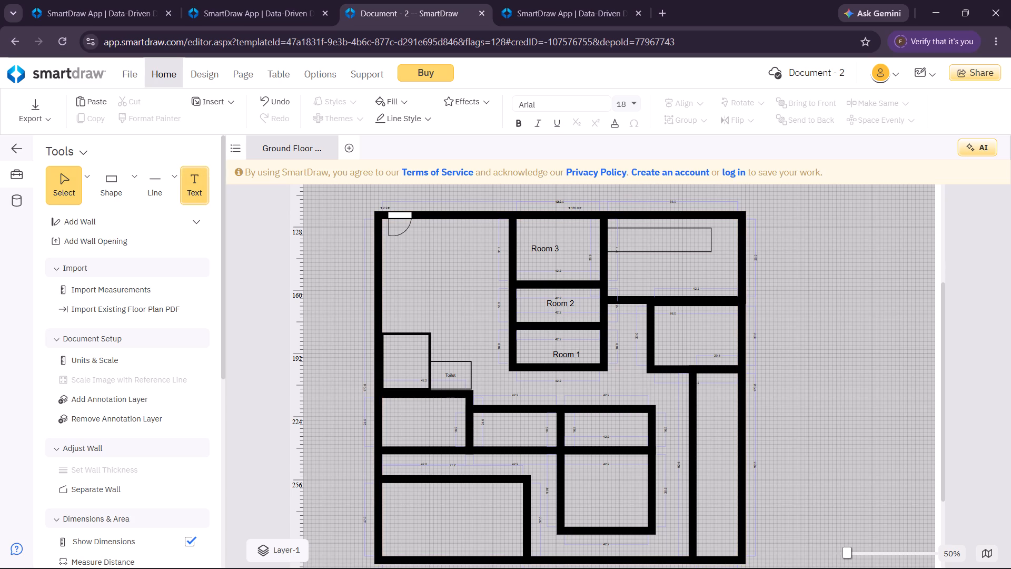
click(636, 269)
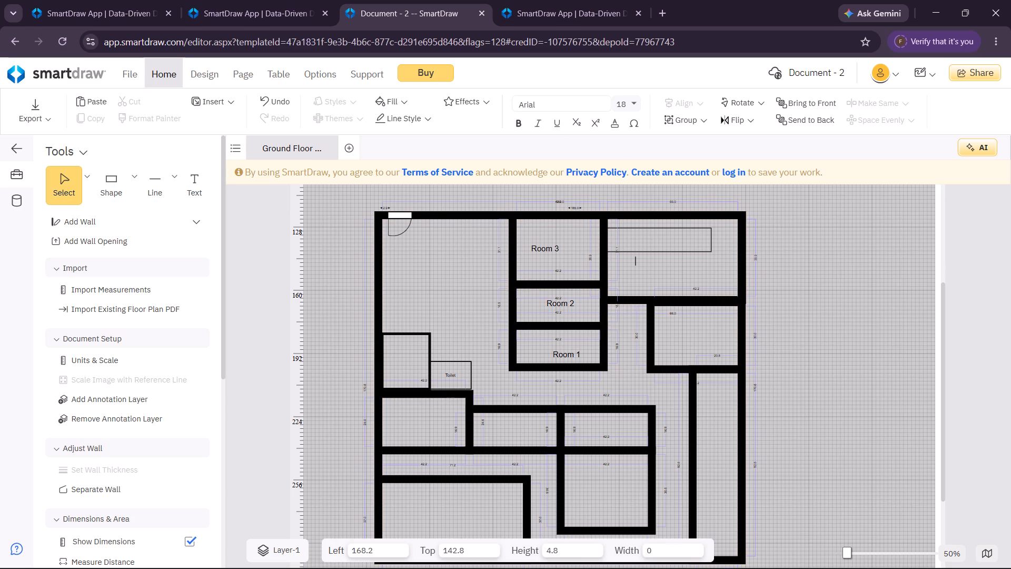
text(Washroom area)
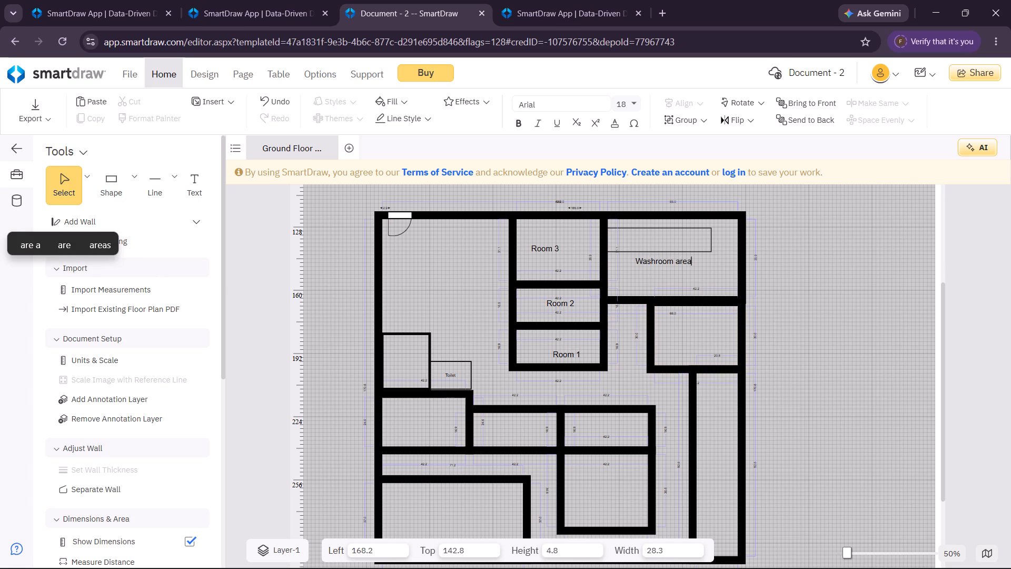
click(690, 343)
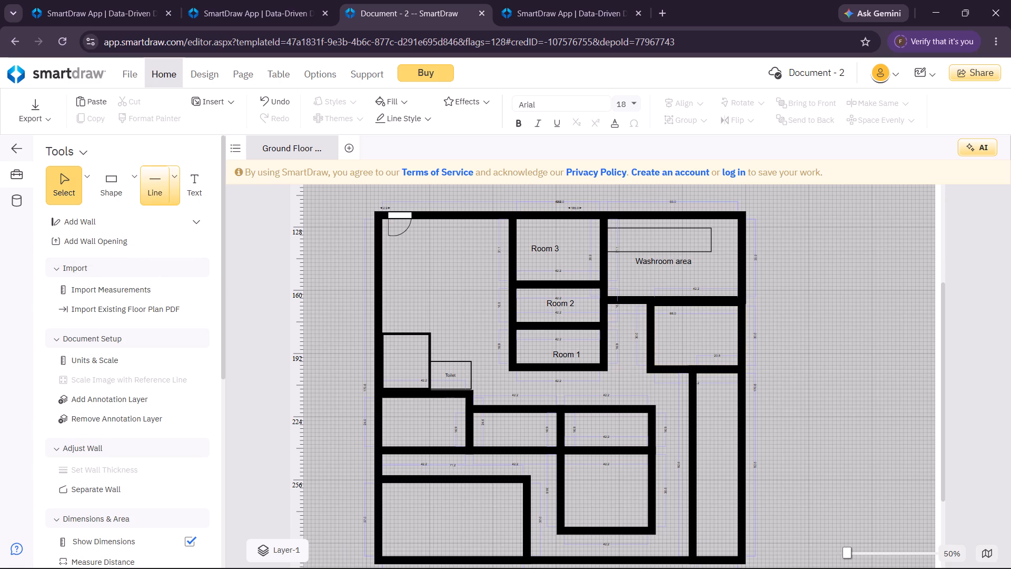
Add a "Storage Room" text label inside the room directly below the washroom area.
click(195, 188)
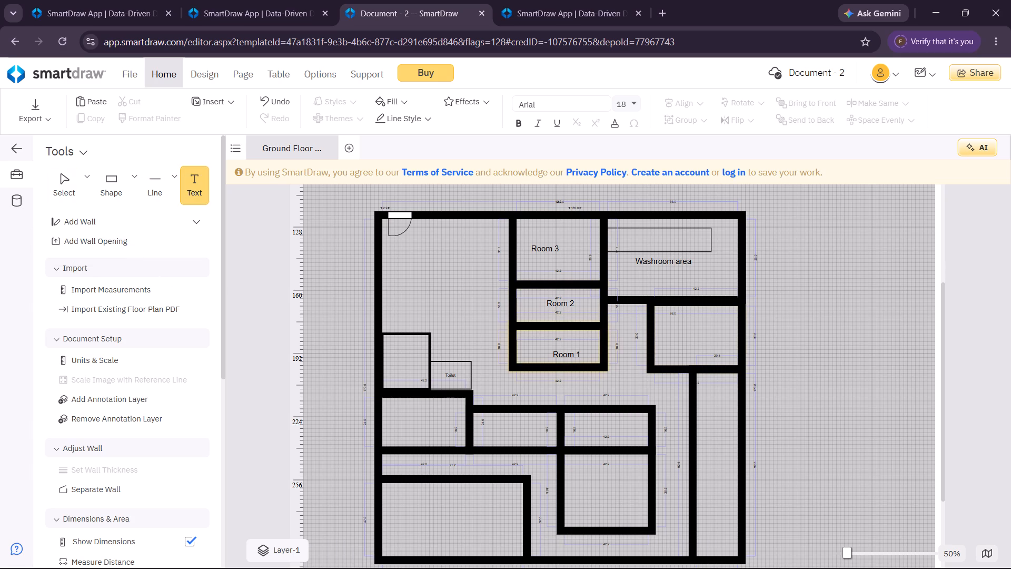
click(667, 337)
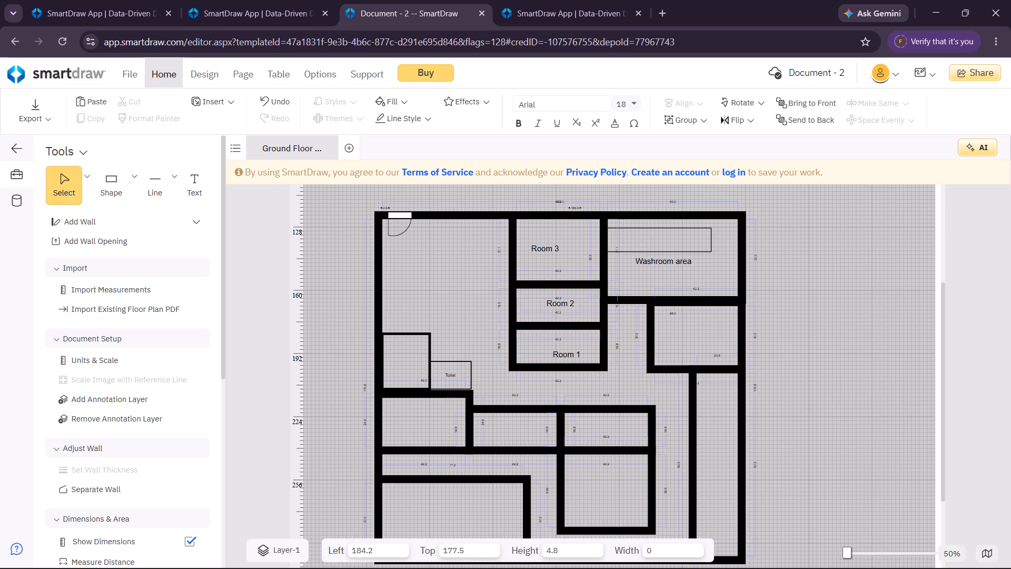
text(Storage Room)
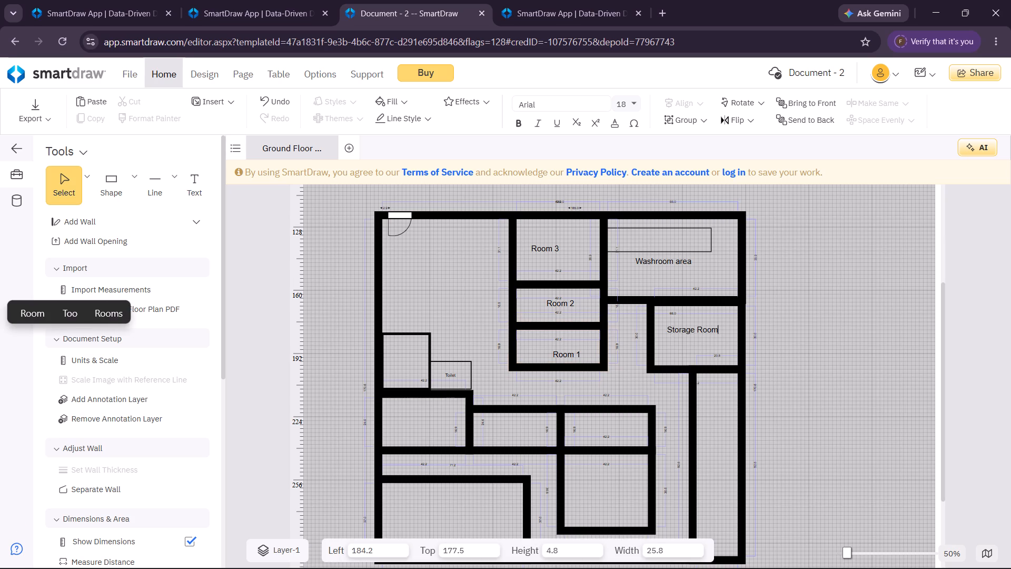
Add a "Living Room" text label in the large upper-left space, just below the door.
click(182, 186)
click(389, 266)
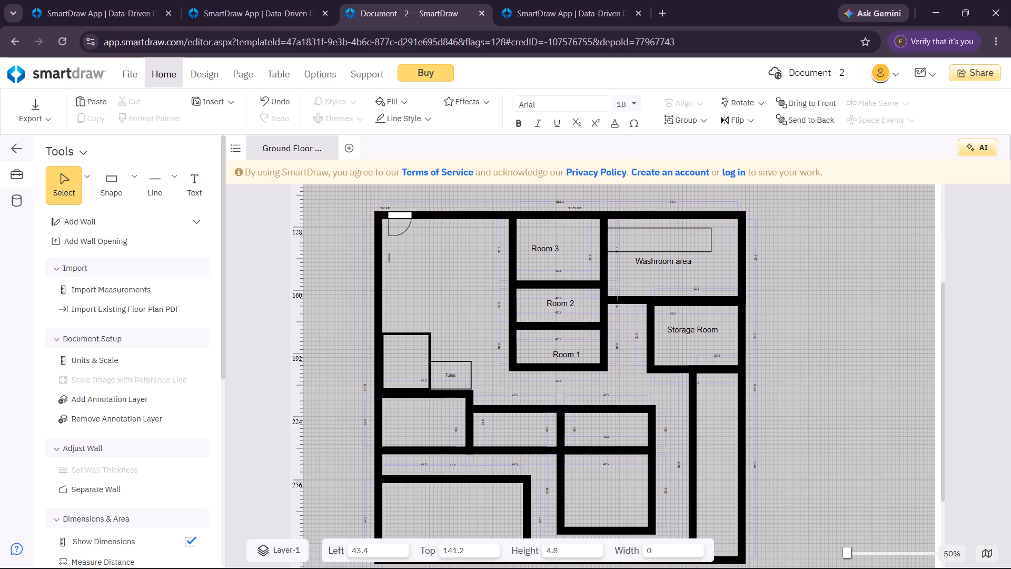
text(Lib)
key(BackSpace)
text(ving Room)
click(459, 331)
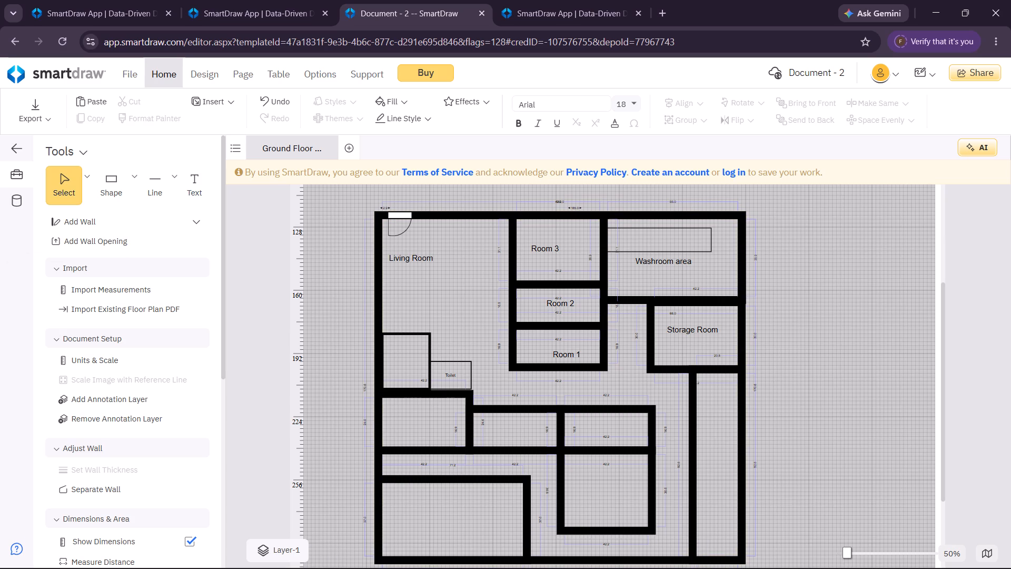
Add a "Dining Area" text label inside the small room at the lower-left corner of the living room.
click(95, 568)
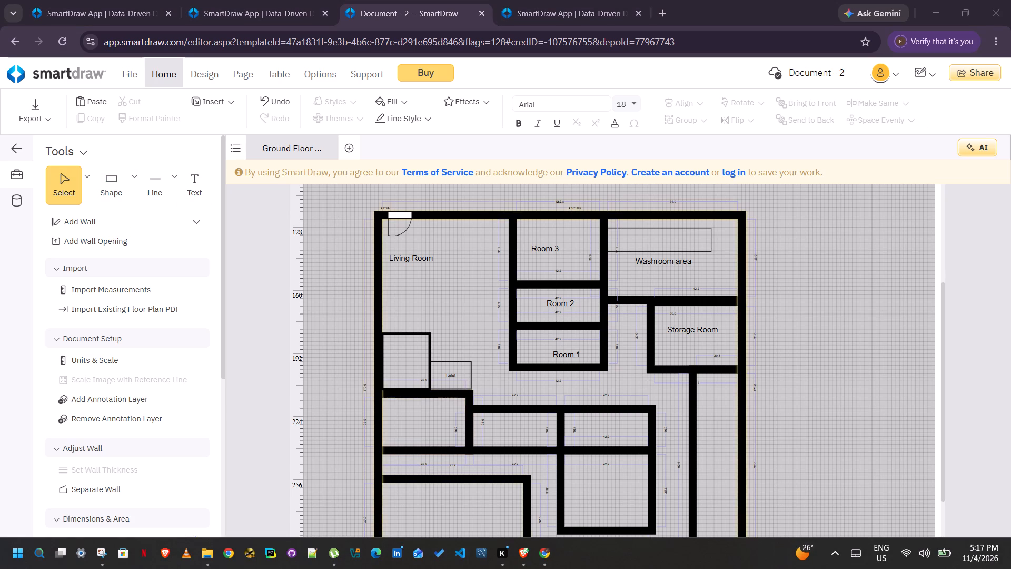
click(202, 181)
click(386, 350)
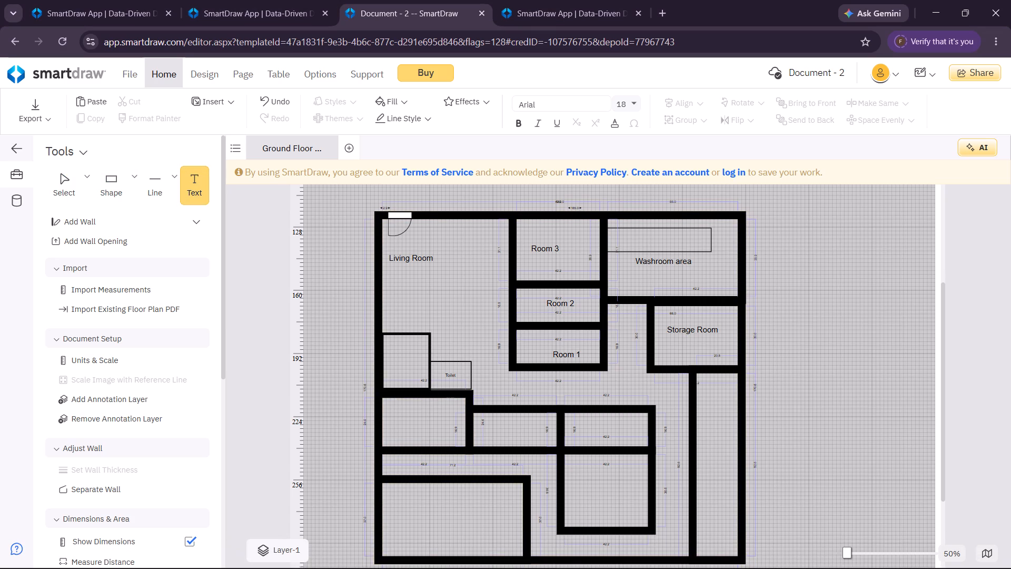
text(in)
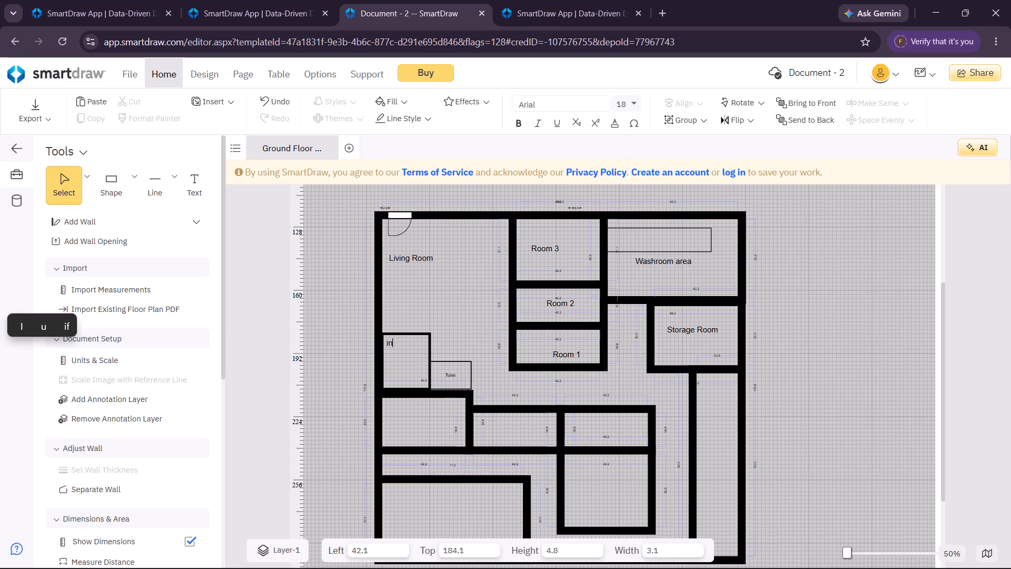
key(BackSpace)
key(BackSpace)
key(shift+d)
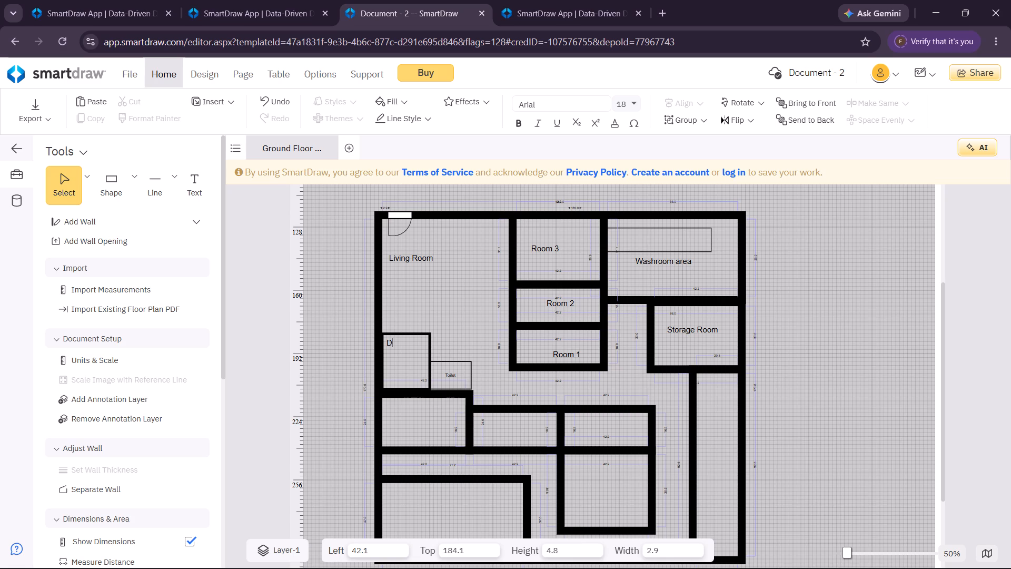
text(inig)
key(BackSpace)
text(ng Area)
Add a "Kitchennete" text label inside the room directly below the dining area.
click(191, 200)
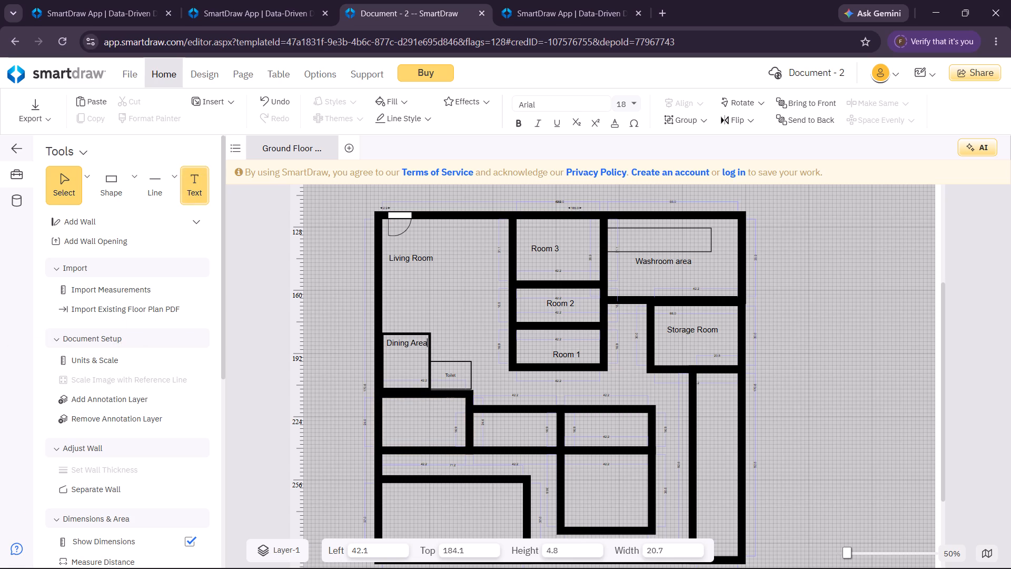
click(417, 416)
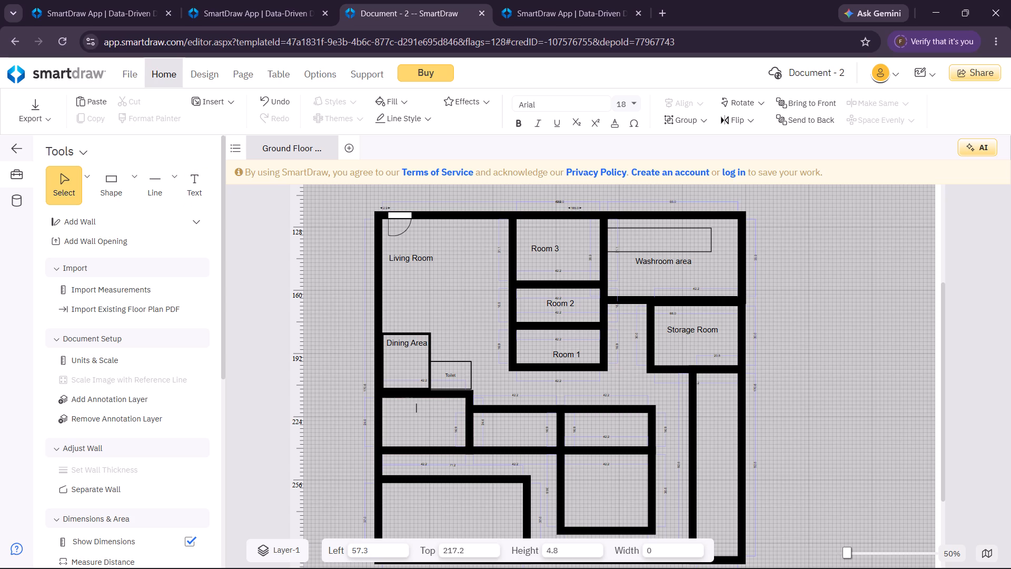
text(Kitchennete)
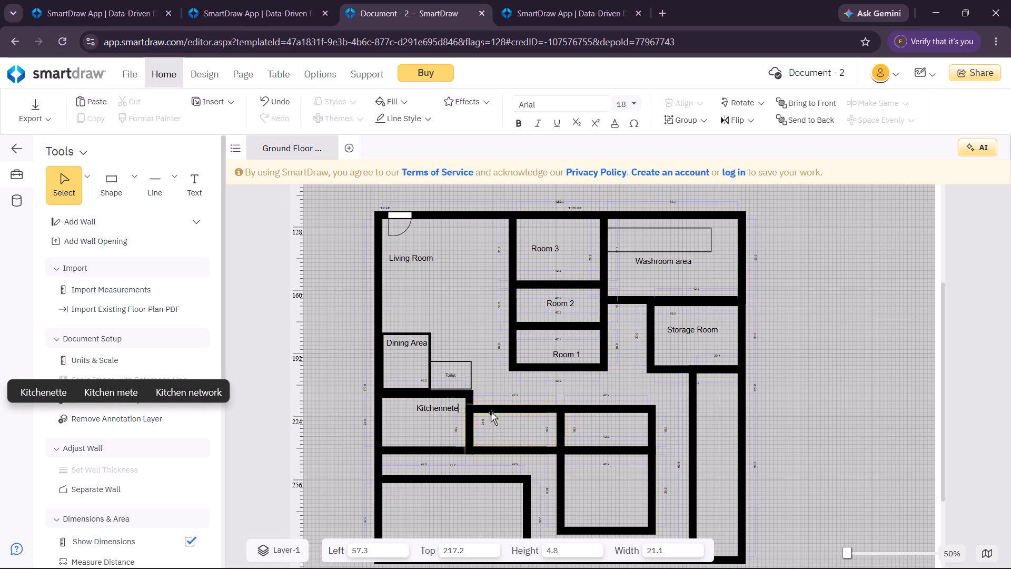
click(601, 424)
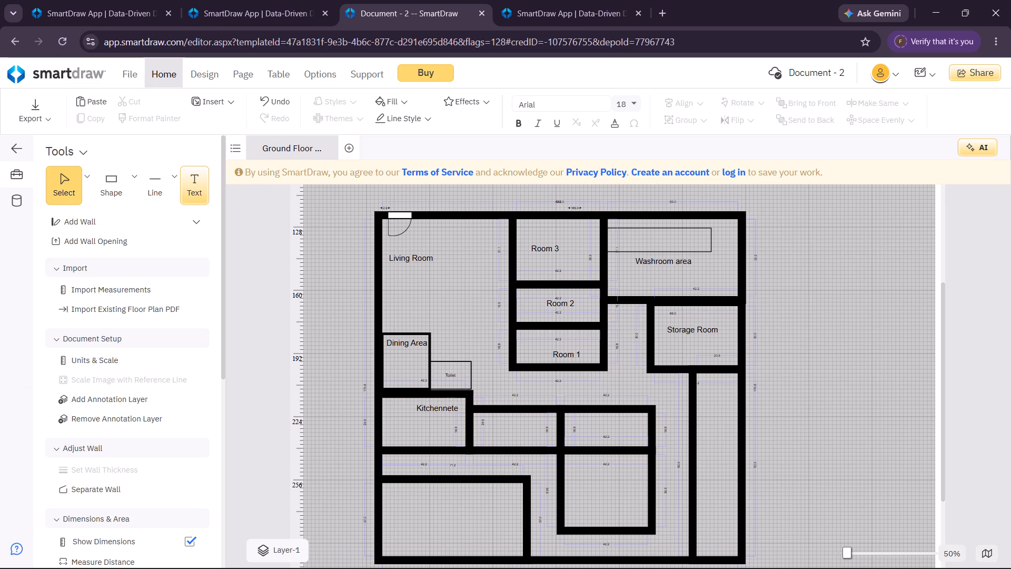
Add a "First Bedroom" text label inside the room just right of the kitchenette.
click(191, 192)
click(487, 423)
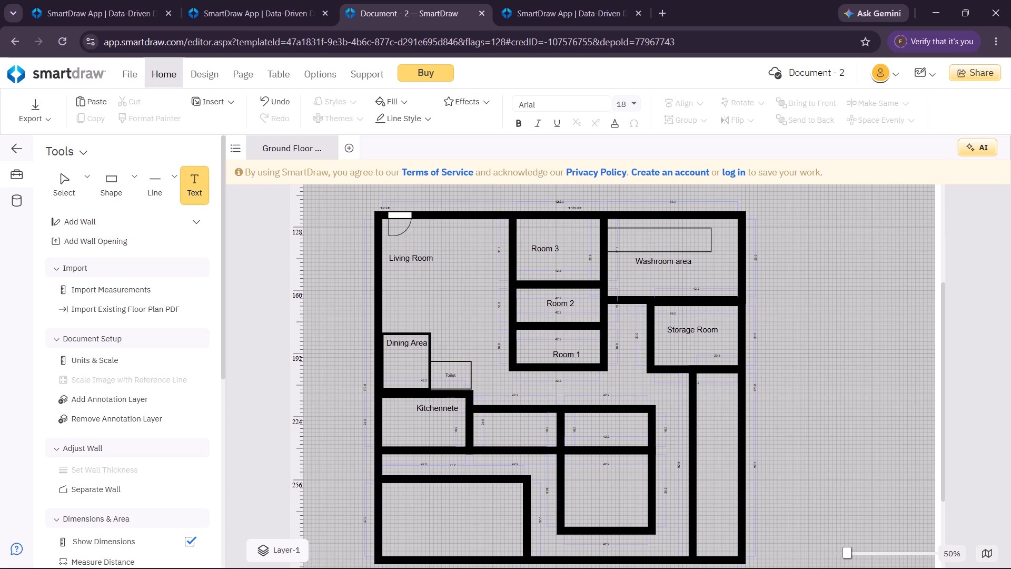
text(First Bedroom)
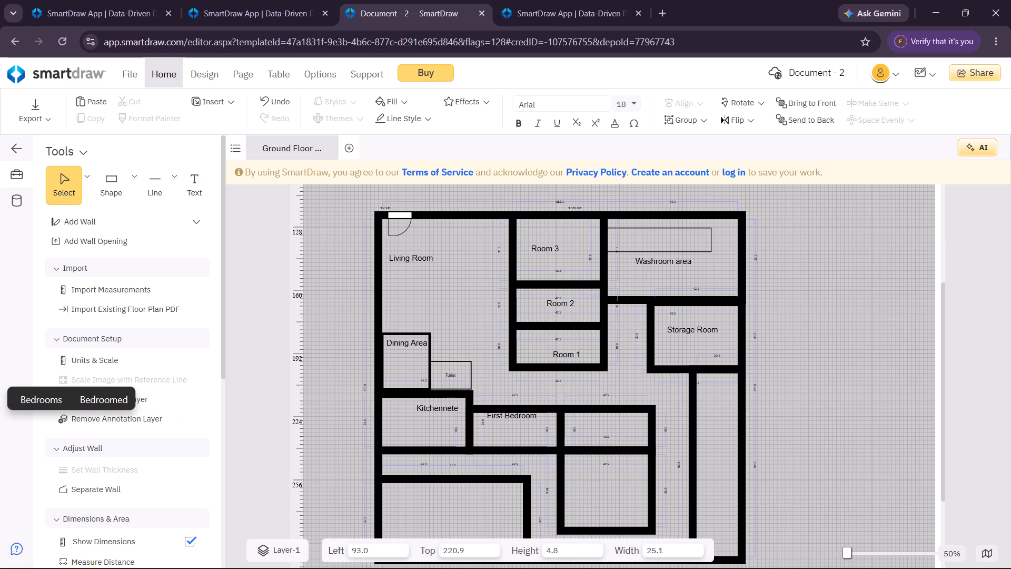
Change the bedroom label beside the kitchenette to read "Guest Bedroom".
key(Left)
key(BackSpace)
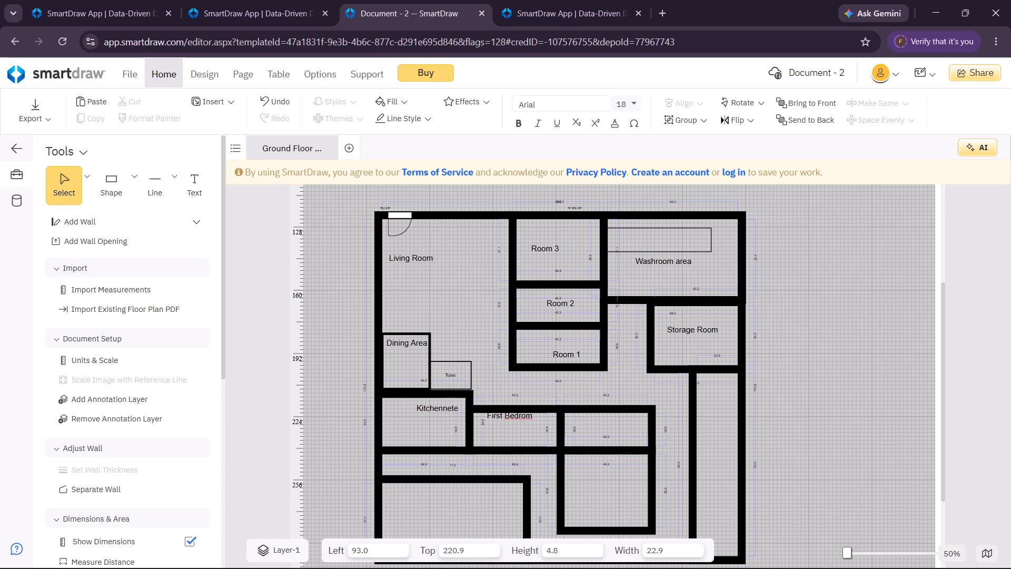
key(o)
key(Left)
key(Left)
key(Left)
key(Left)
key(Left)
key(Left)
key(Left)
key(BackSpace)
key(BackSpace)
key(BackSpace)
key(BackSpace)
key(BackSpace)
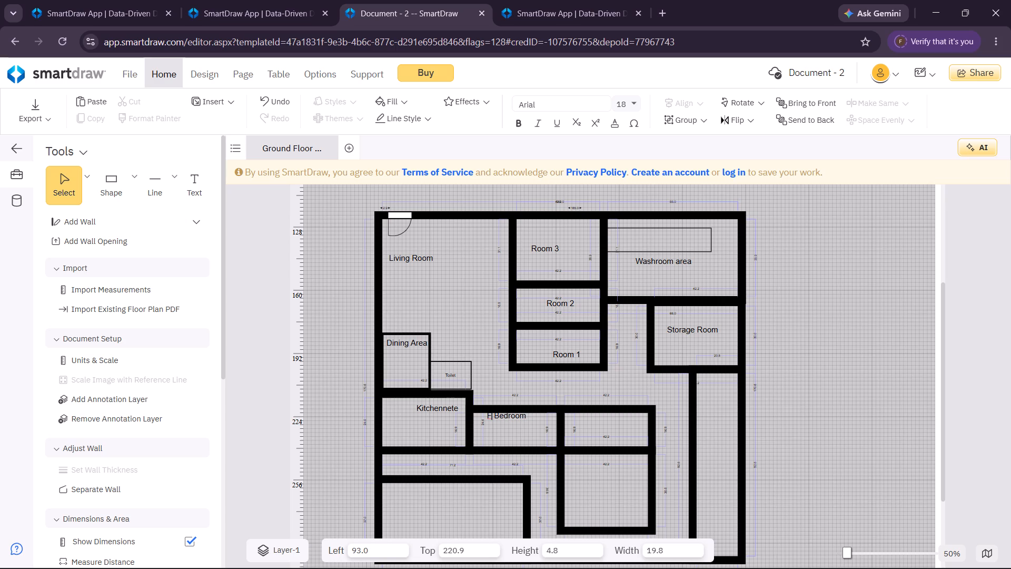
text(Guest)
Replace the Toilet label in the small box beside the dining area with "Vanity".
click(460, 376)
click(450, 376)
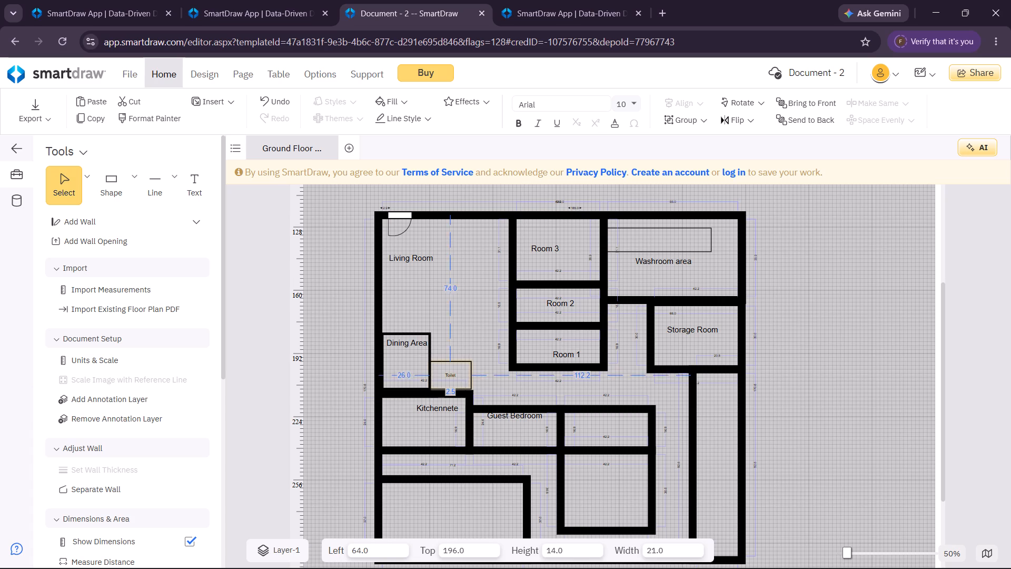
triple_click(450, 376)
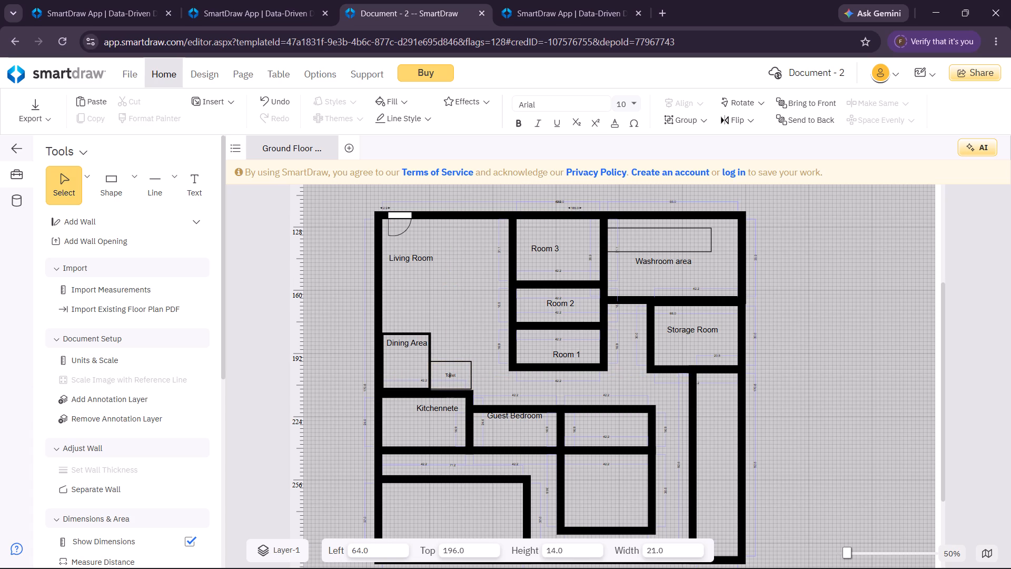
key(Right)
key(Right)
key(Right)
key(Right)
key(BackSpace)
key(BackSpace)
key(BackSpace)
key(BackSpace)
key(BackSpace)
key(BackSpace)
text(Vanity)
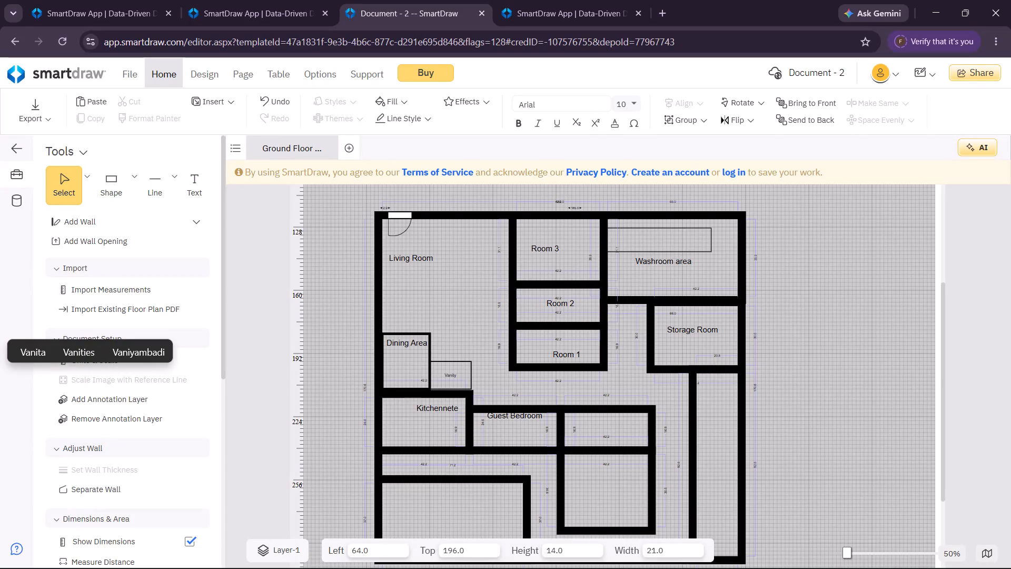
Set the font size of the Vanity label to 18.
drag(452, 374, 444, 374)
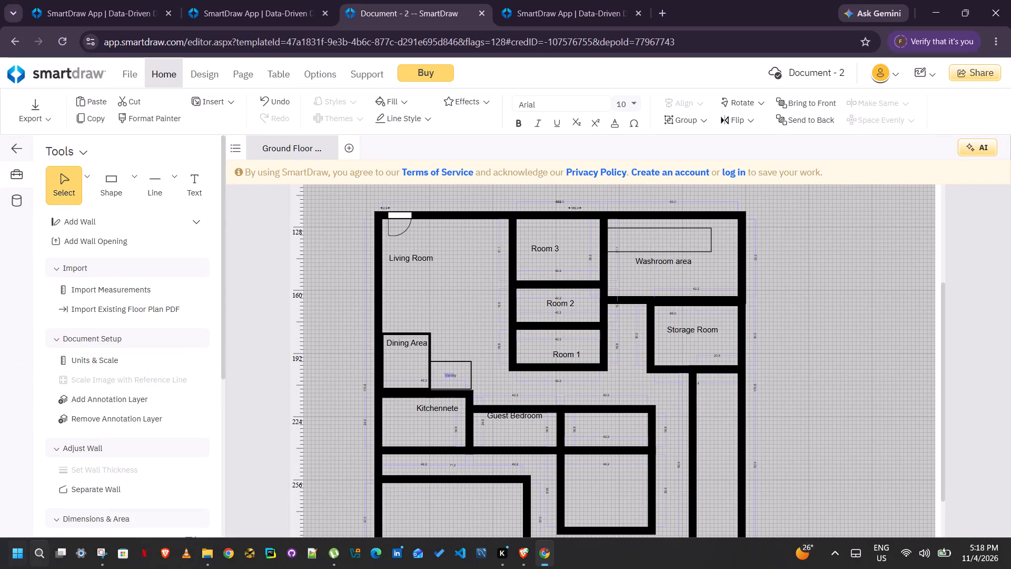
click(459, 373)
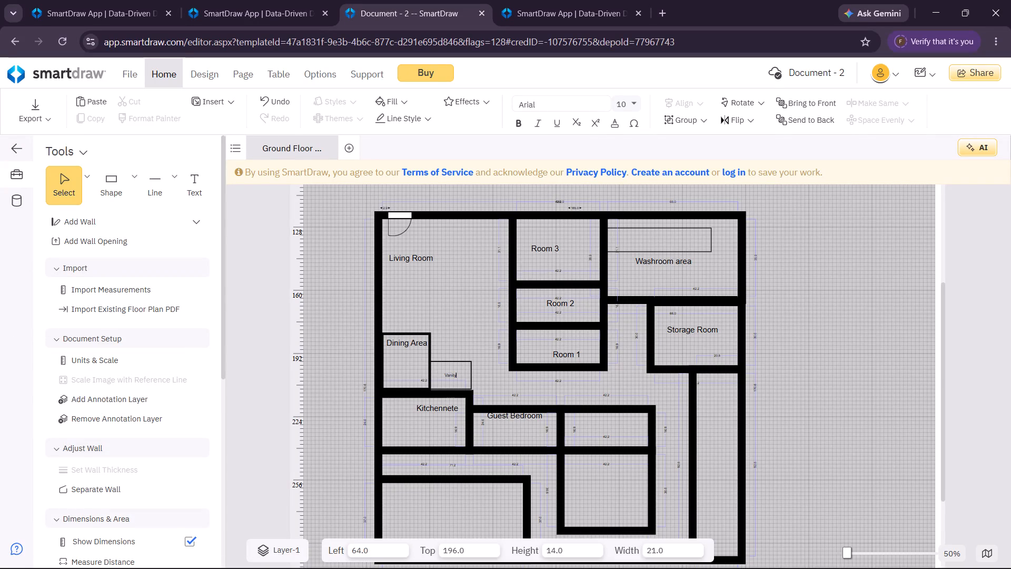
drag(459, 373, 436, 377)
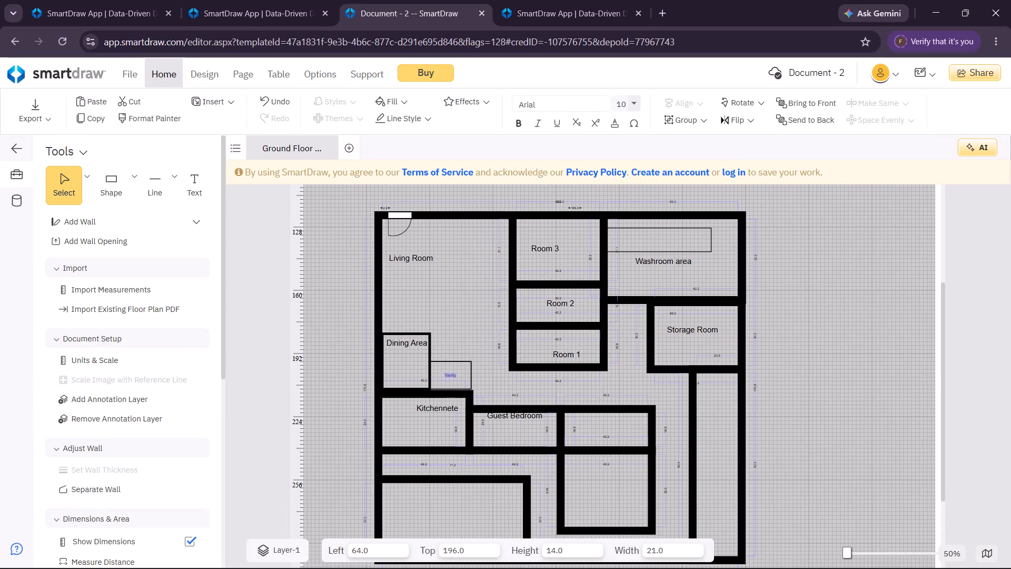
click(629, 100)
click(656, 273)
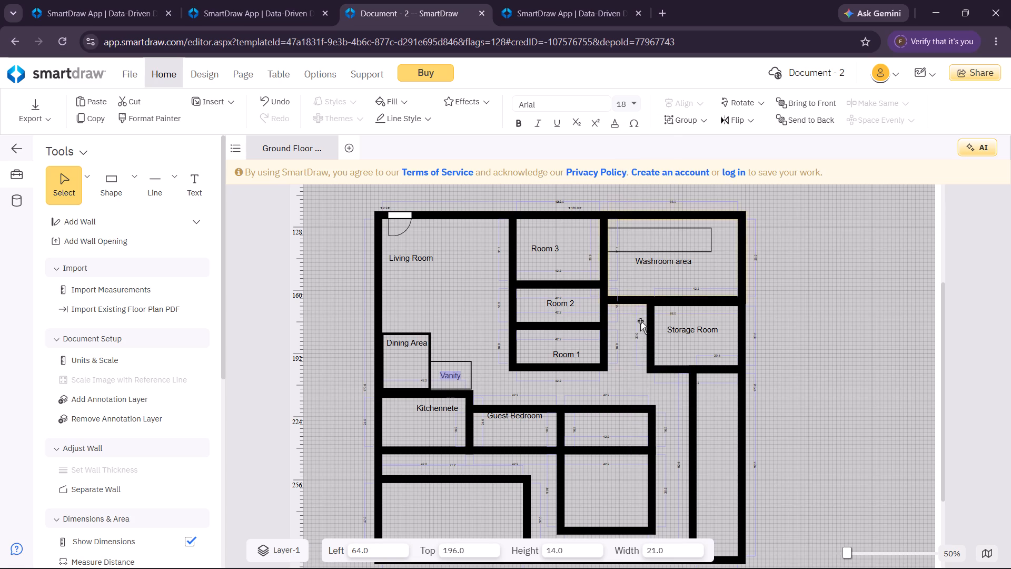
click(547, 407)
click(592, 425)
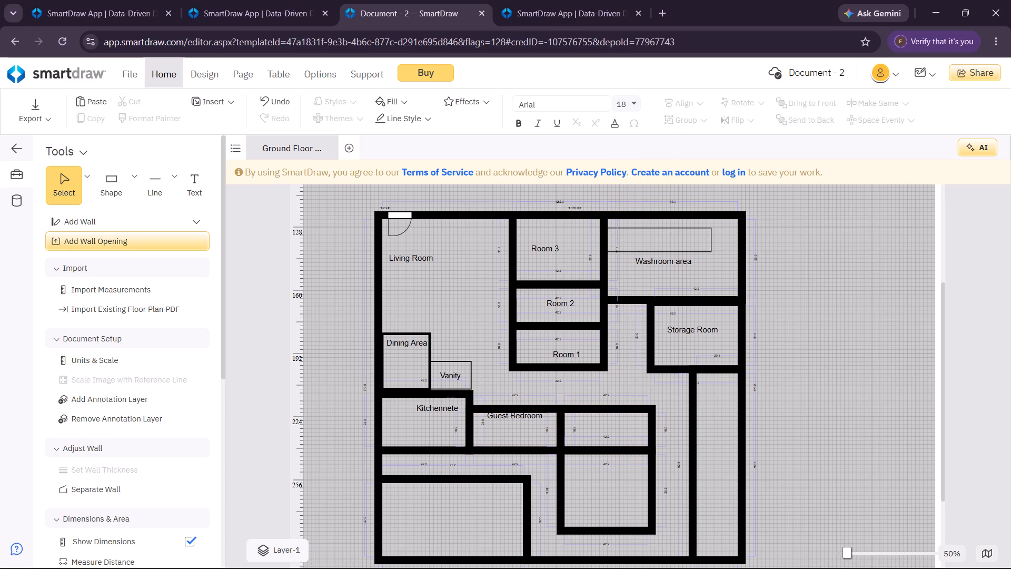
Add a "Main Office" text label in the small room just right of the Guest Bedroom.
click(203, 179)
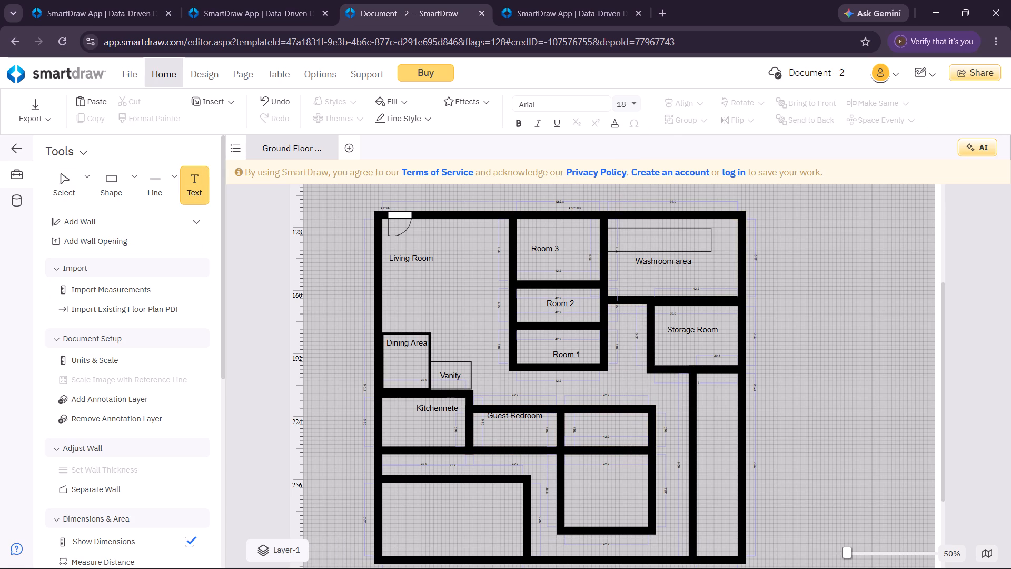
click(576, 426)
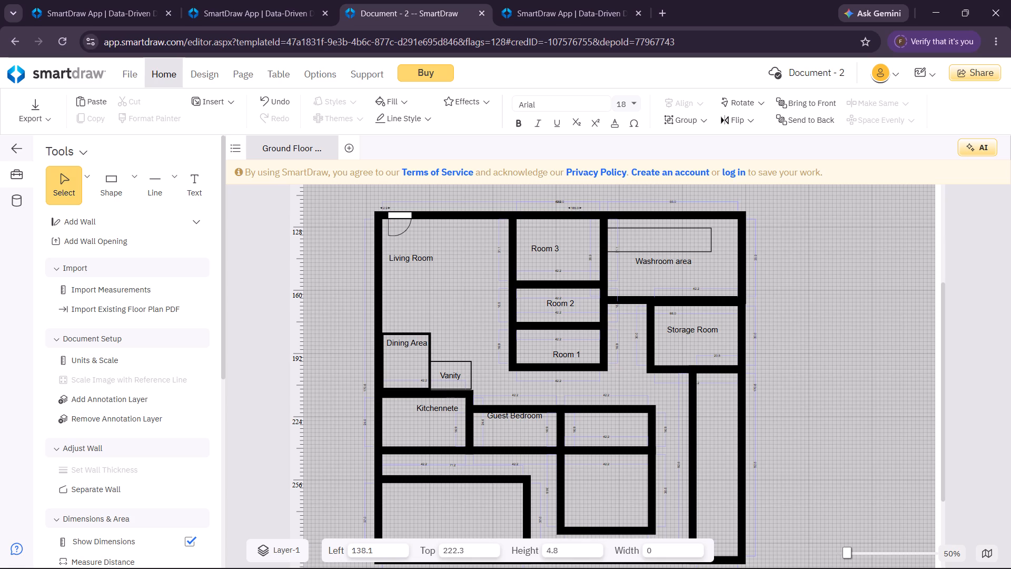
key(o)
key(BackSpace)
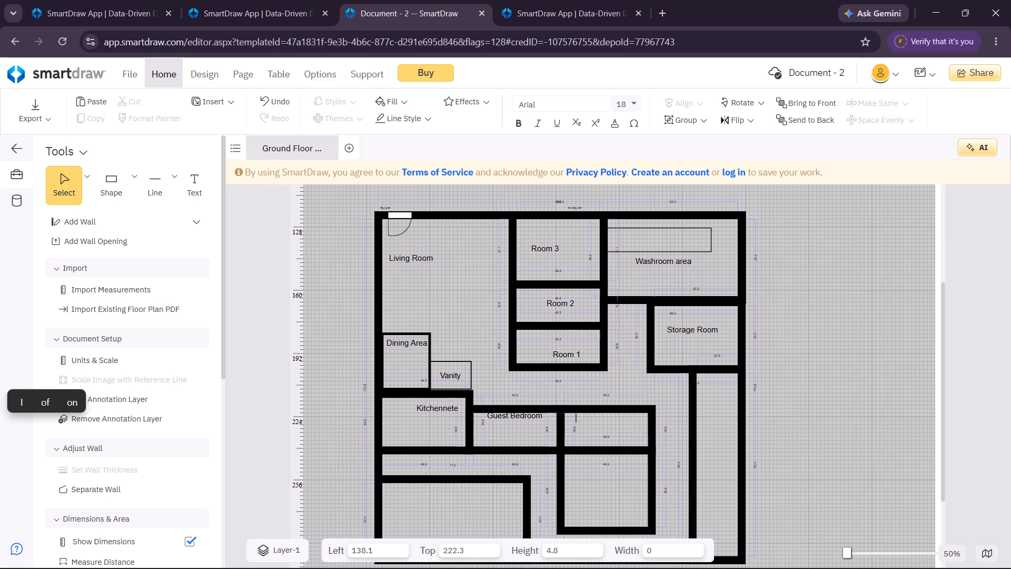
text(Main Office)
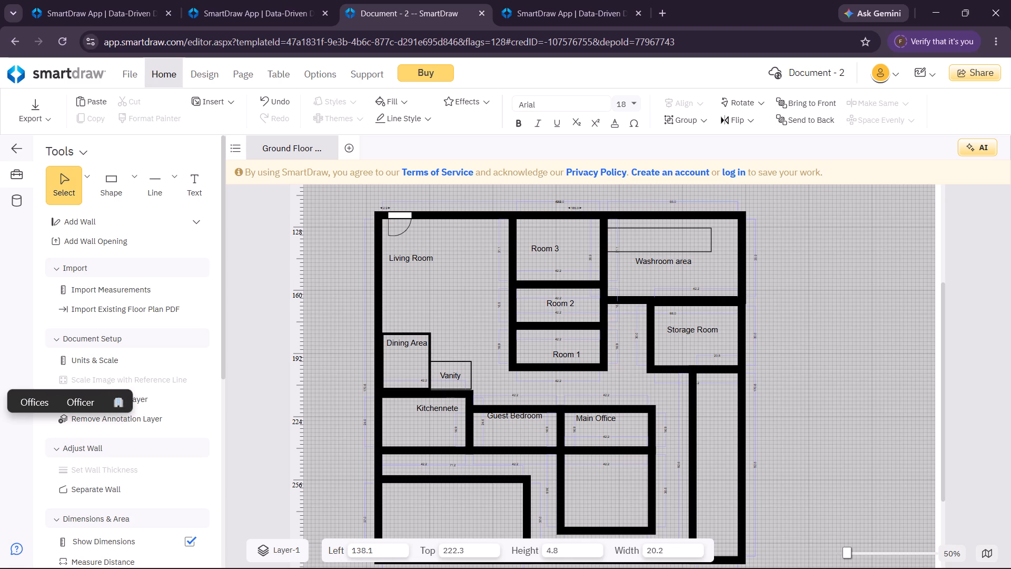
click(618, 372)
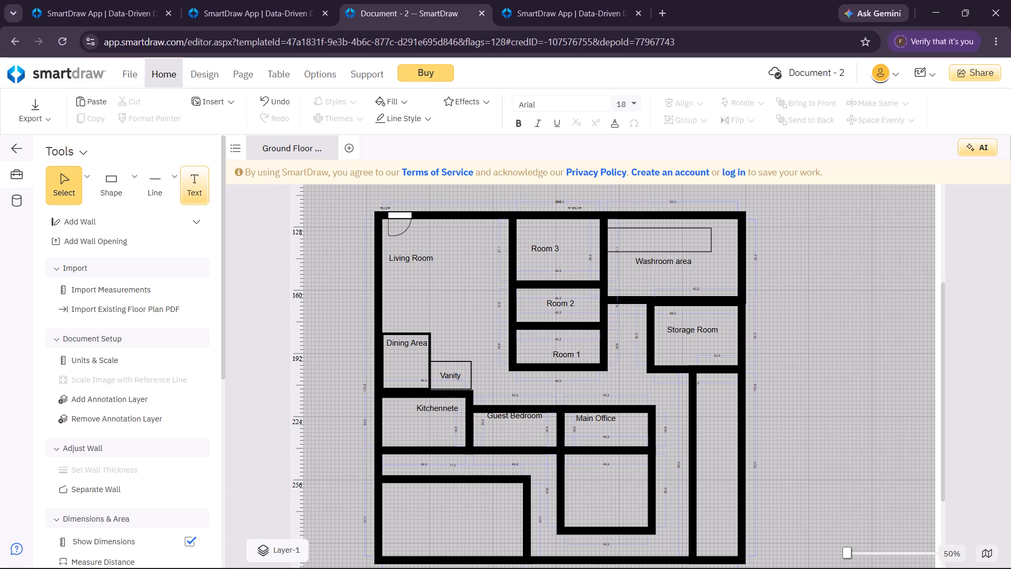
Add a "Corridor" text label in the narrow passage below the Kitchennete.
click(190, 190)
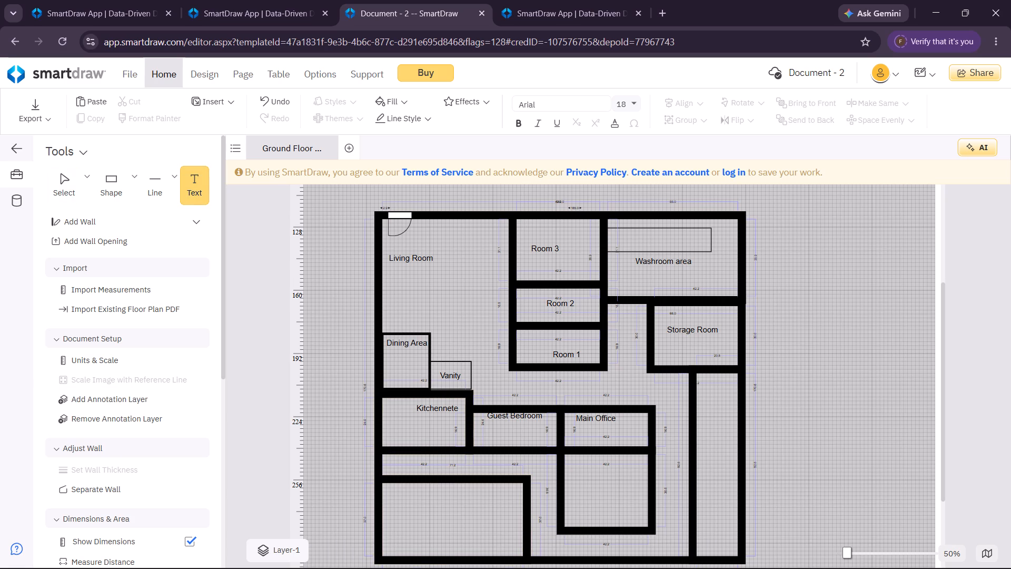
click(407, 469)
text(Corridor)
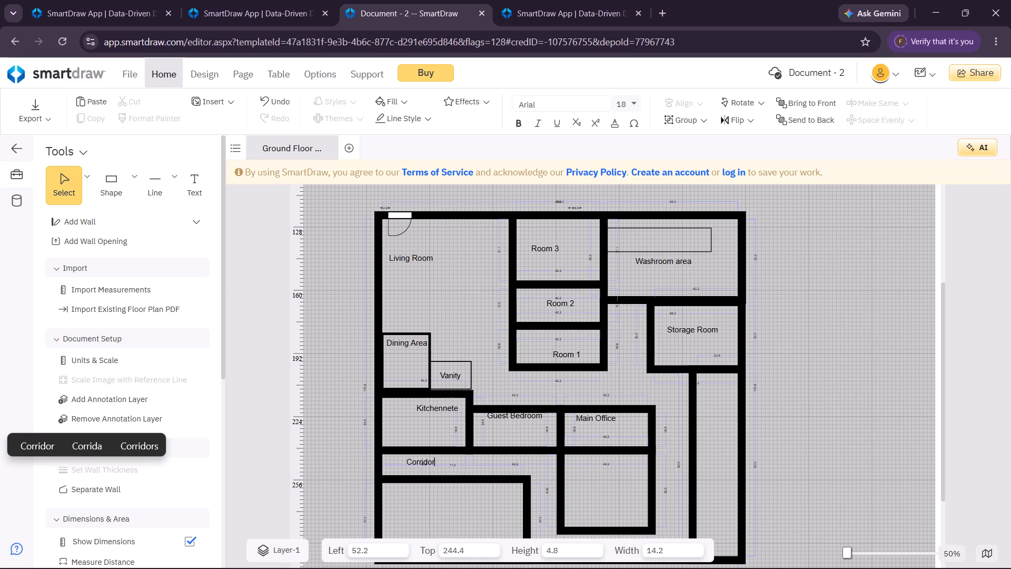
click(488, 513)
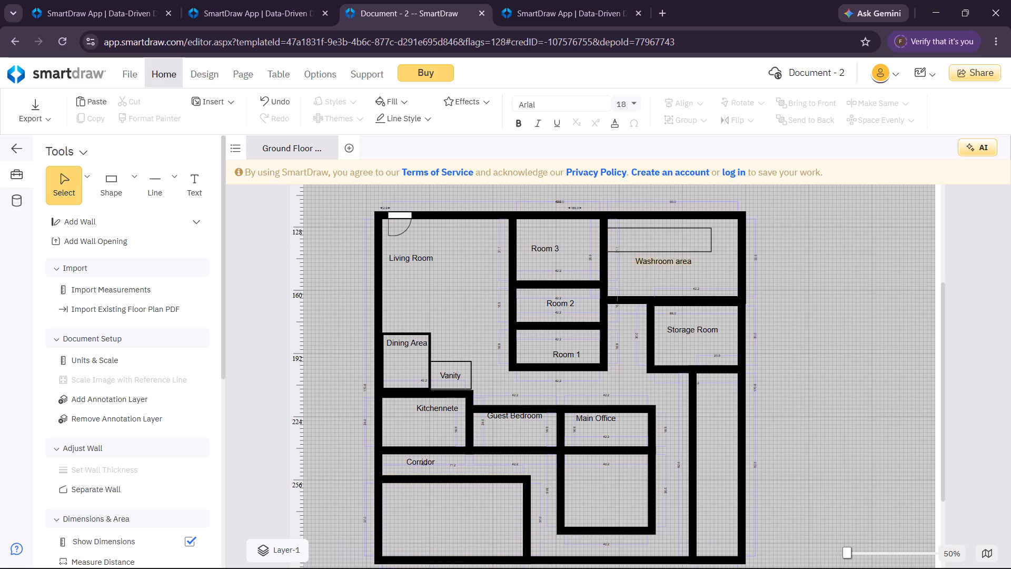
Add a "Main Bedroom" text label inside the large room below the Corridor.
drag(942, 328, 942, 336)
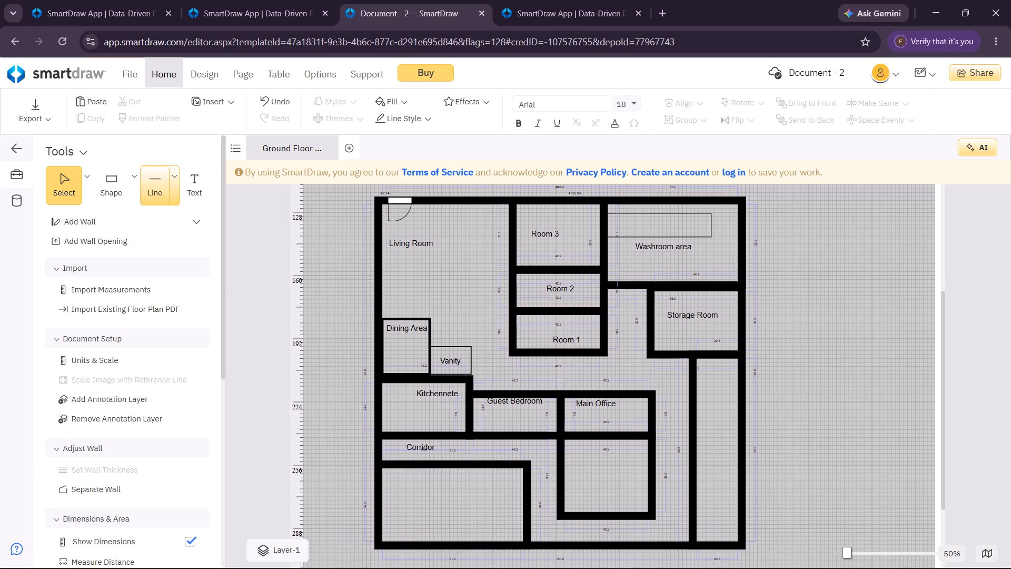
click(186, 185)
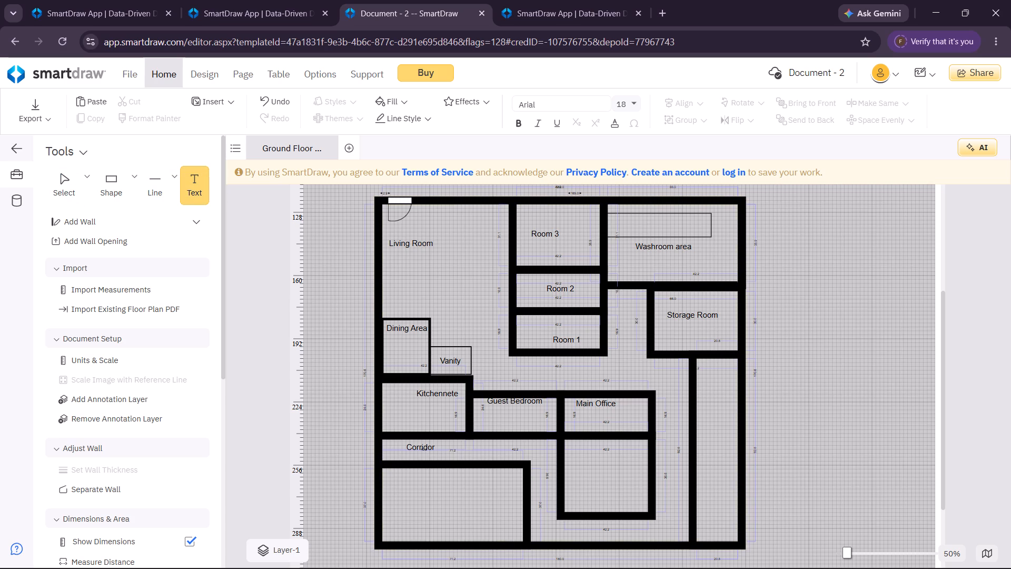
click(408, 499)
text(Maib)
key(BackSpace)
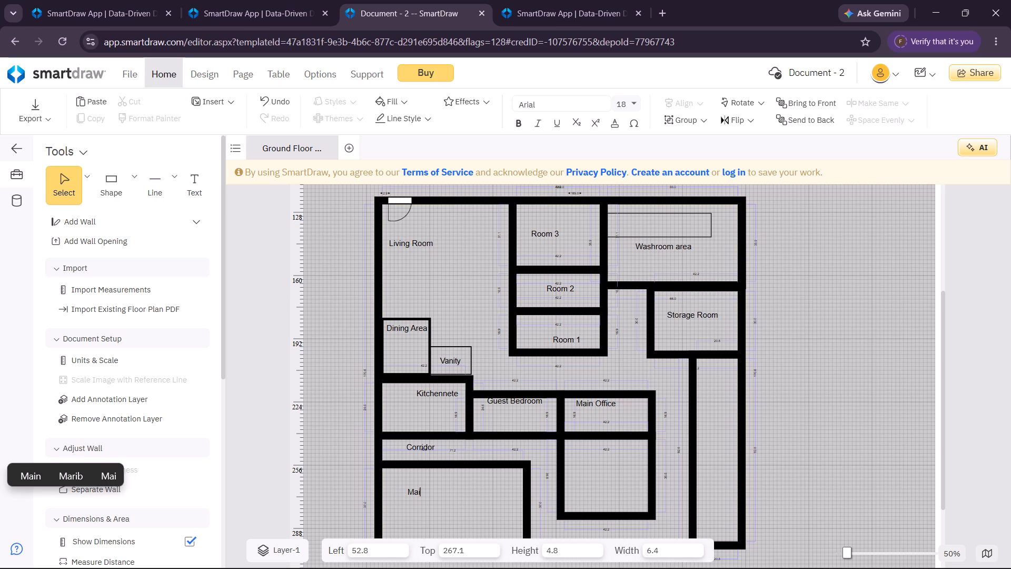
text(n Bedroom)
scroll(408, 499, right, 1)
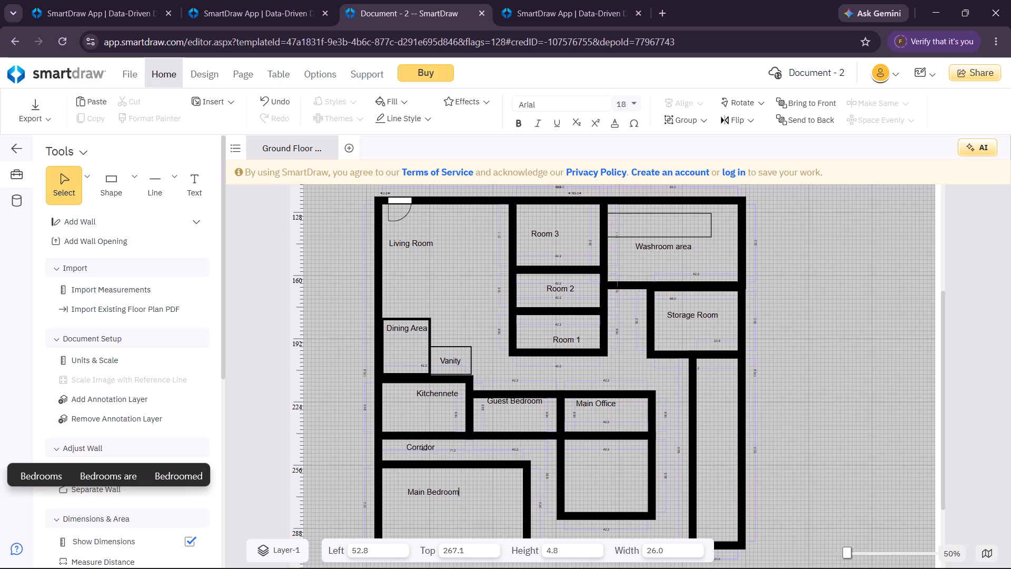
click(502, 488)
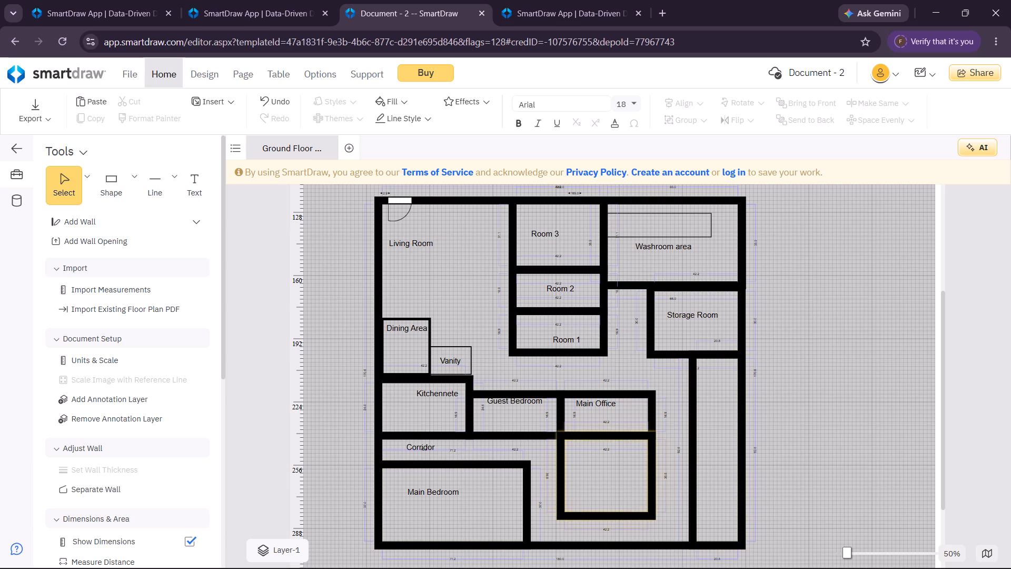
Add a "Gymnastic area" text label inside the square room below the Main Office.
click(182, 201)
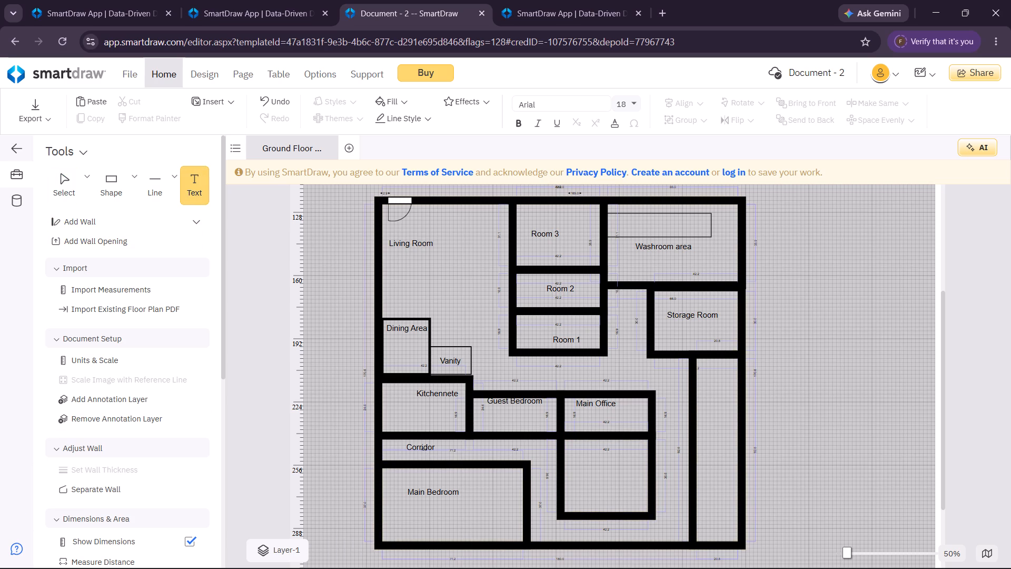
click(578, 464)
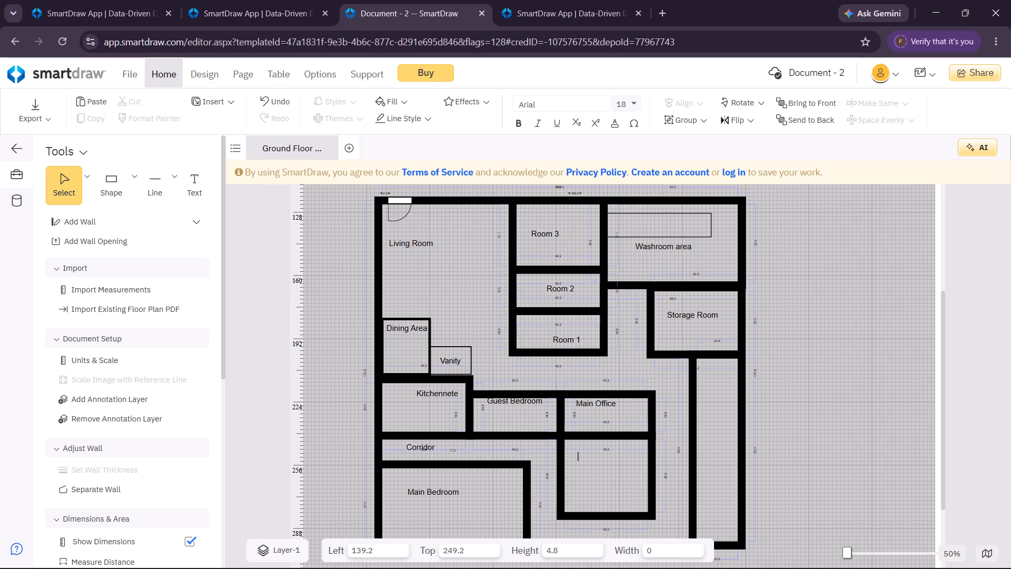
text(Gt)
key(BackSpace)
key(y)
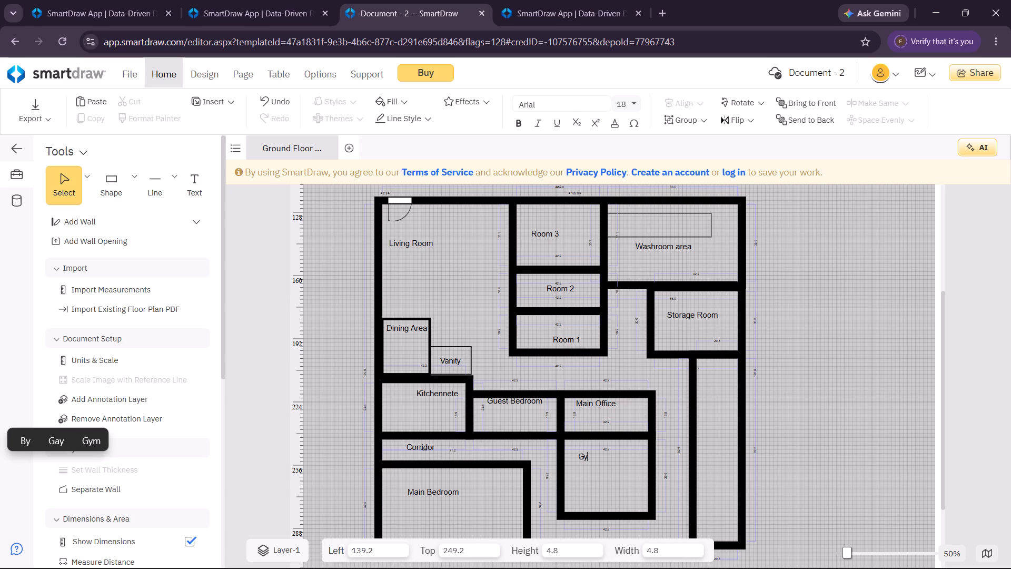
text(mnastic area)
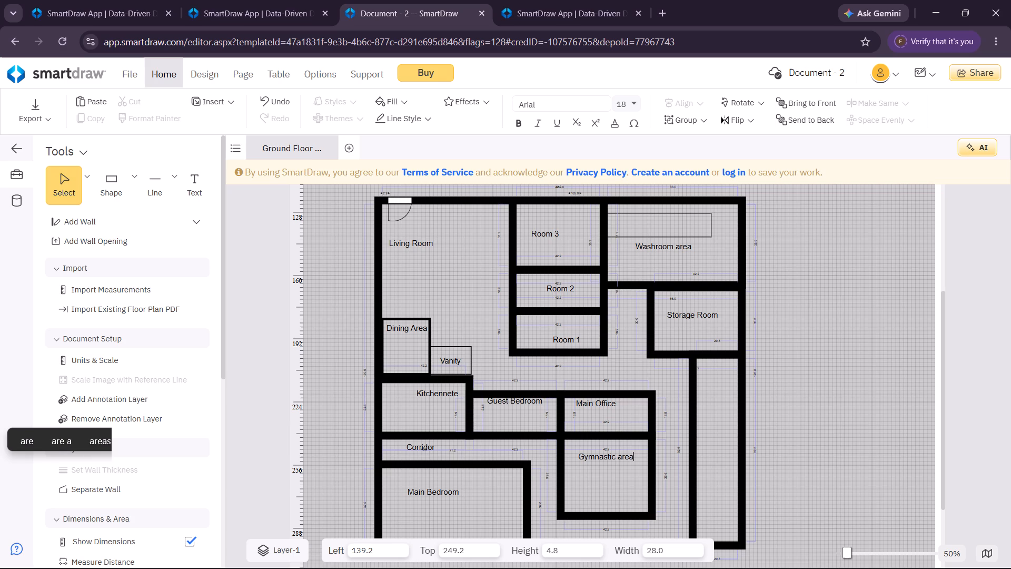
Label the long narrow room below the Storage Room "Enter / tainment / Room", split over three lines.
click(201, 189)
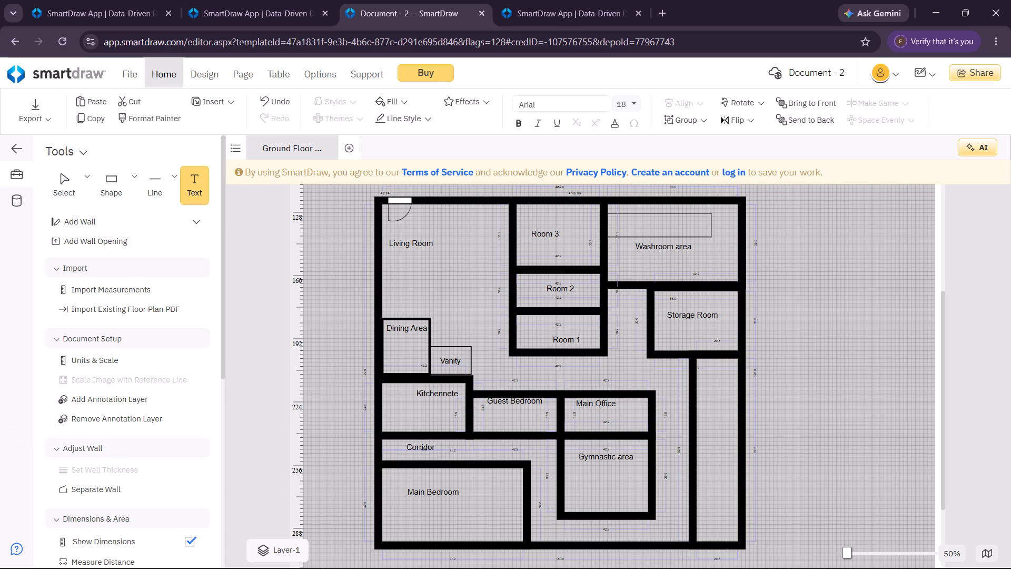
click(702, 408)
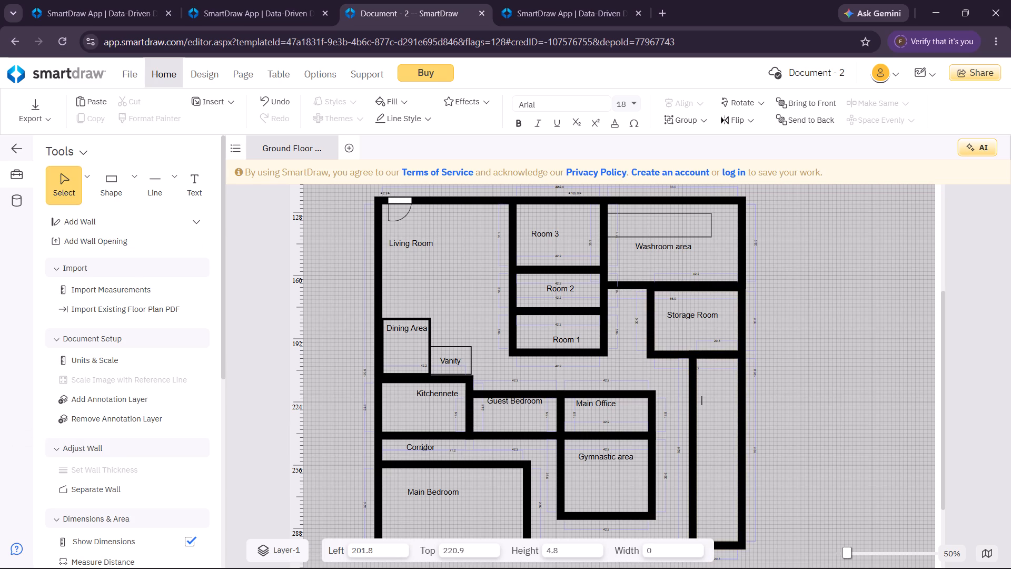
key(shift+e)
text(nter)
key(Return)
text(tainment)
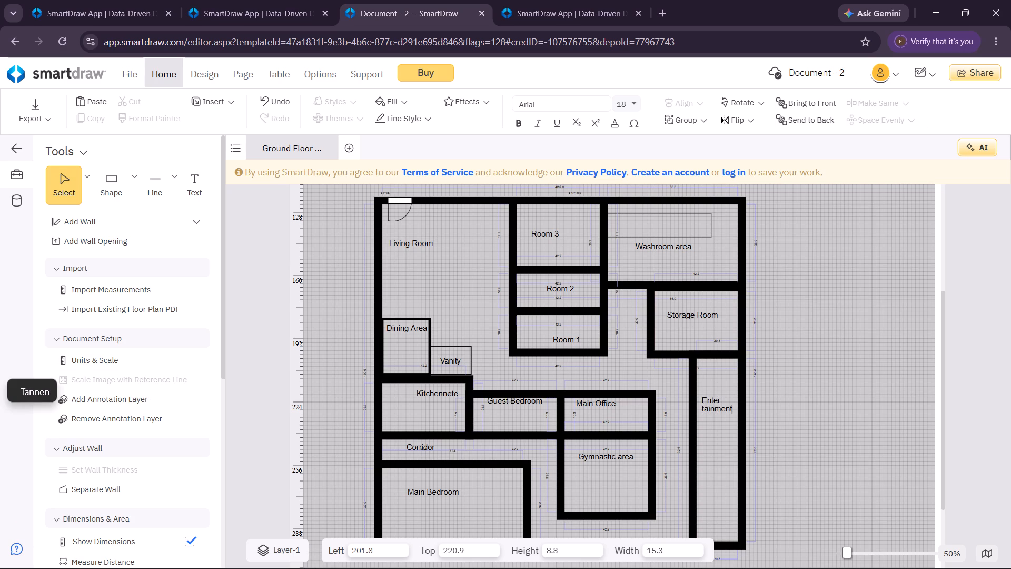
key(Return)
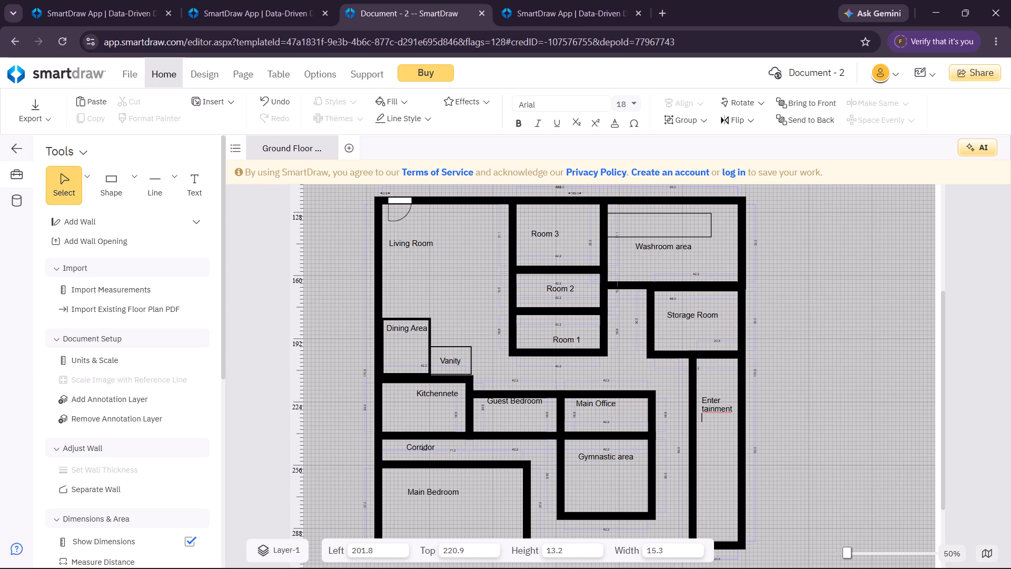
key(space)
text(Room)
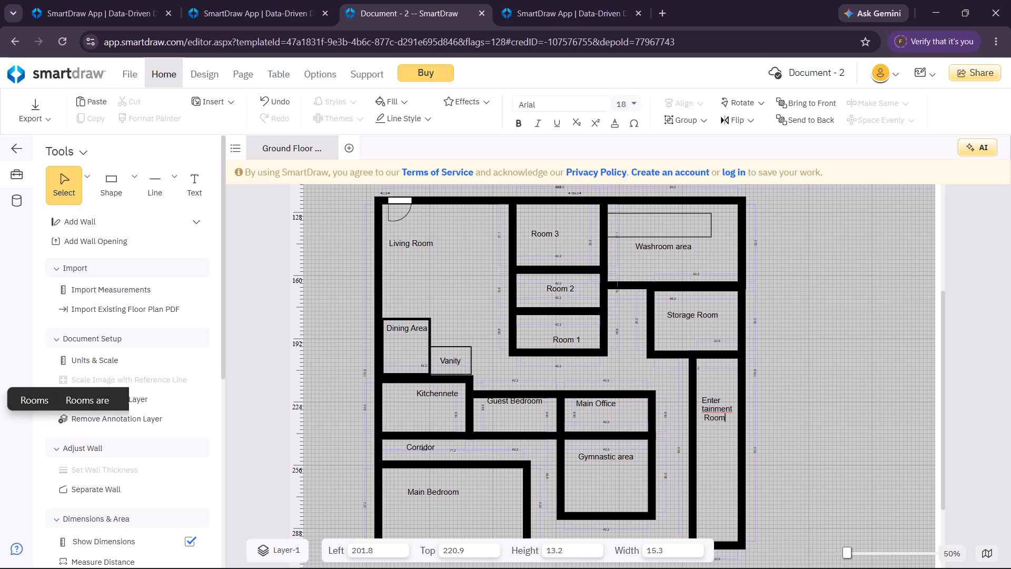
click(803, 377)
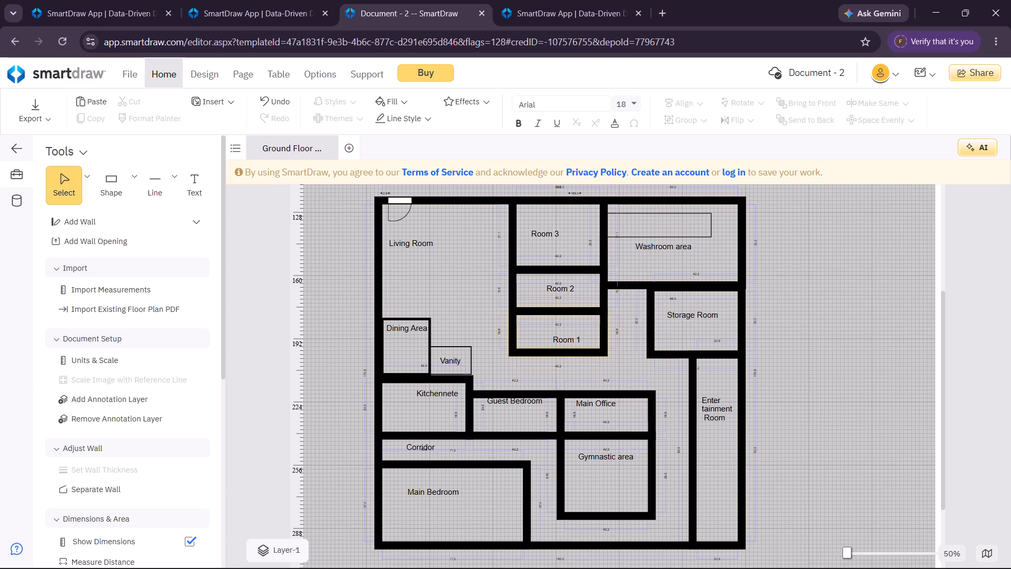
Place a copy of the Living Room entrance door in the Washroom area's lower wall, flipped vertically to swing into the washroom.
click(403, 200)
key(ctrl+c)
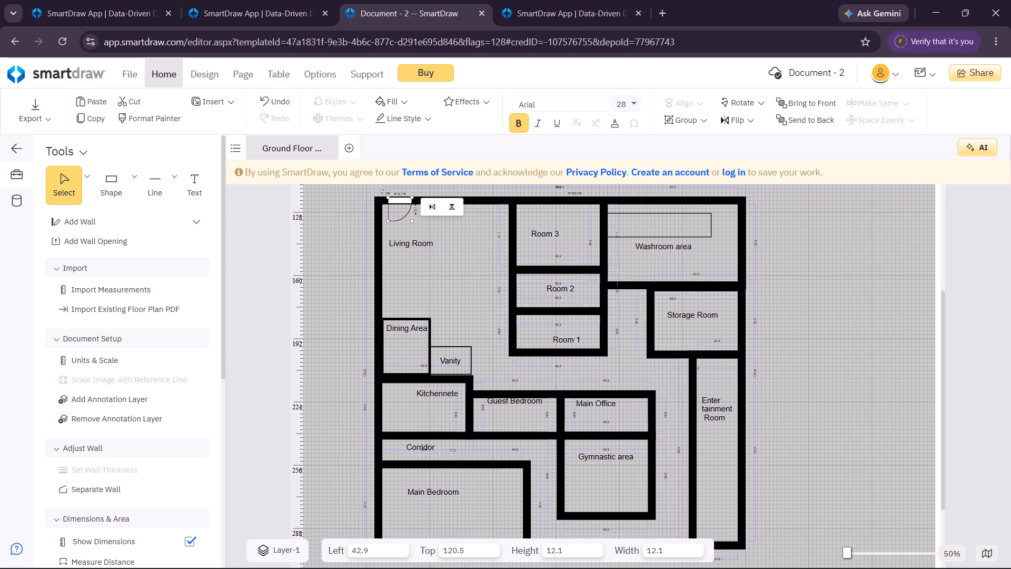
key(ctrl+v)
drag(370, 244, 617, 284)
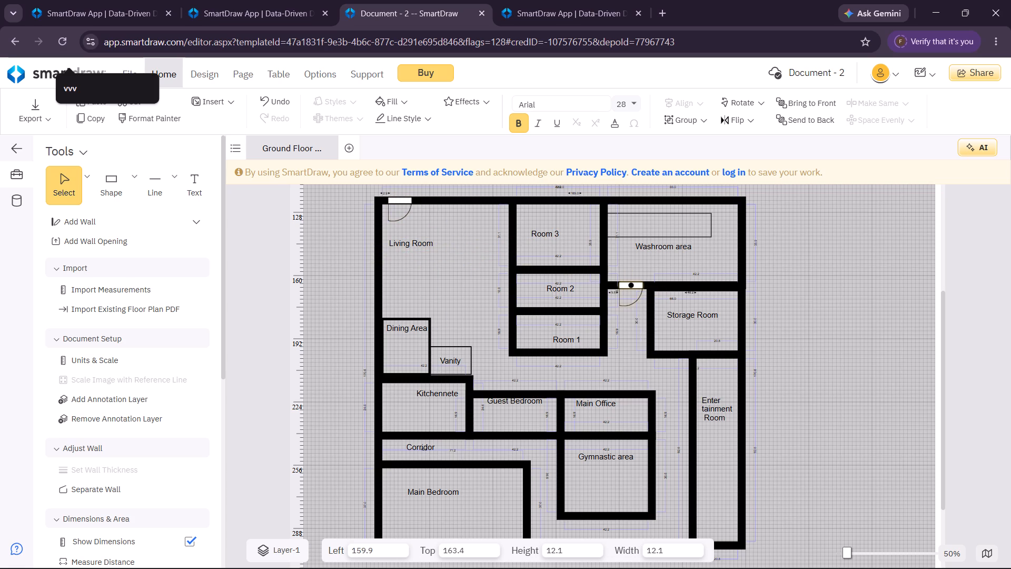
drag(617, 284, 616, 284)
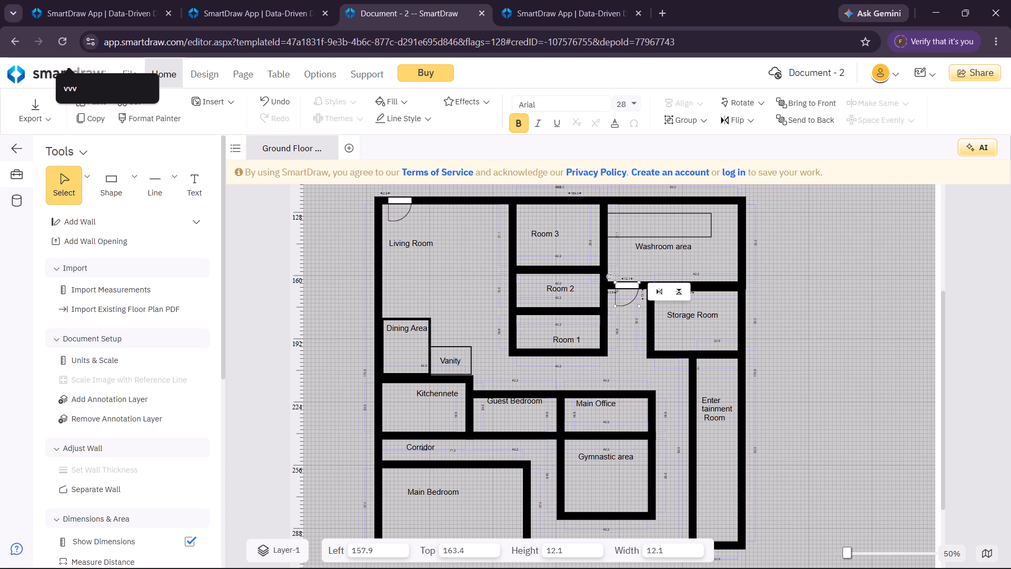
click(680, 293)
click(663, 317)
Place another copy of the door in the wall between the Corridor and the Main Bedroom, directly above the Main Bedroom label.
key(ctrl+v)
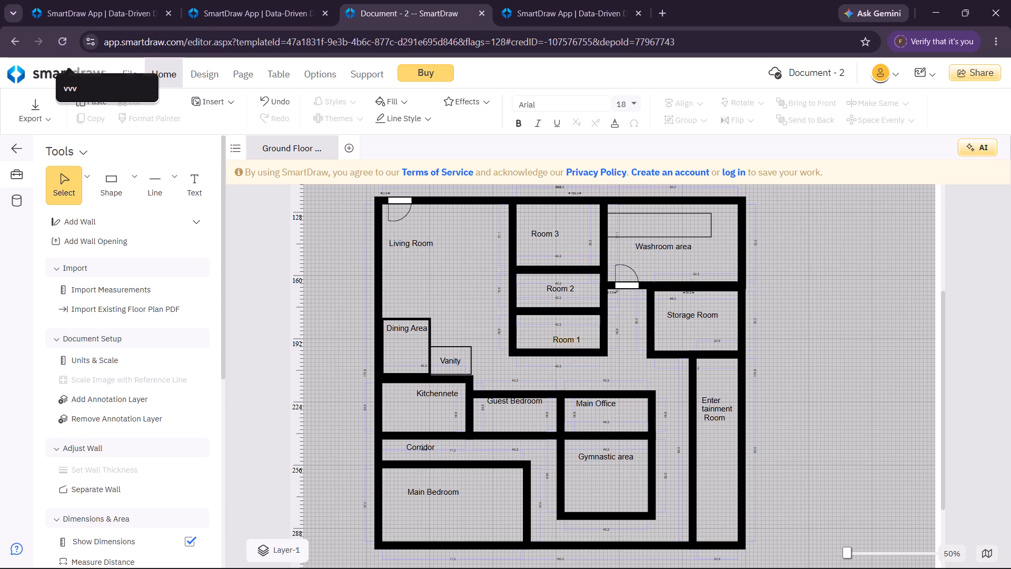
drag(400, 256, 511, 465)
click(511, 465)
click(511, 465)
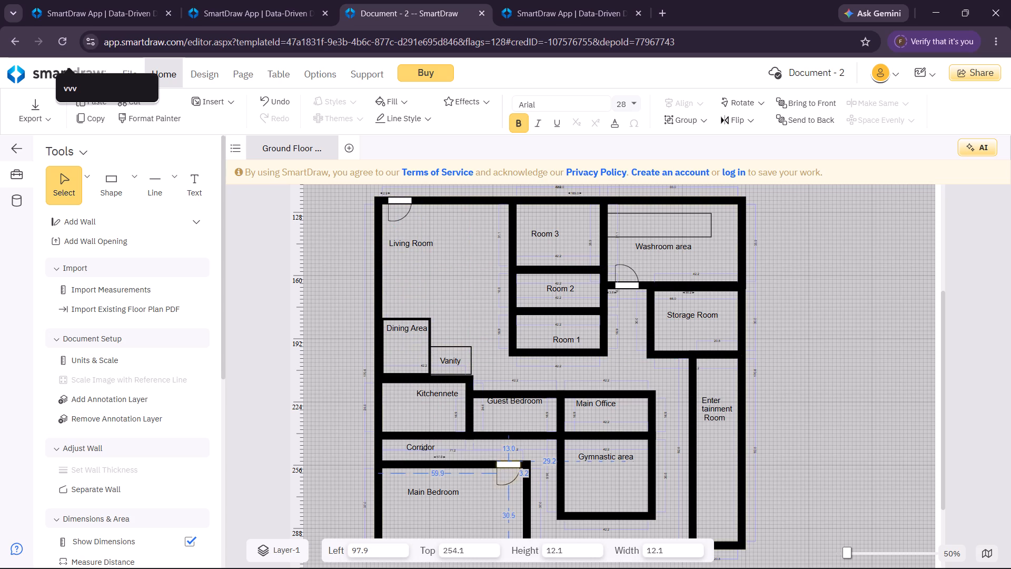
drag(511, 465, 427, 464)
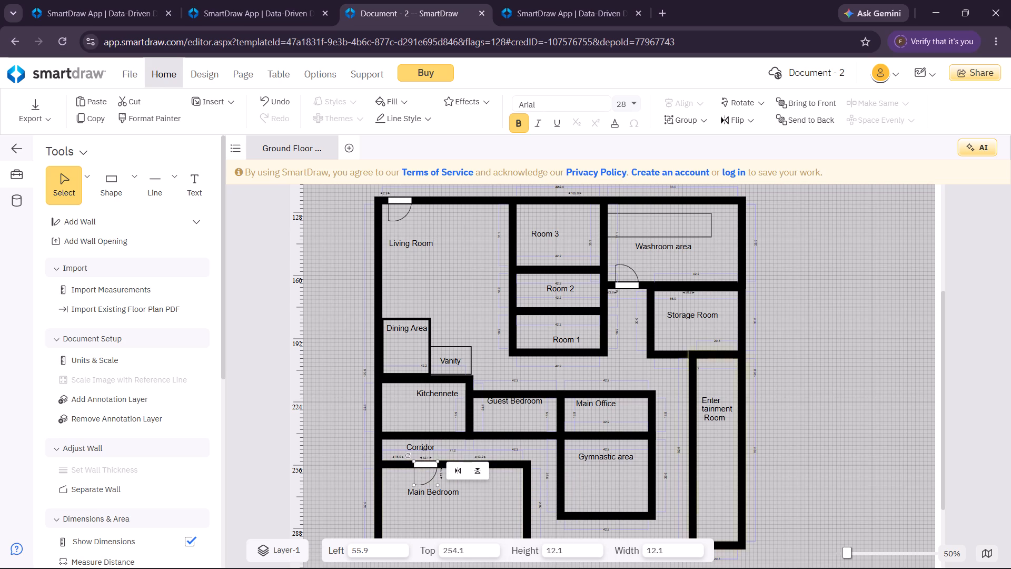
Place another copy of the door in the middle of the Guest Bedroom's upper wall, swinging into the room.
click(737, 369)
key(ctrl+v)
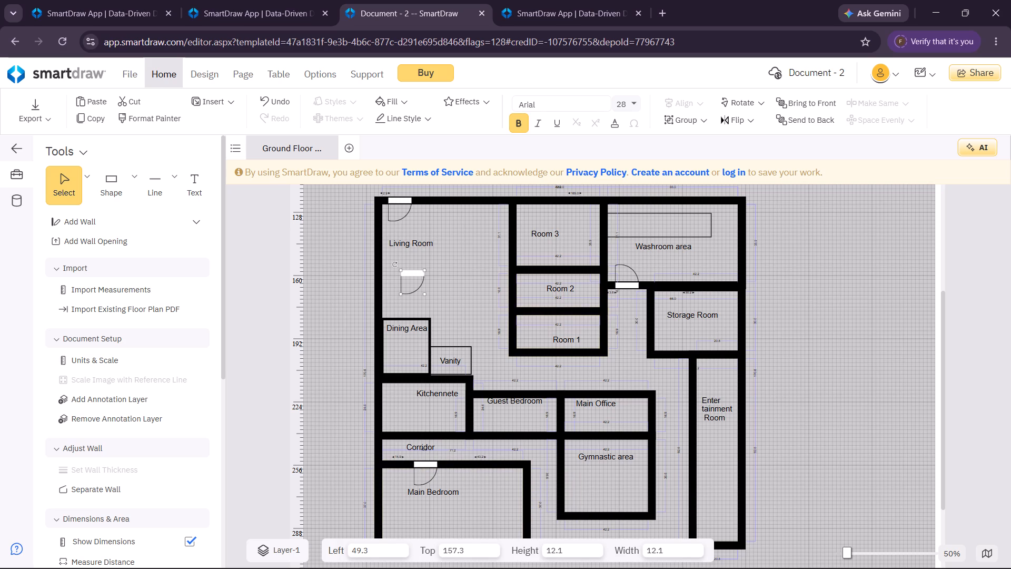
drag(417, 273, 411, 310)
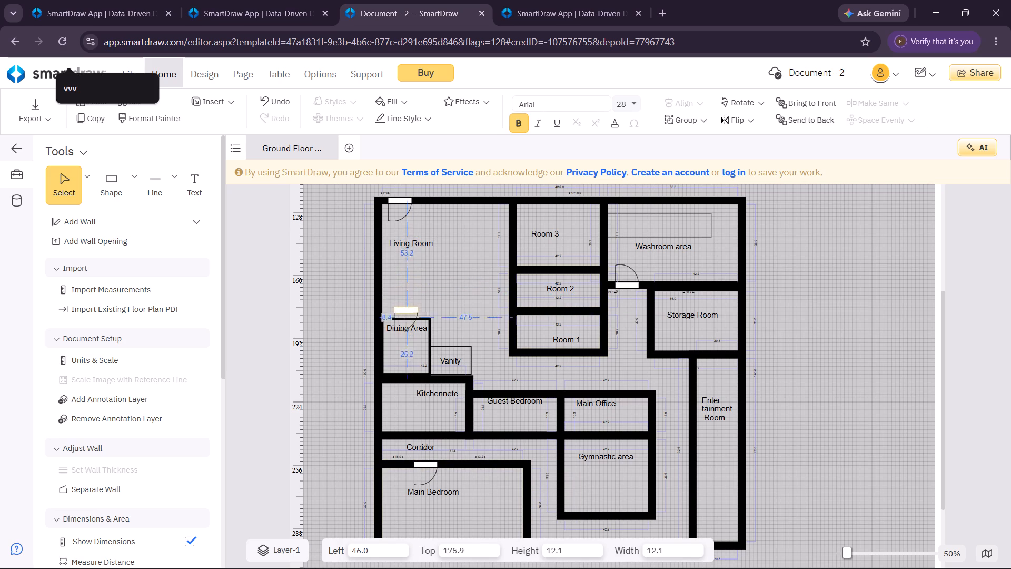
drag(411, 310, 517, 401)
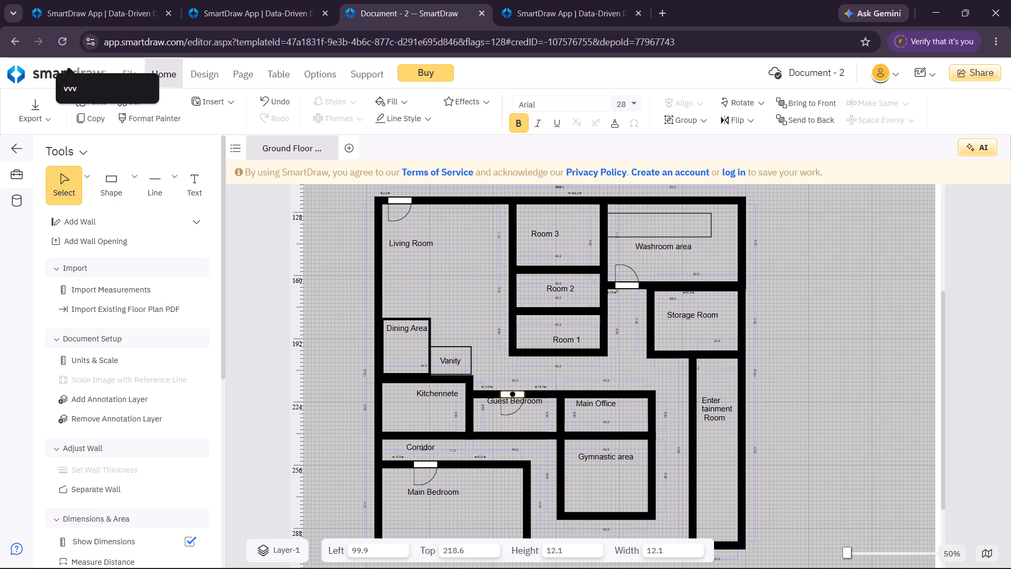
Move the Guest Bedroom door along the upper wall to the end nearest the Kitchennete.
drag(517, 401, 489, 405)
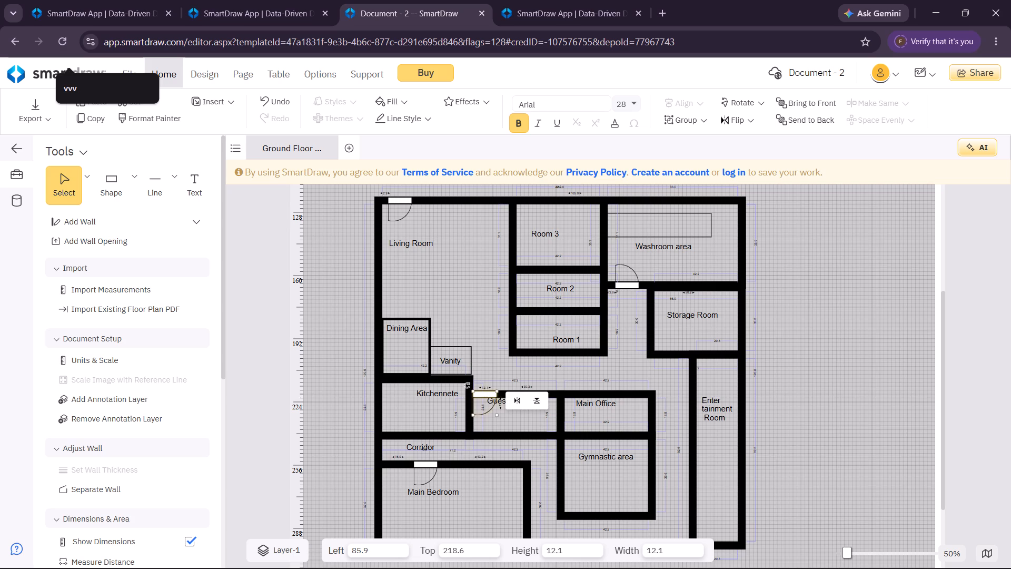
click(488, 317)
click(470, 313)
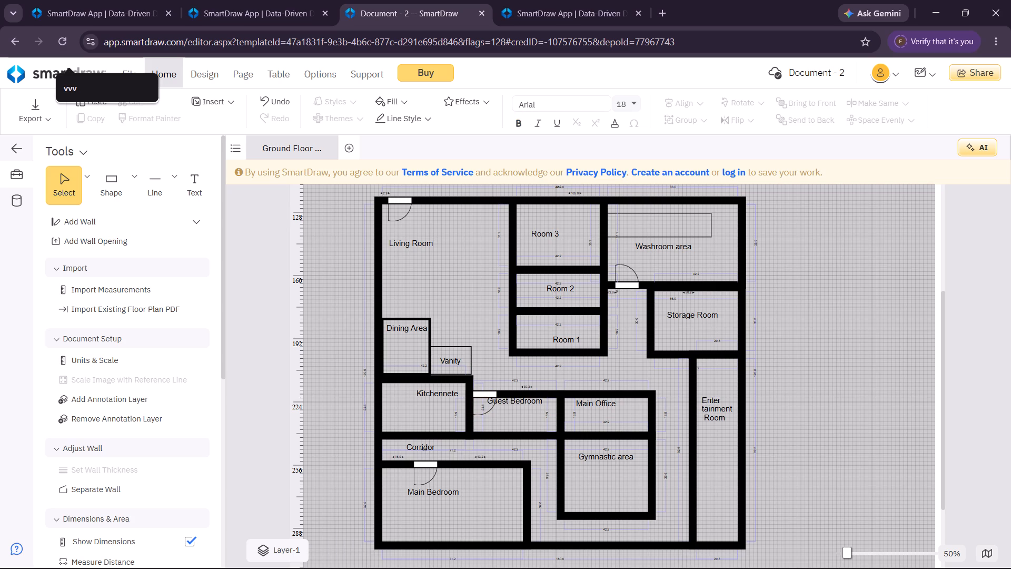
click(479, 395)
click(479, 395)
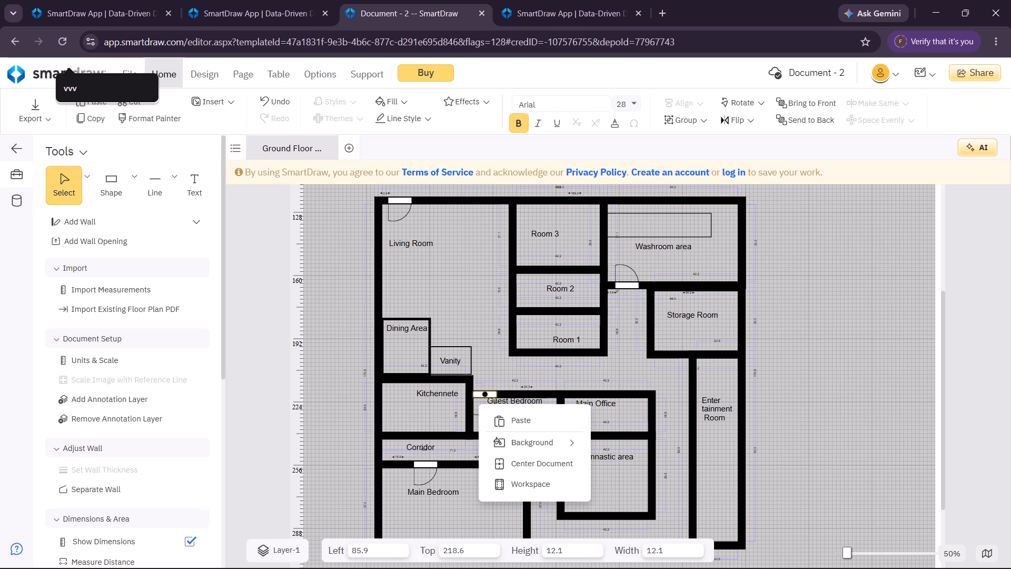
click(513, 283)
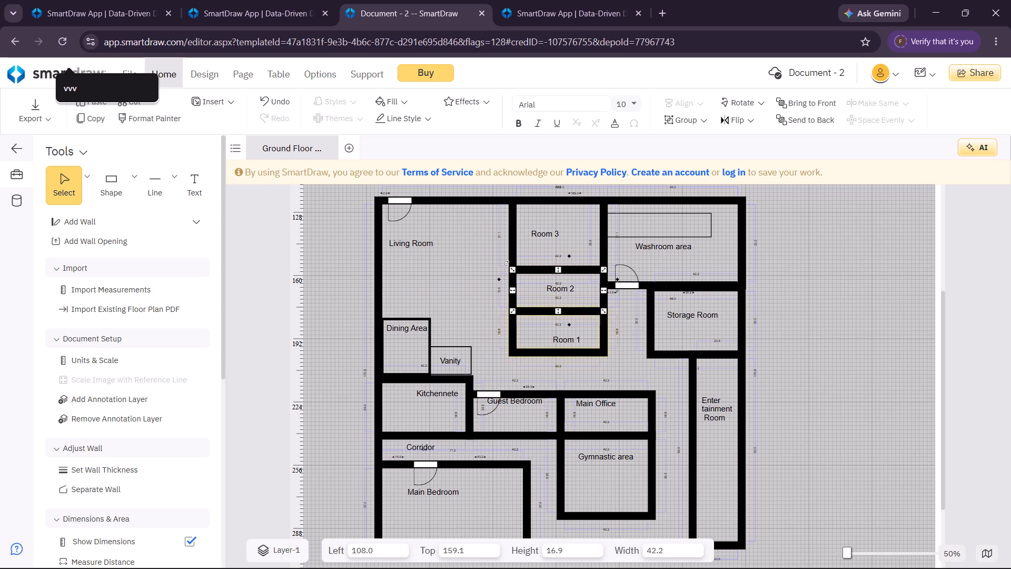
Place another copy of the door in the Main Office's upper wall, above its label and swinging into the office.
key(ctrl+v)
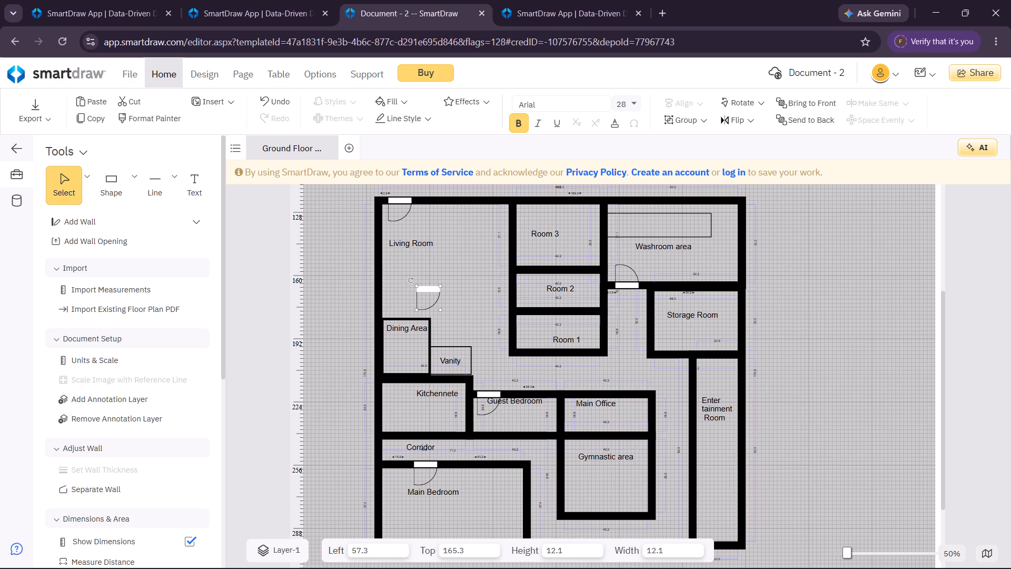
drag(429, 288, 592, 404)
click(523, 372)
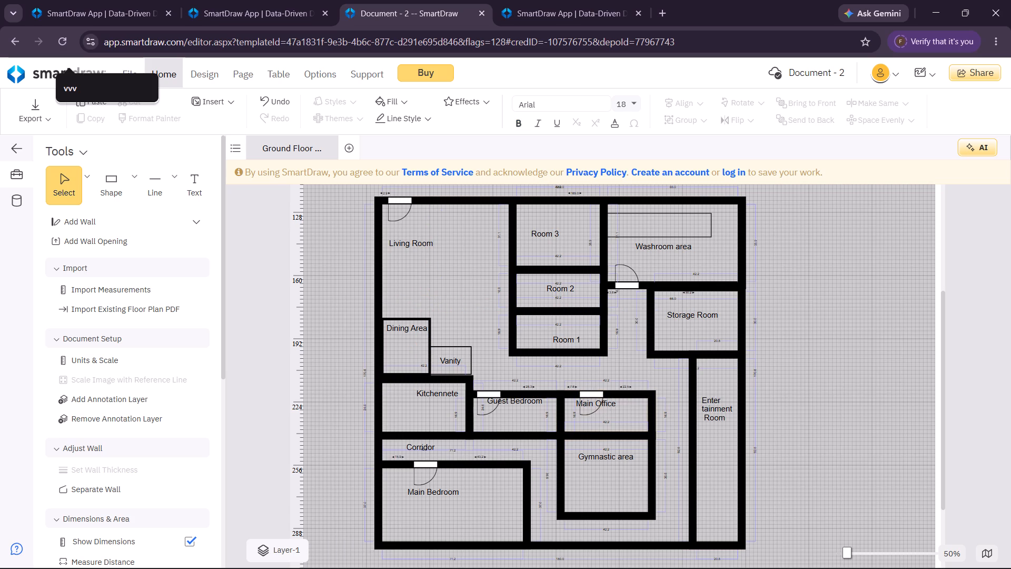
Place another door copy, turned vertical, in Room 2's right wall, swinging out toward the Storage Room side.
key(ctrl+v)
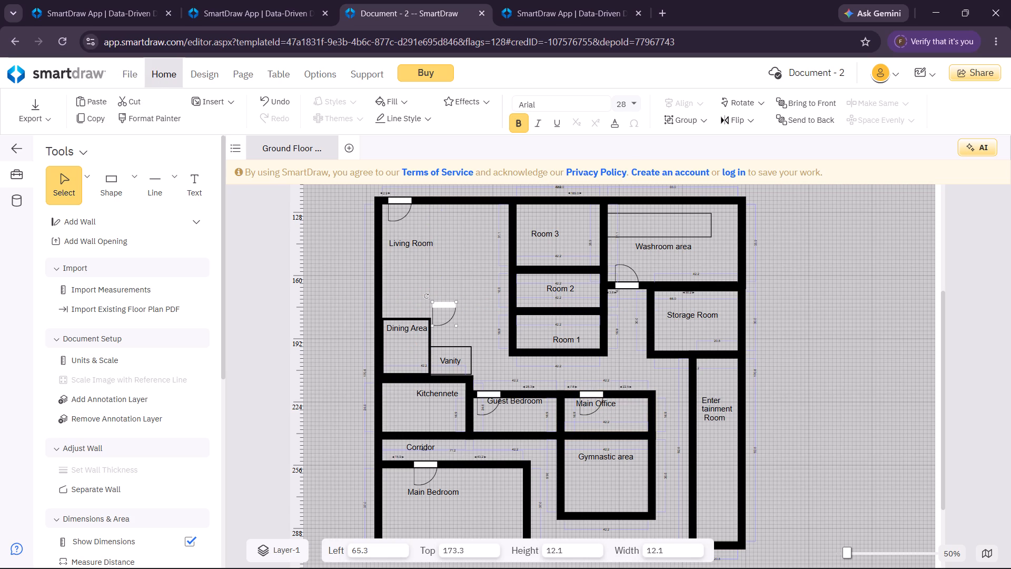
drag(445, 306, 548, 311)
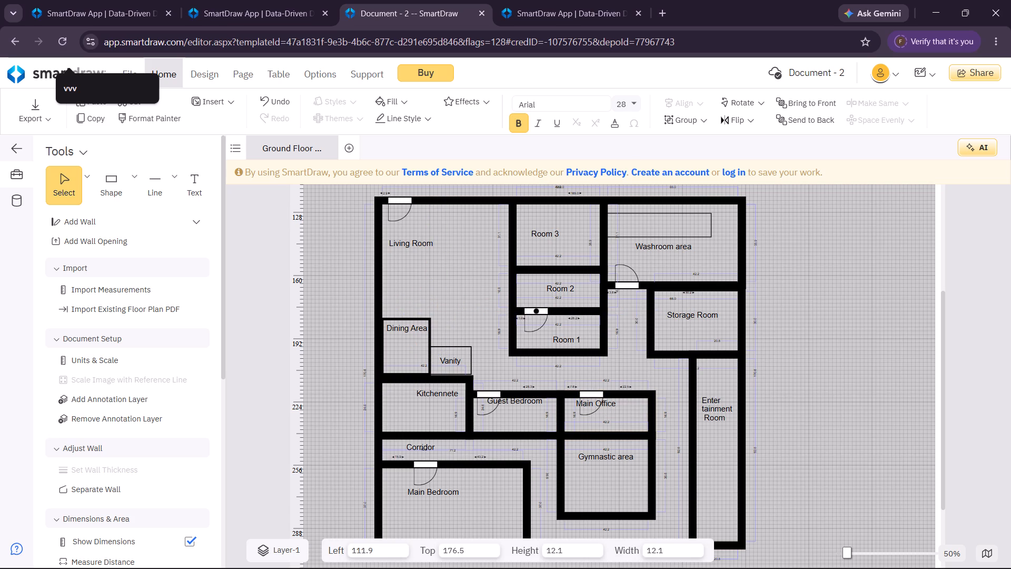
drag(548, 311, 533, 314)
drag(533, 314, 605, 304)
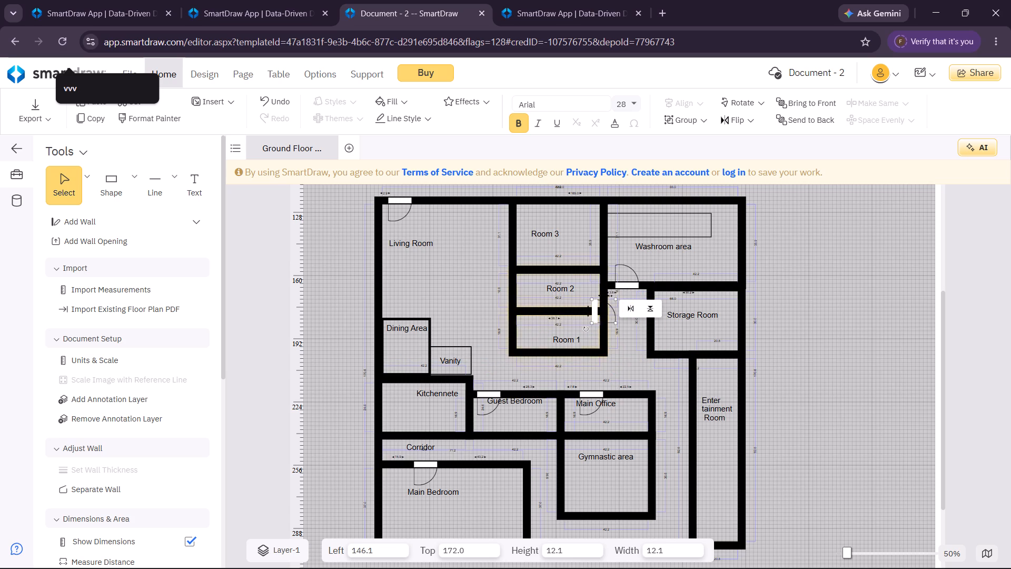
drag(586, 329, 646, 317)
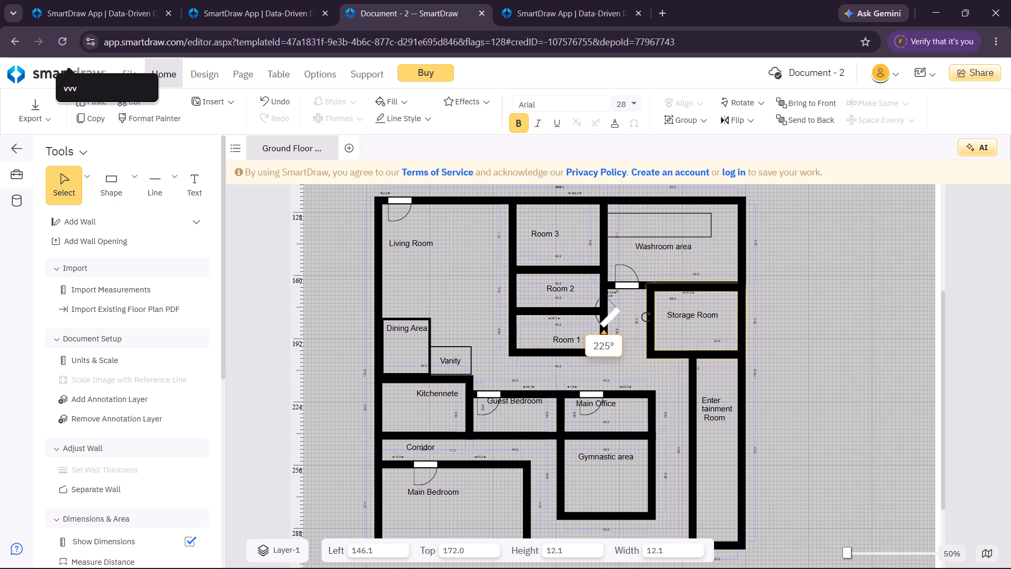
drag(646, 317, 569, 358)
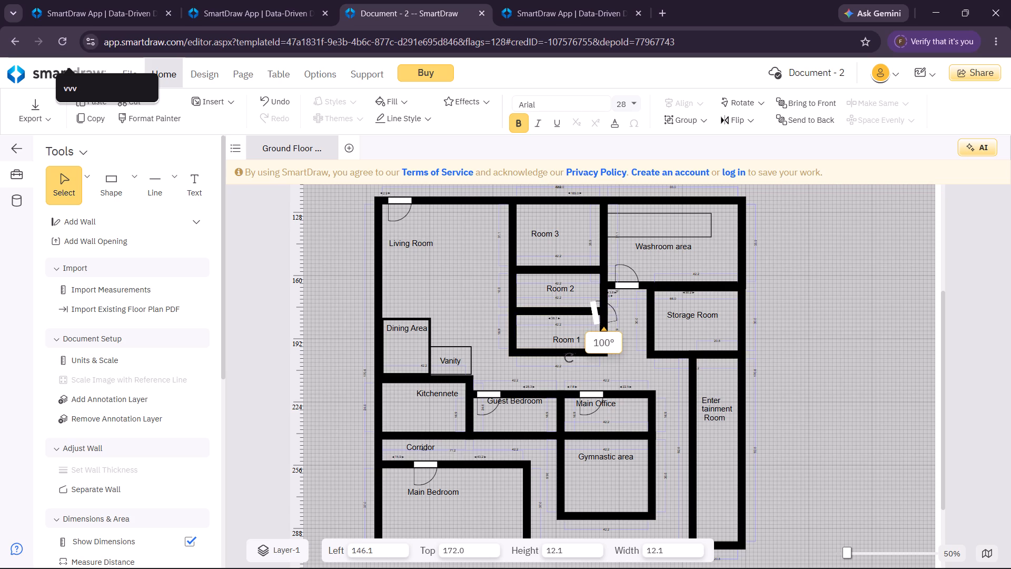
drag(569, 358, 555, 351)
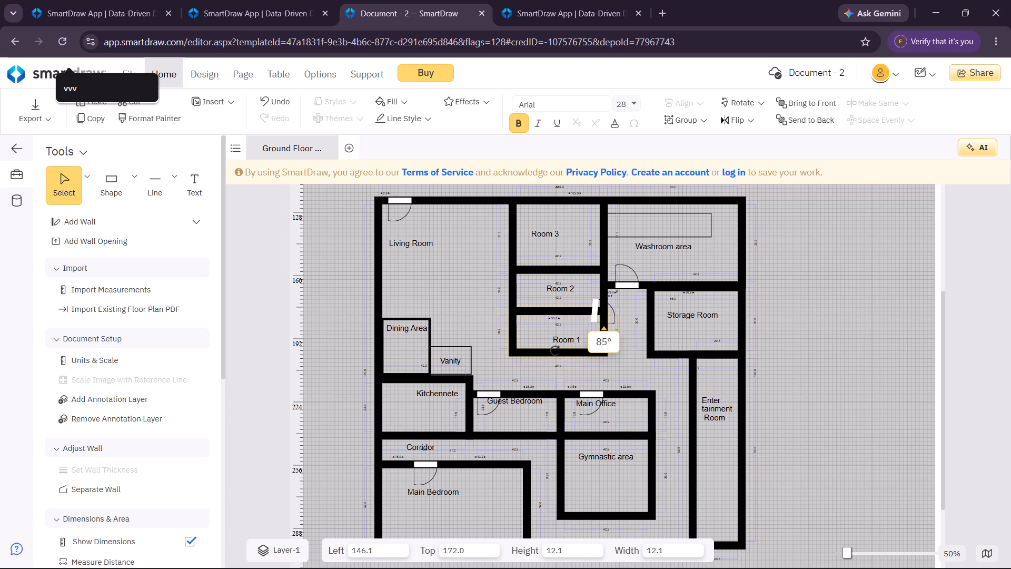
drag(555, 351, 566, 351)
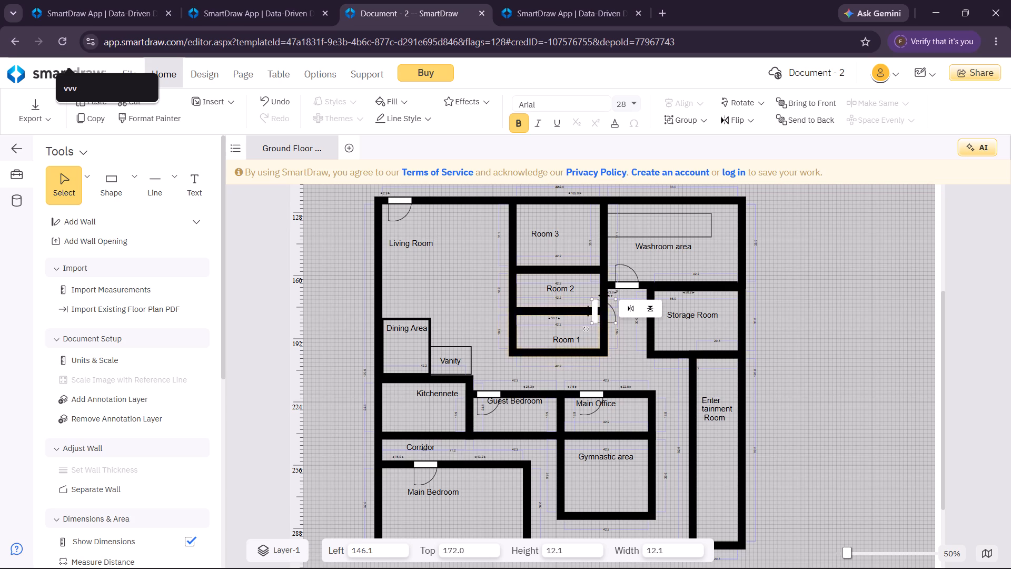
drag(594, 308, 602, 295)
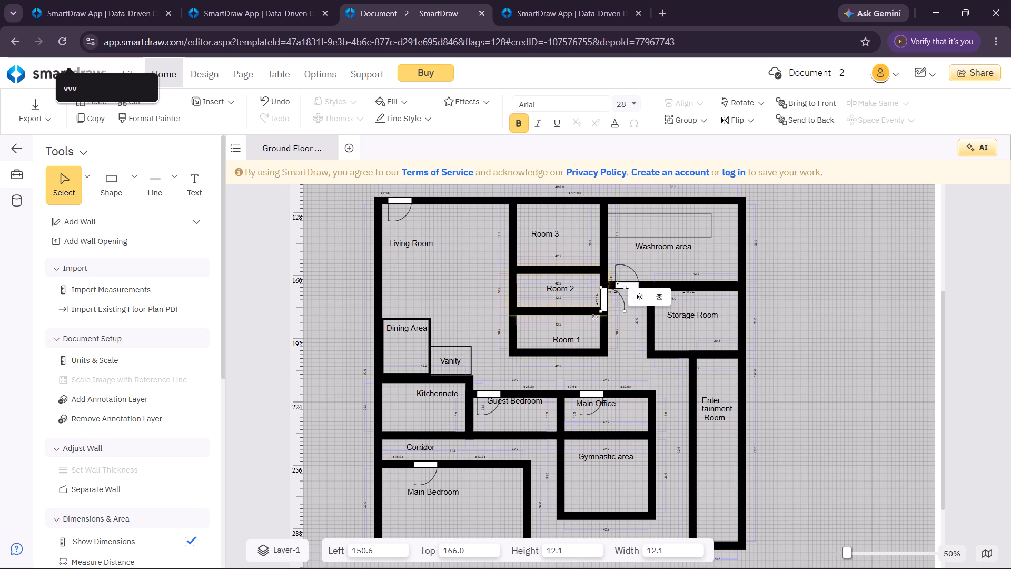
click(531, 243)
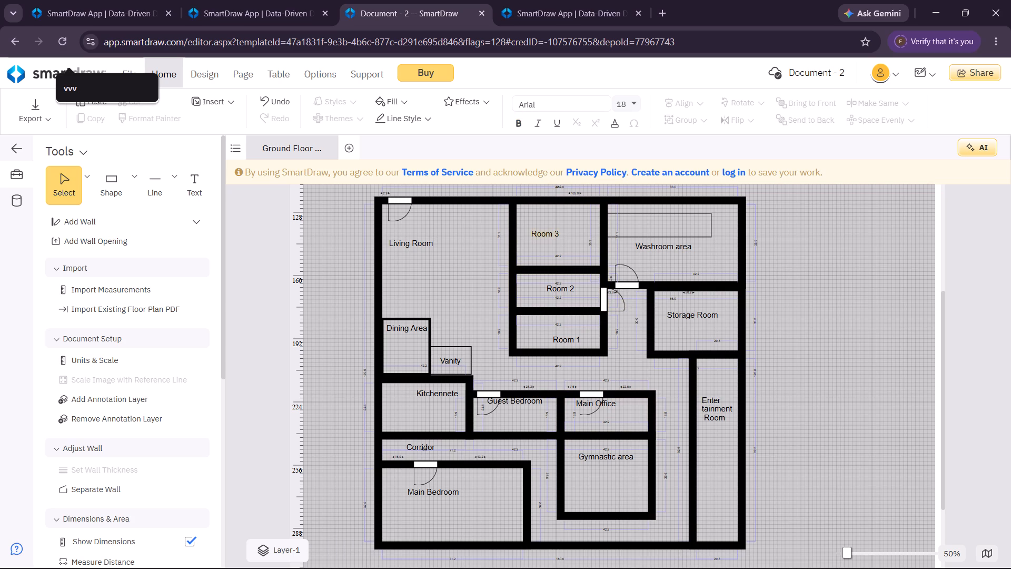
Change the "Room 3" label to "StuDy Room".
click(555, 237)
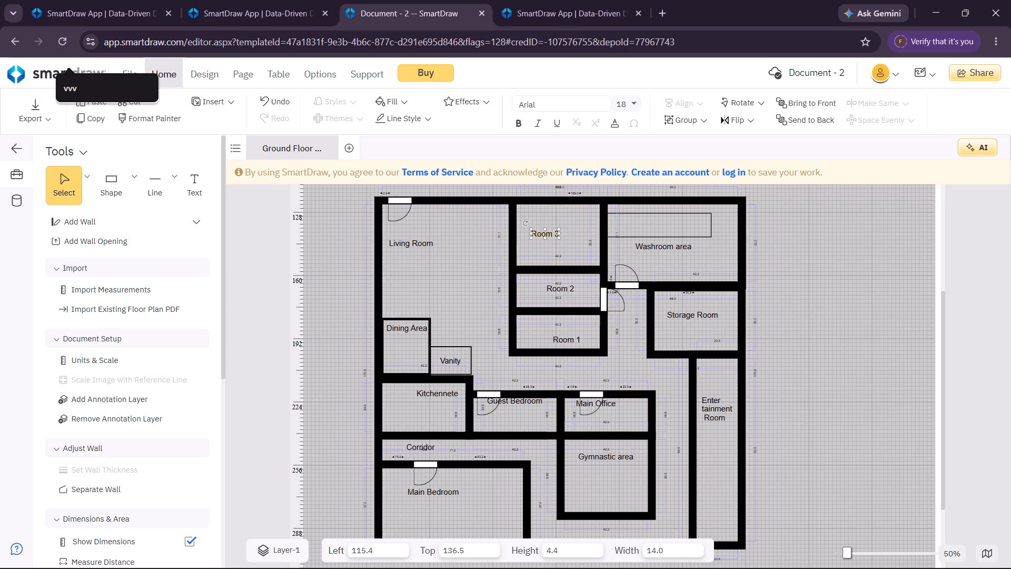
key(backslash)
key(BackSpace)
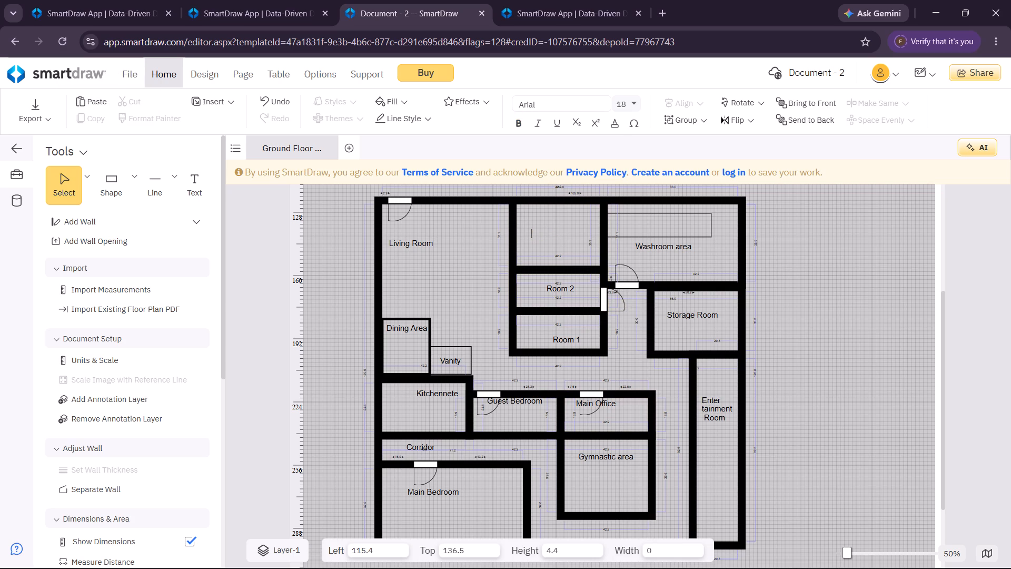
text(Stus)
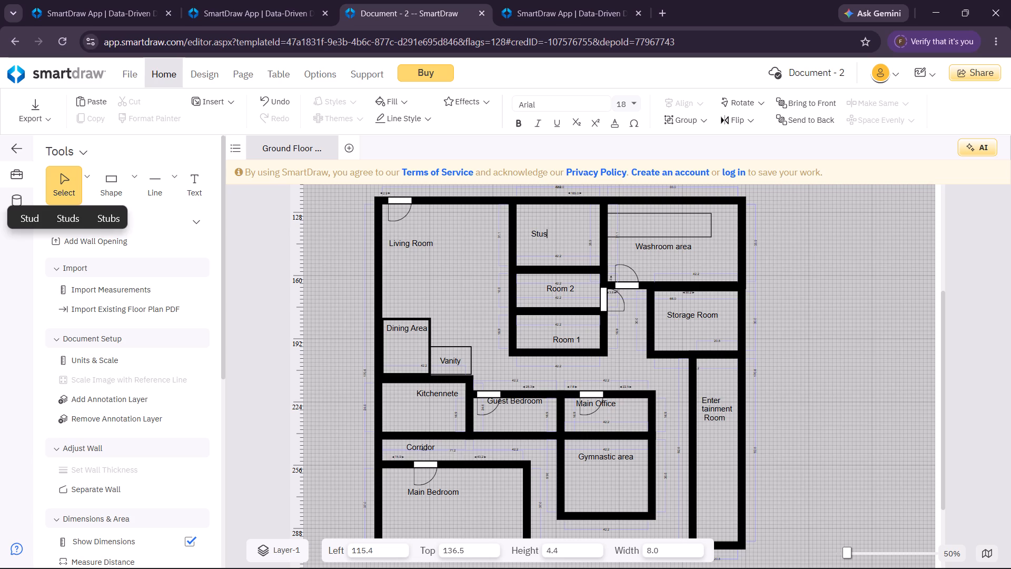
text(dy \)
key(BackSpace)
key(BackSpace)
key(BackSpace)
key(BackSpace)
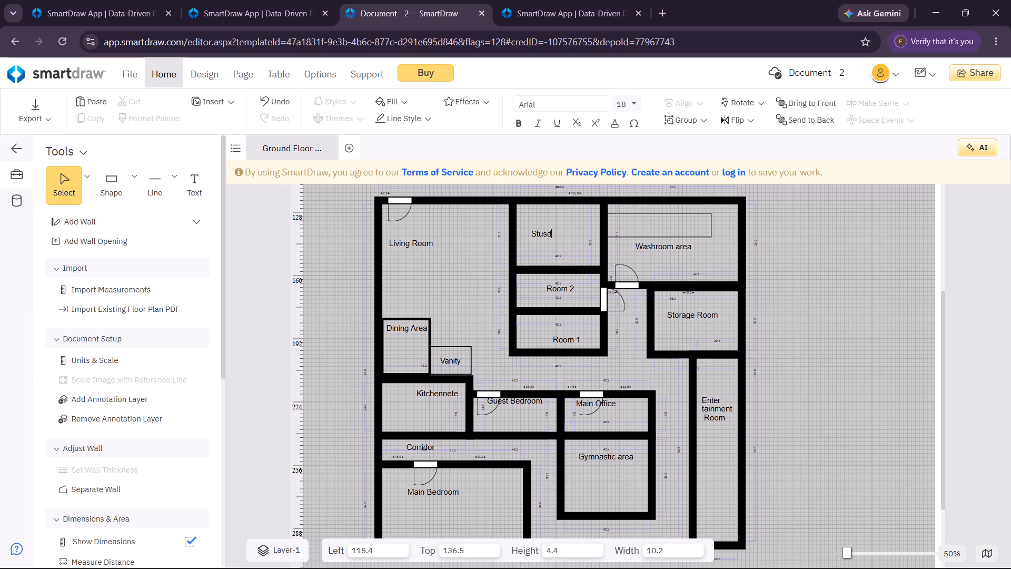
key(BackSpace)
text(Dy)
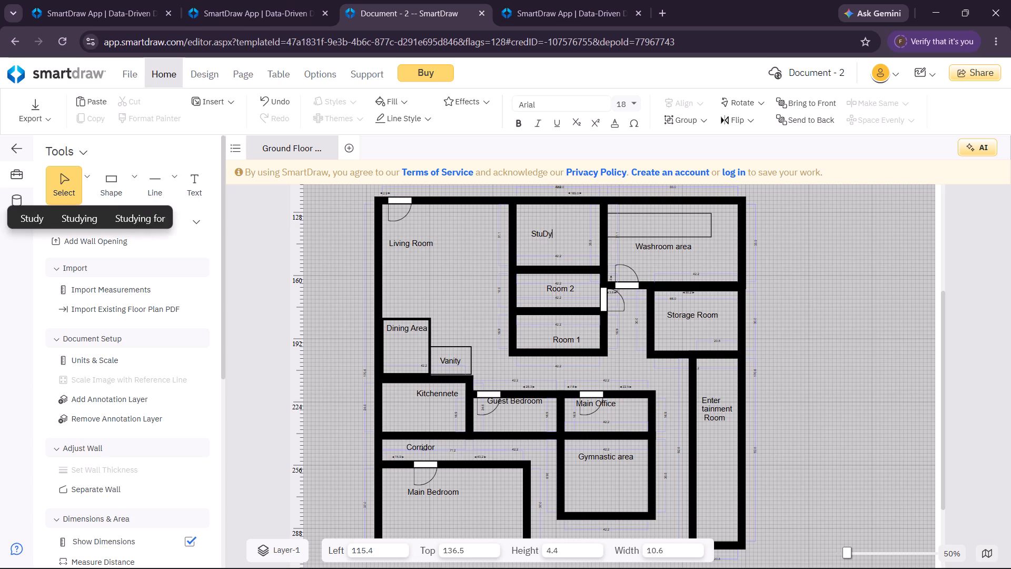
key(space)
key(BackSpace)
key(space)
text(Room)
click(613, 323)
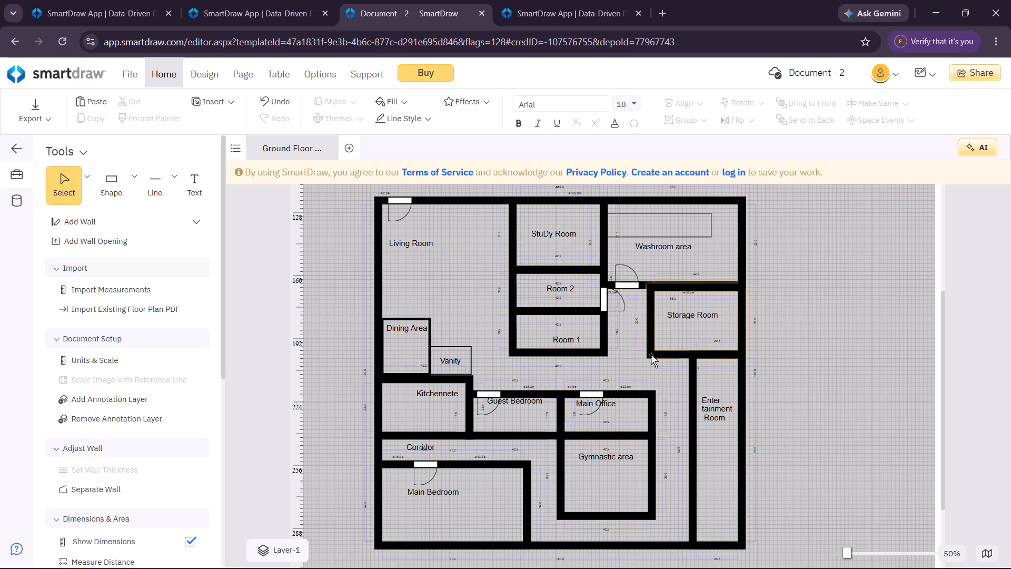
Place another door copy, rotated to 270°, in the Gymnastic area's right wall near its label, swinging into the room.
key(ctrl+v)
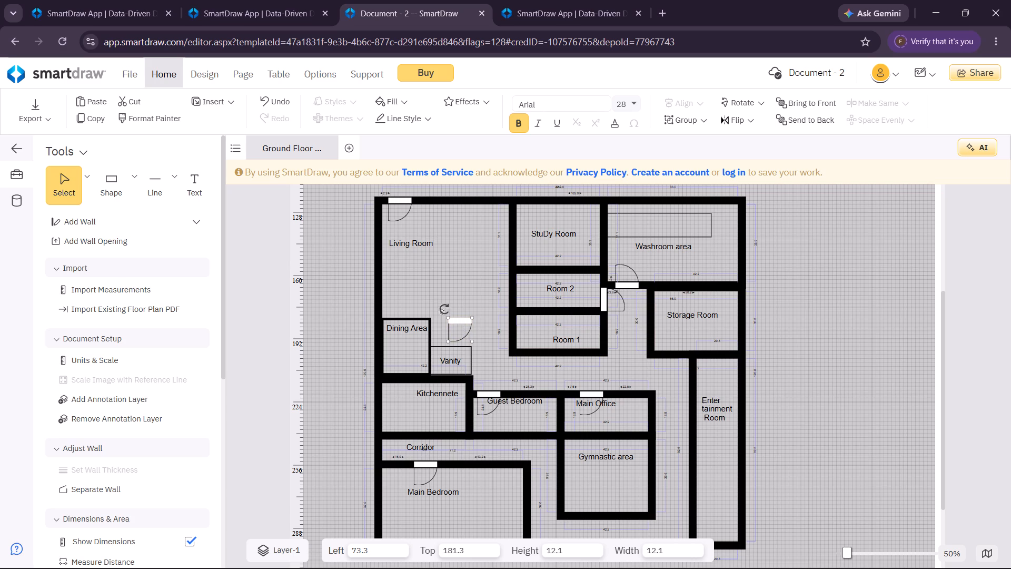
drag(460, 324, 653, 332)
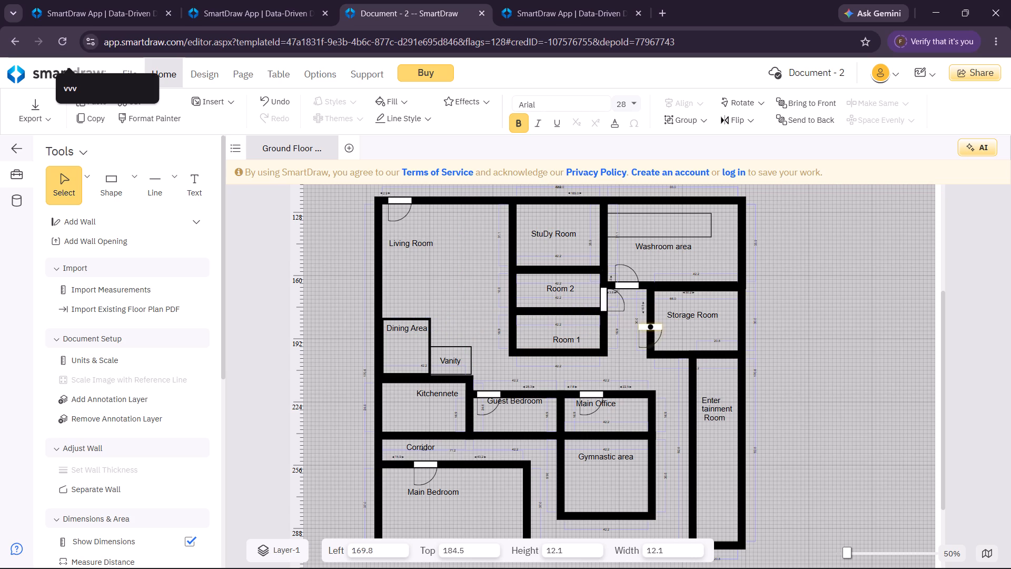
drag(653, 332, 687, 437)
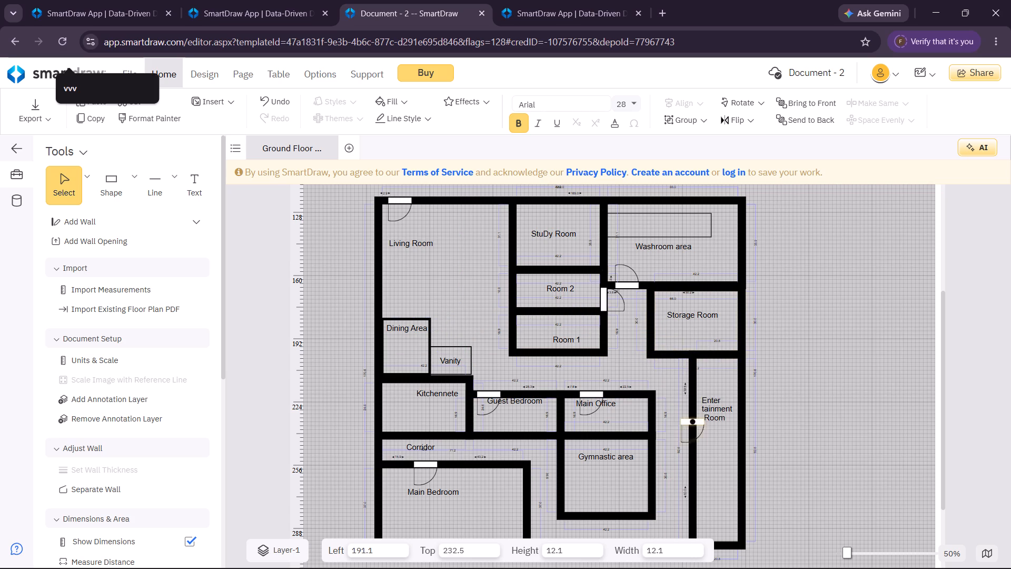
drag(687, 437, 633, 493)
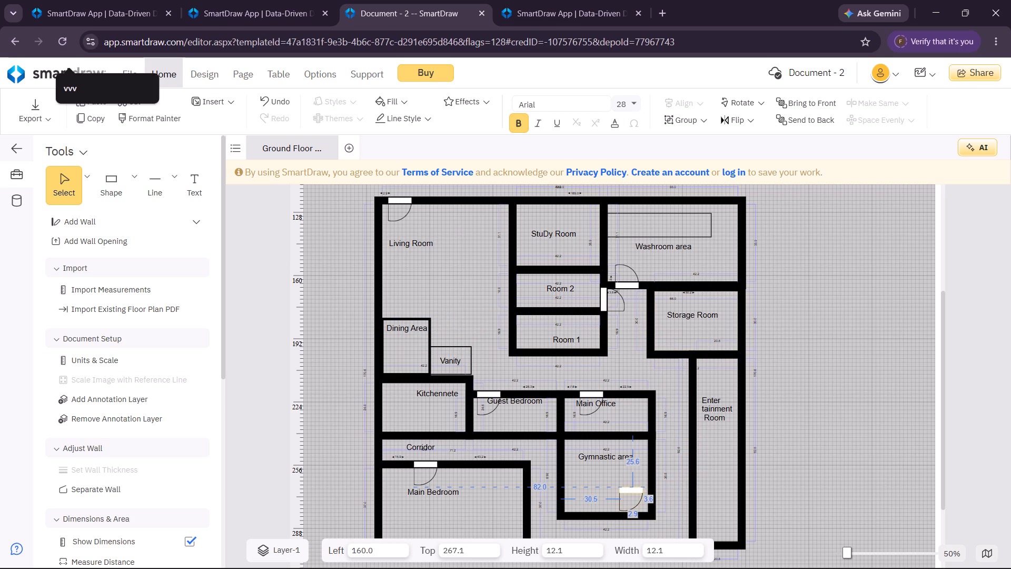
drag(633, 493, 633, 475)
drag(616, 466, 630, 461)
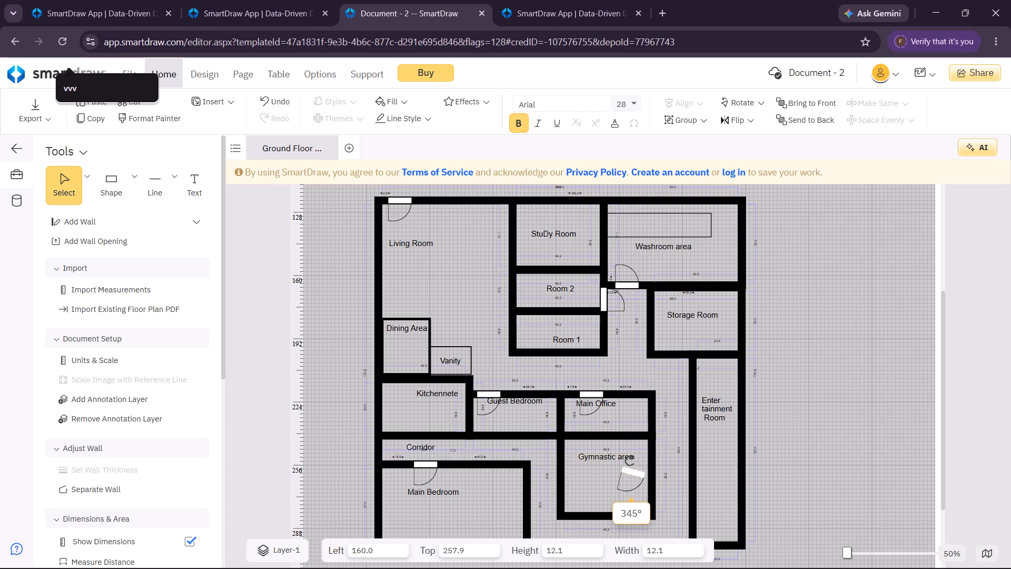
drag(630, 461, 653, 460)
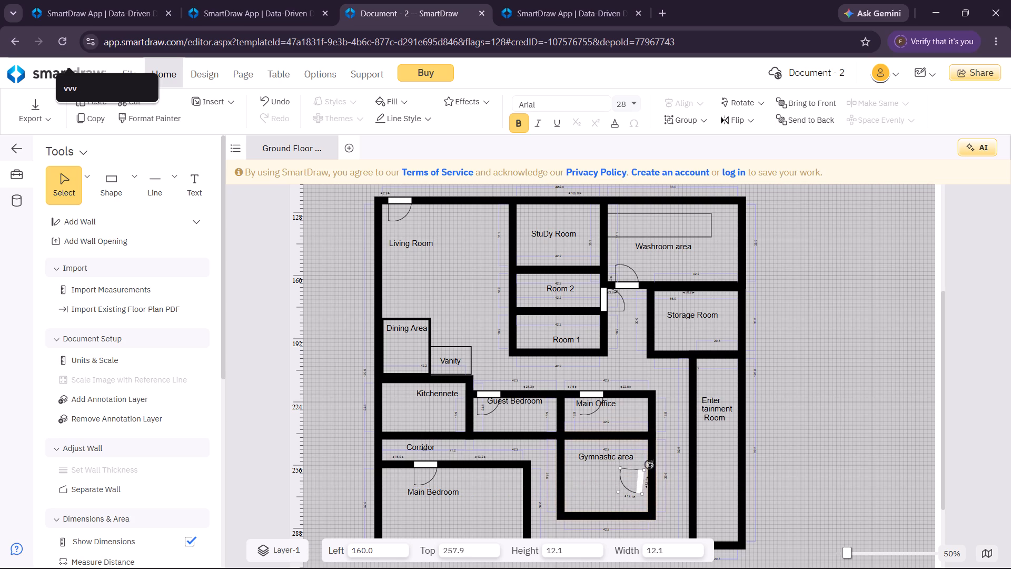
click(648, 462)
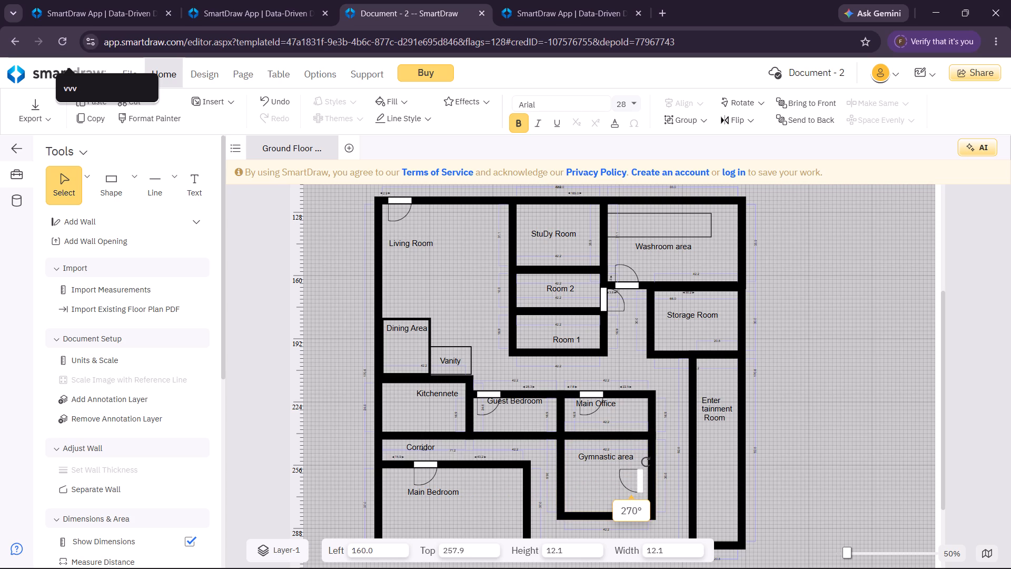
drag(640, 477, 647, 462)
click(668, 438)
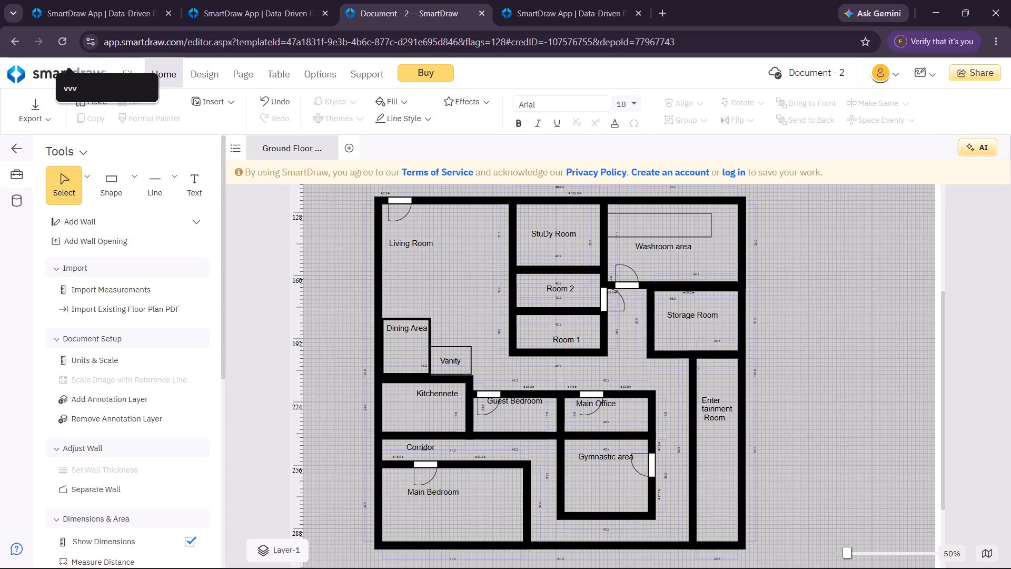
Place another door copy, turned vertical, in the Entertainment Room's left wall above its label, swinging into the room.
key(ctrl+v)
drag(389, 242, 721, 485)
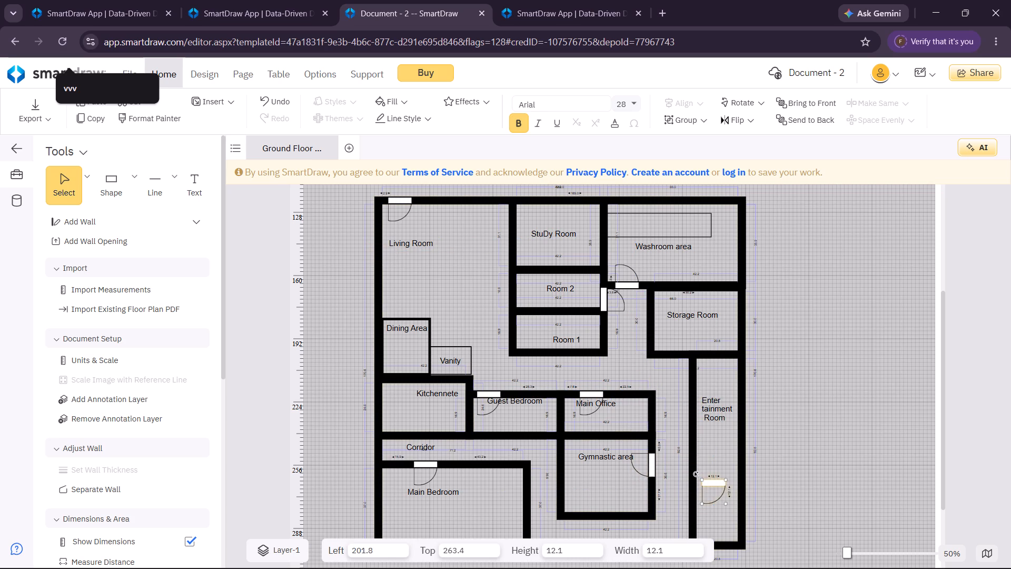
drag(698, 474, 722, 557)
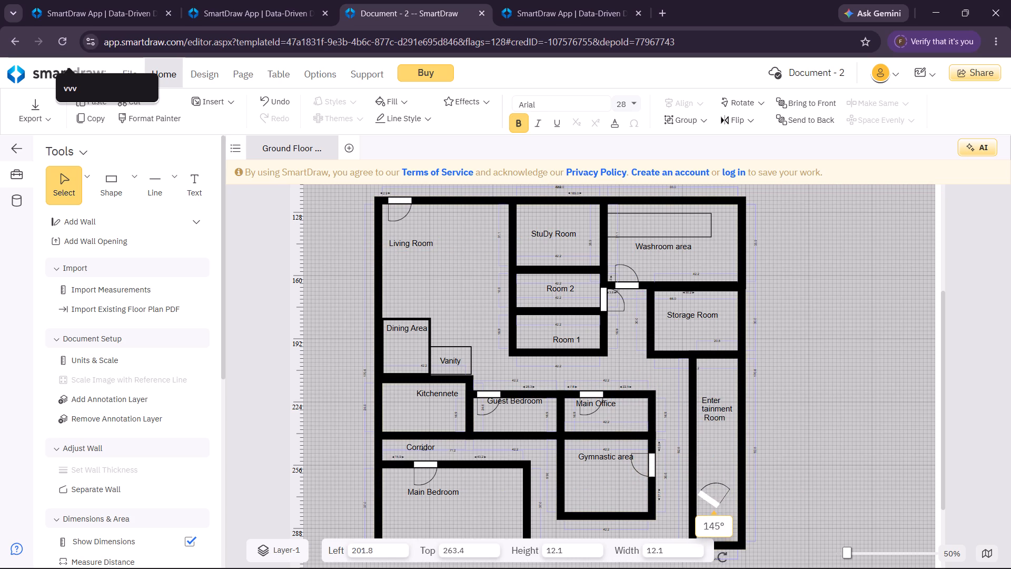
drag(722, 557, 673, 533)
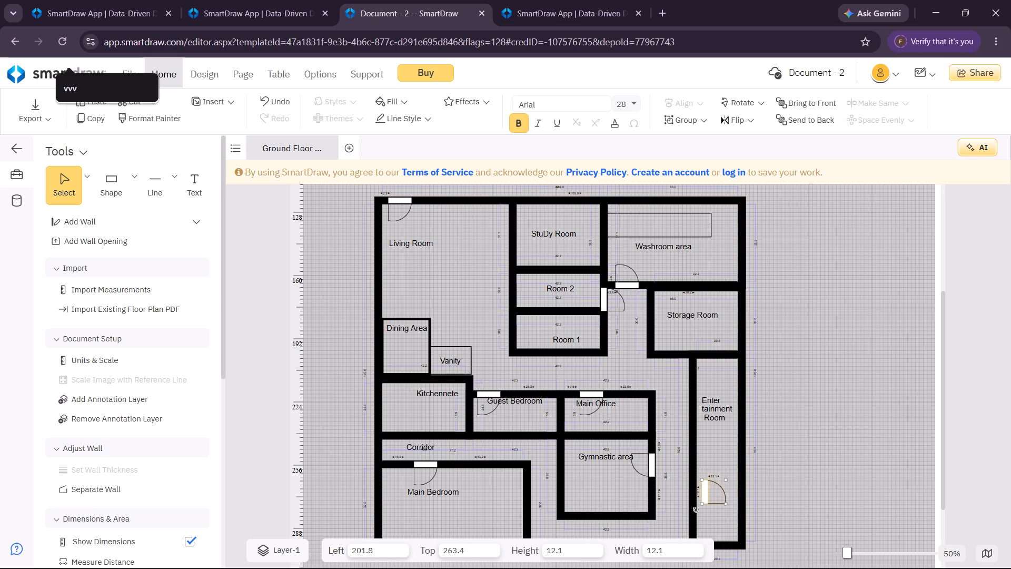
drag(705, 492, 696, 375)
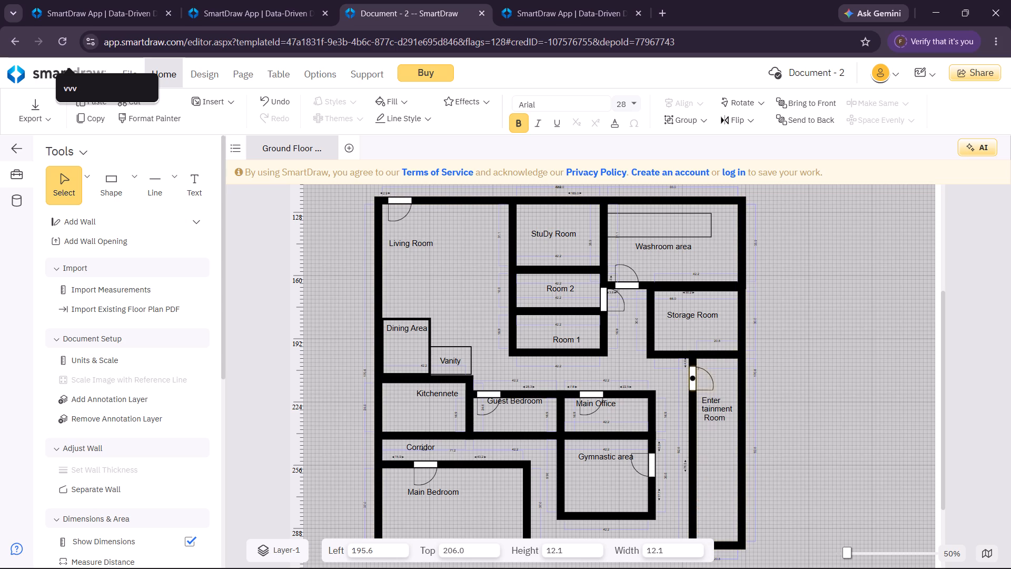
drag(696, 375, 696, 377)
click(722, 463)
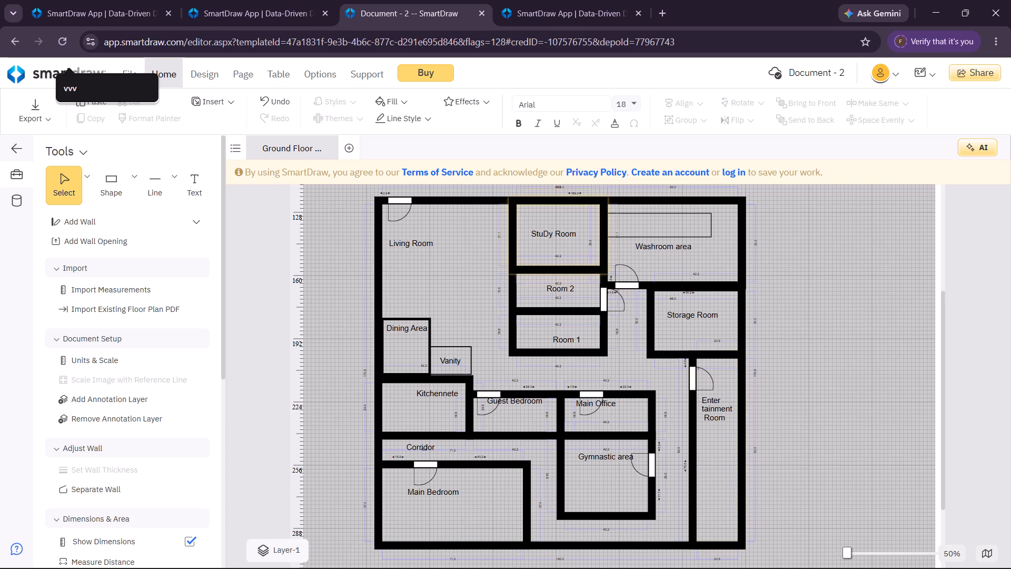
Place another door copy, turned vertical, in the StuDy Room's left wall near its top corner, swinging into the room.
key(ctrl+v)
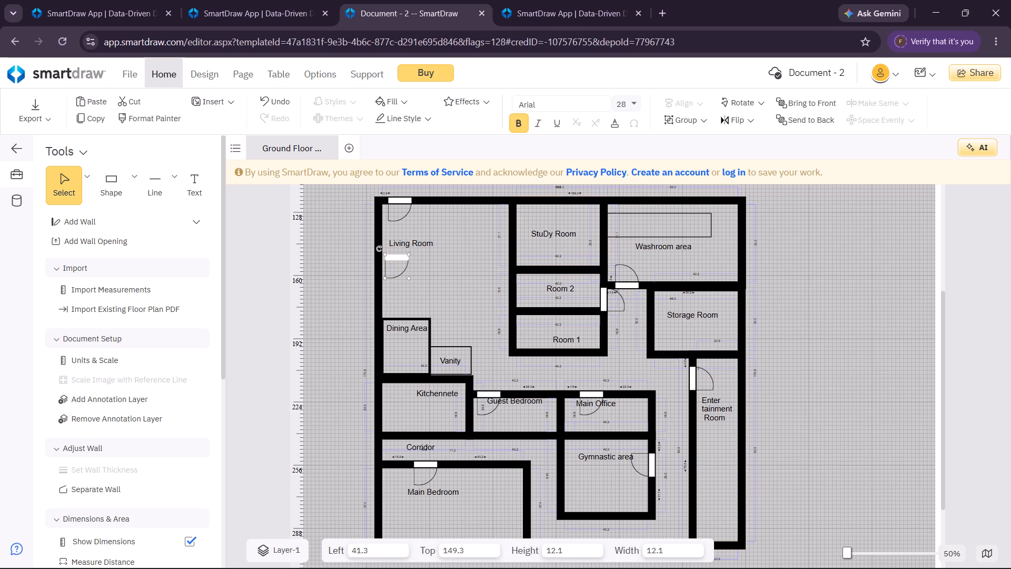
drag(380, 249, 387, 286)
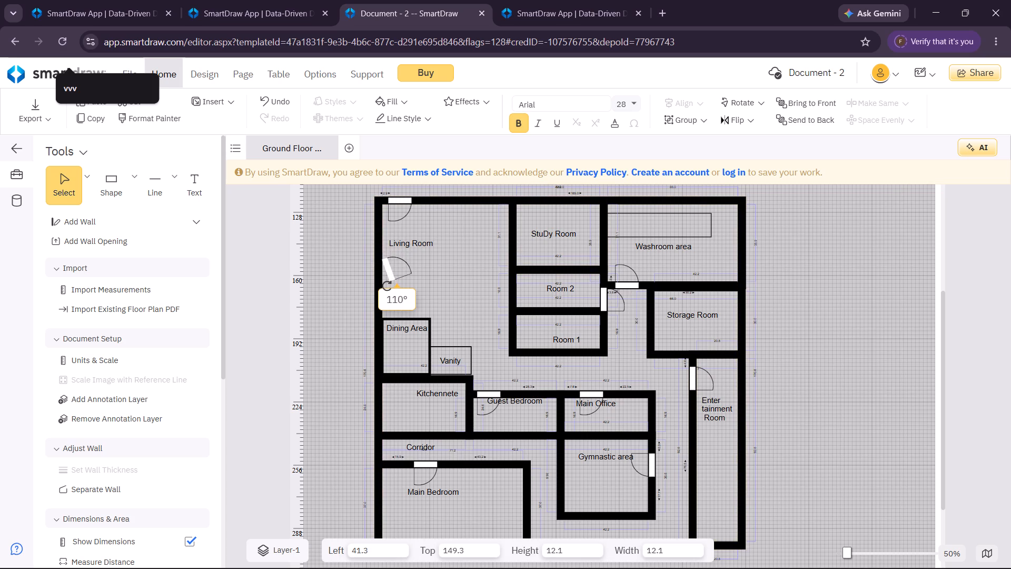
drag(387, 286, 378, 284)
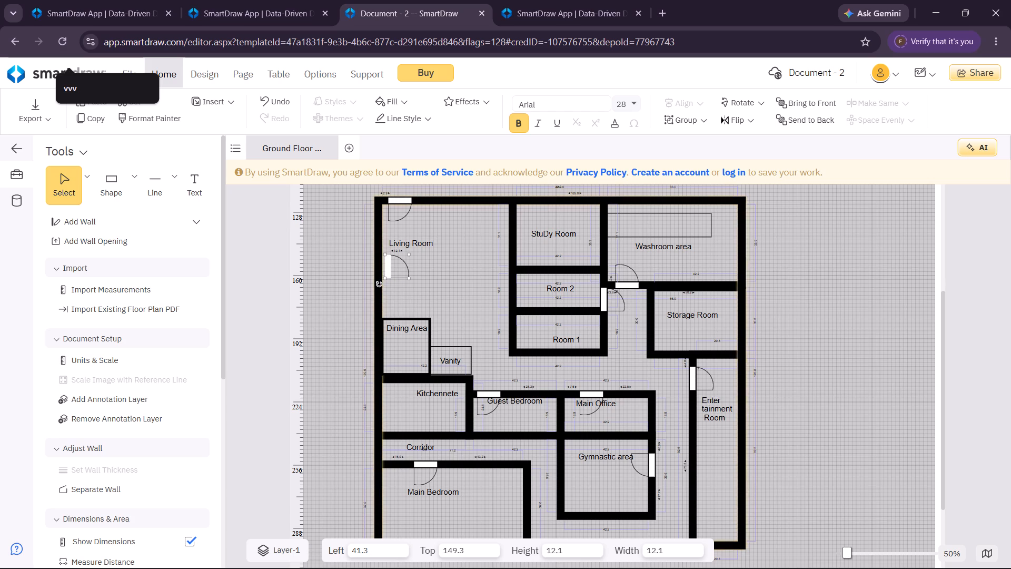
drag(386, 273, 509, 223)
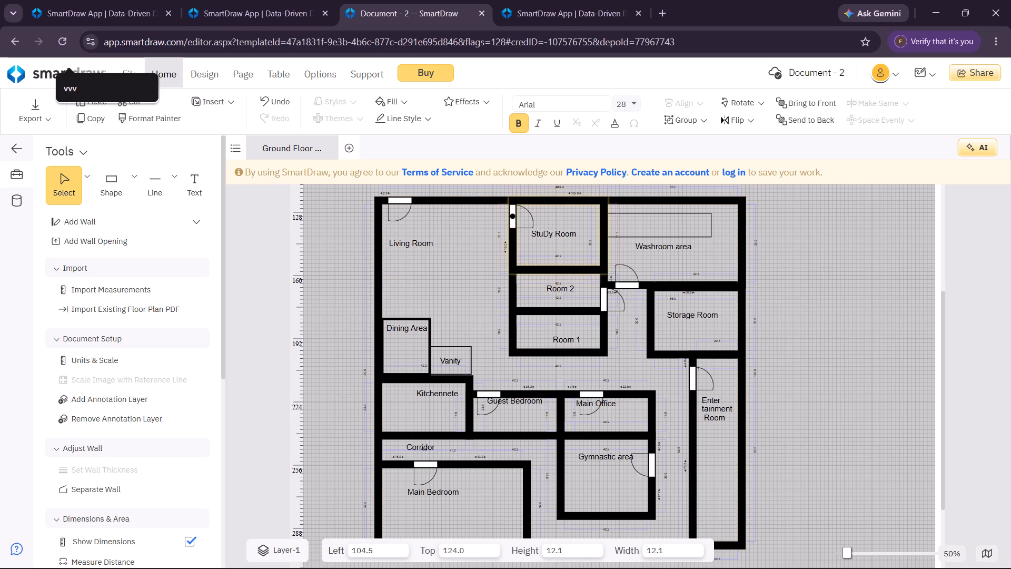
click(554, 290)
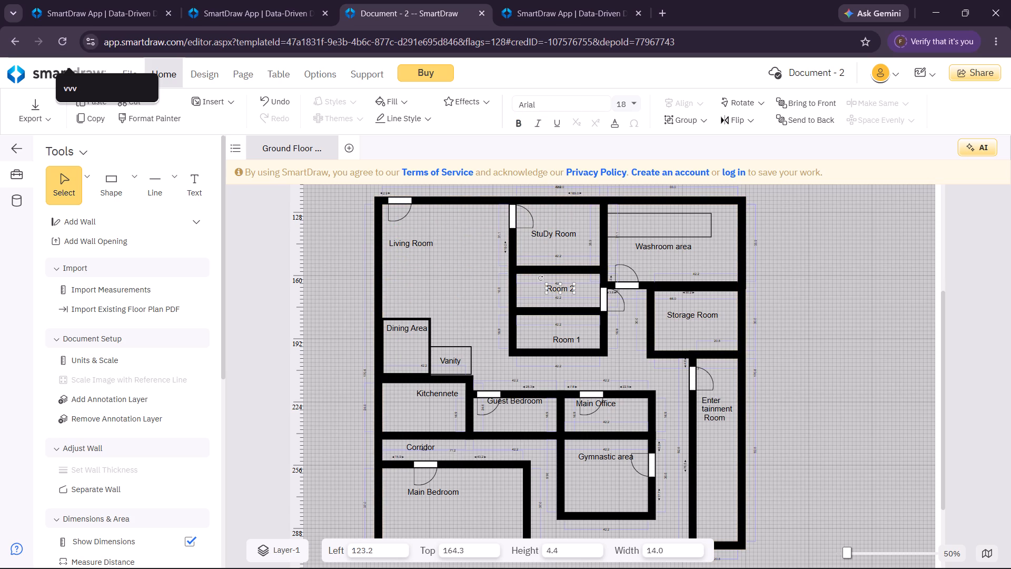
Delete the long thin rectangle above the Washroom area label.
click(703, 238)
right_click(703, 238)
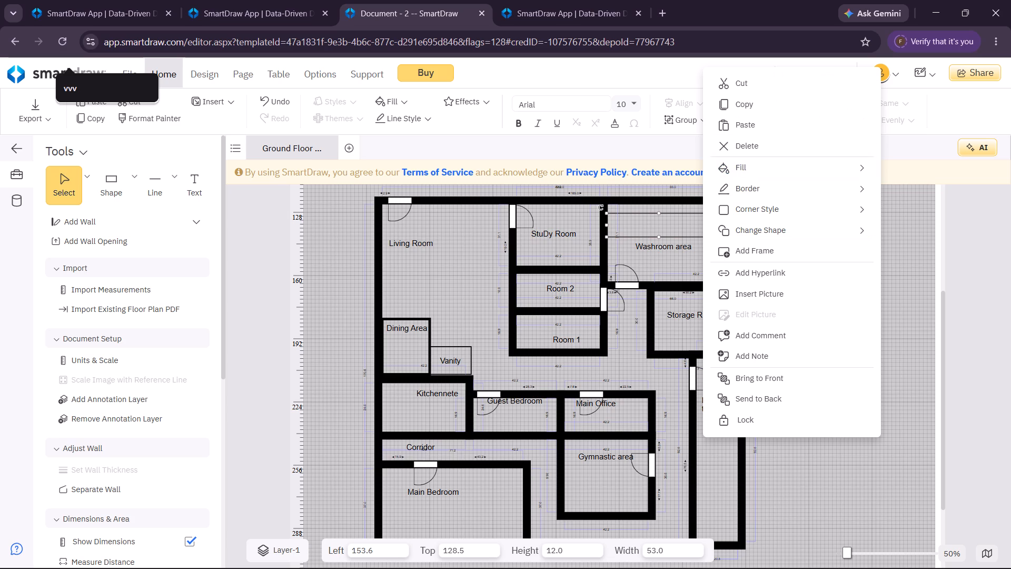
click(752, 145)
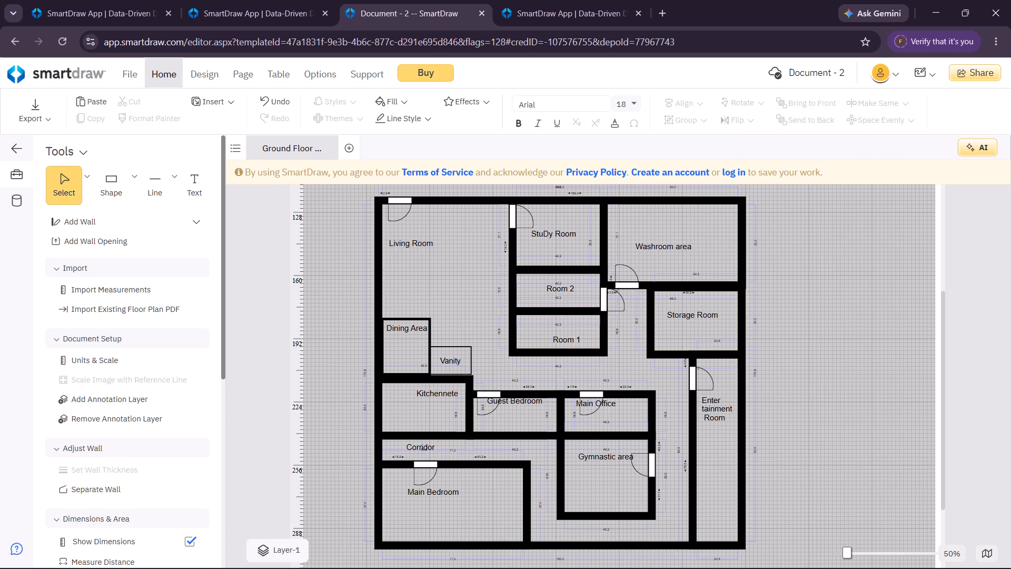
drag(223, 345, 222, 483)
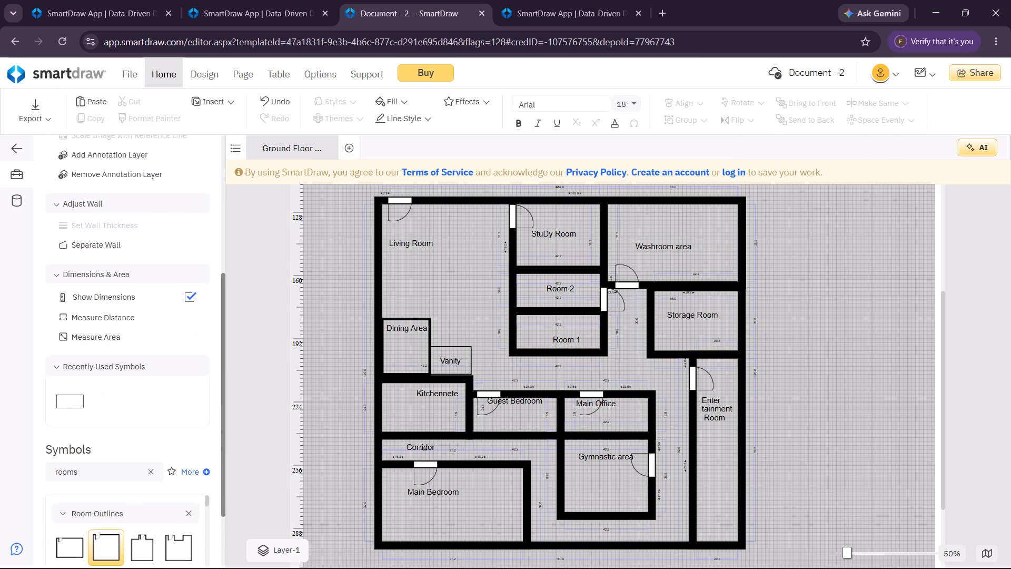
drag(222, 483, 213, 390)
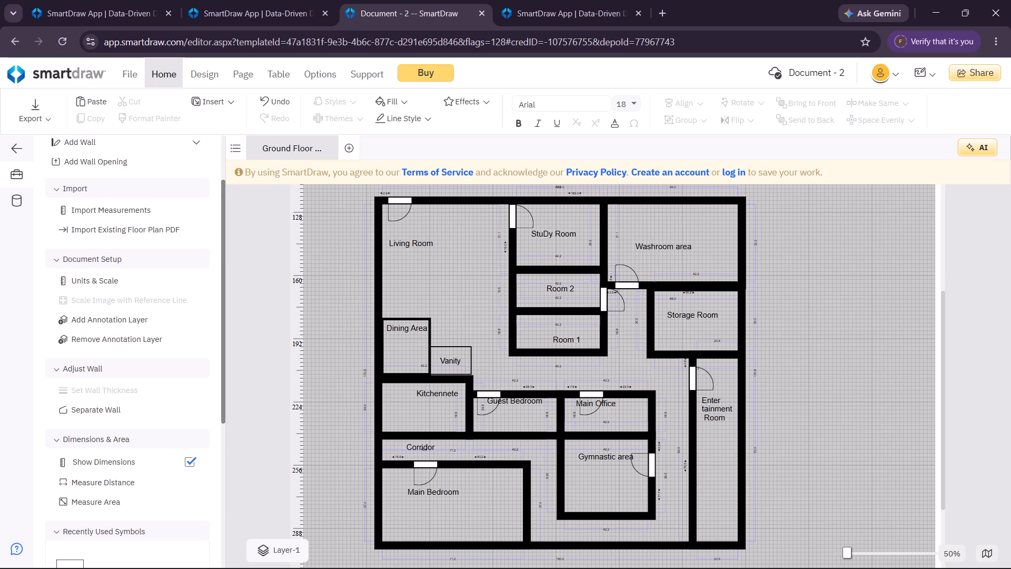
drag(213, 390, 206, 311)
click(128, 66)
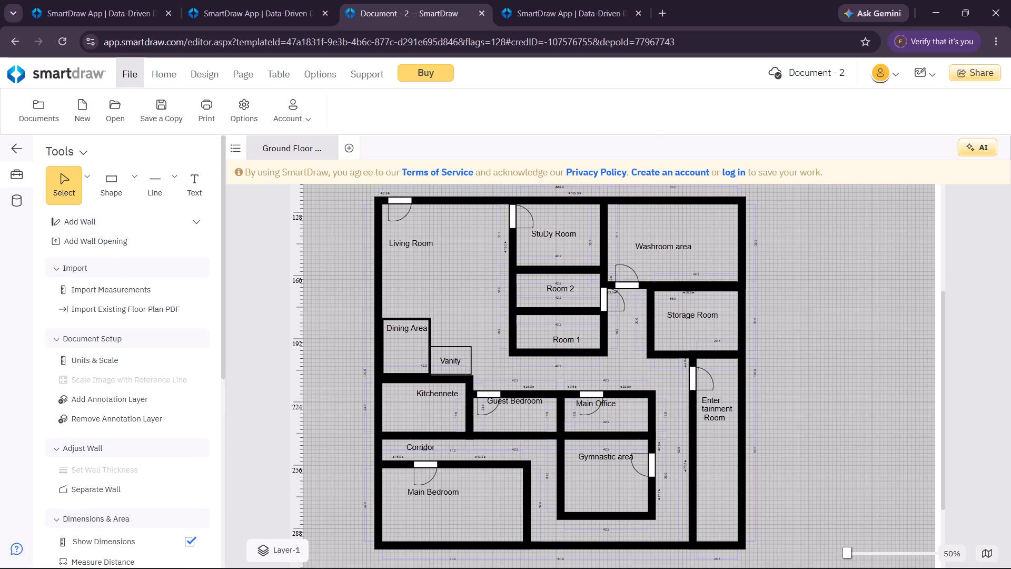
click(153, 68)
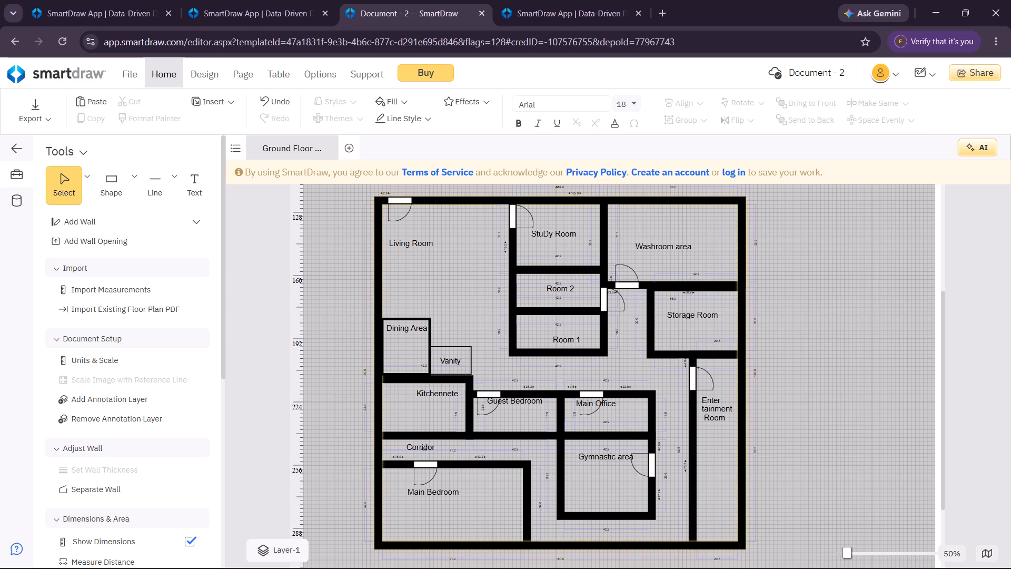
Select the entire floor plan with its walls, labels and doors and group it into one object.
key(ctrl+a)
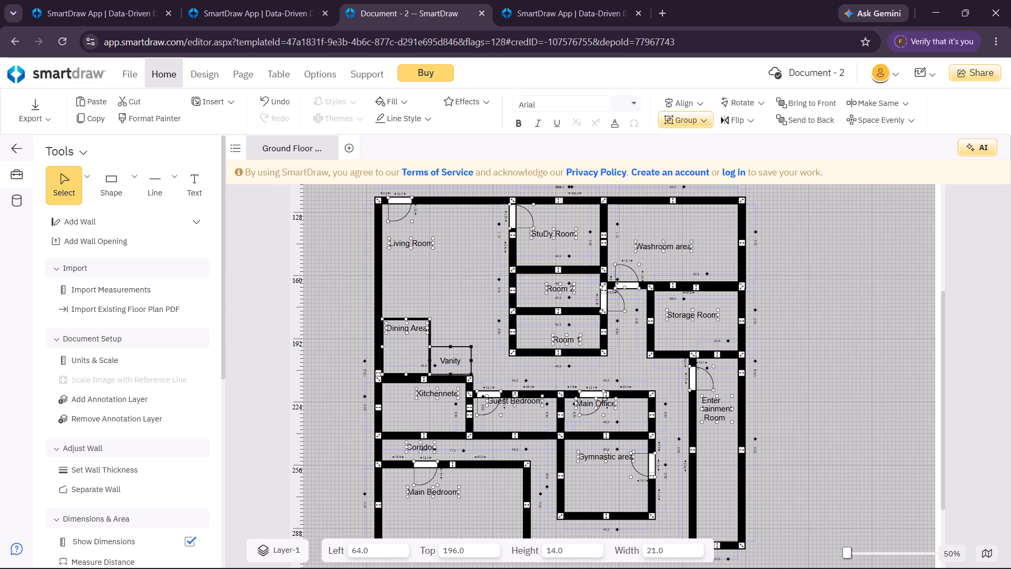
click(680, 111)
click(685, 155)
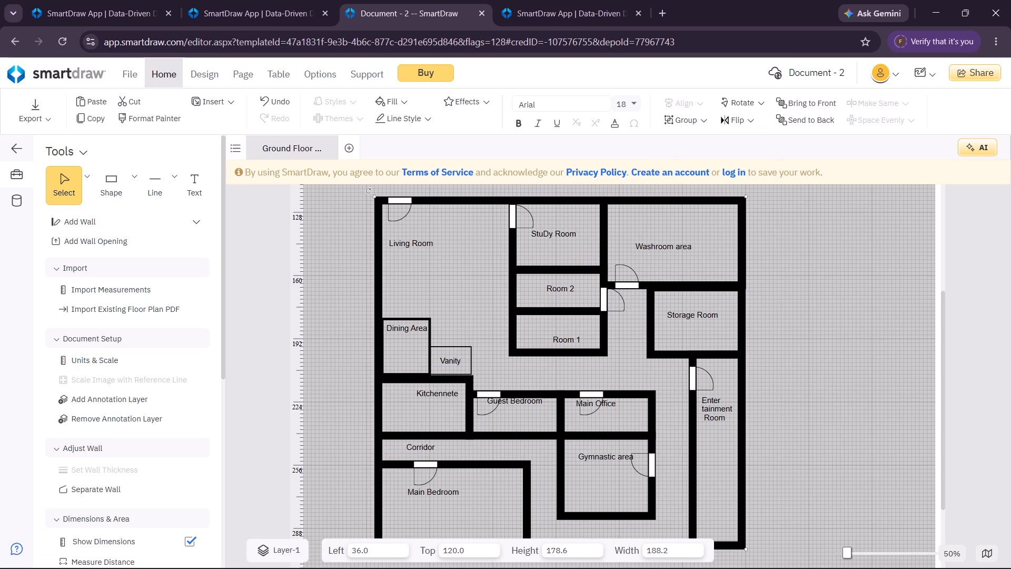
click(818, 229)
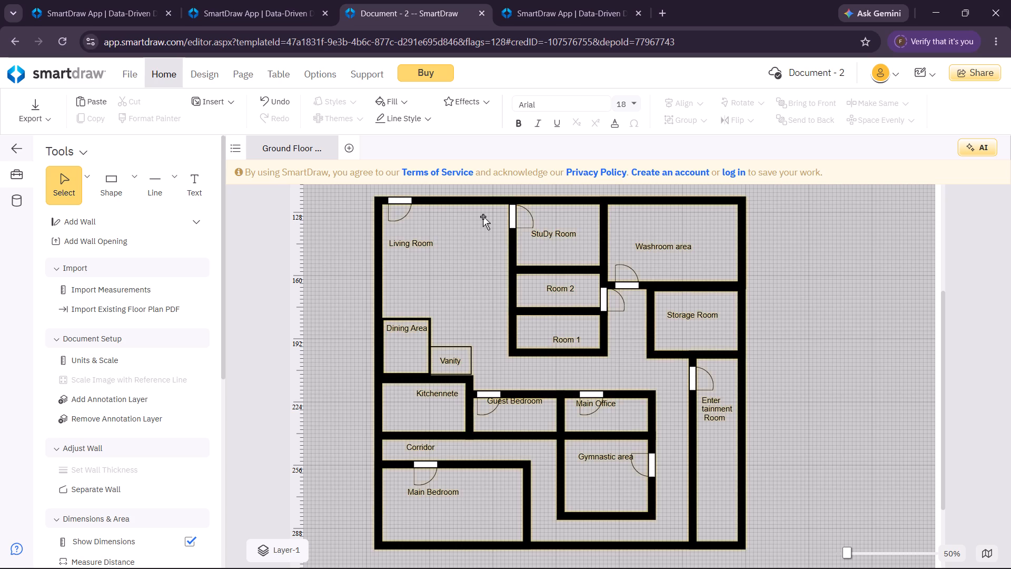
Place another door copy, turned upside down, in Room 1's bottom wall beside its label, swinging into the room.
key(ctrl+v)
drag(412, 274, 506, 317)
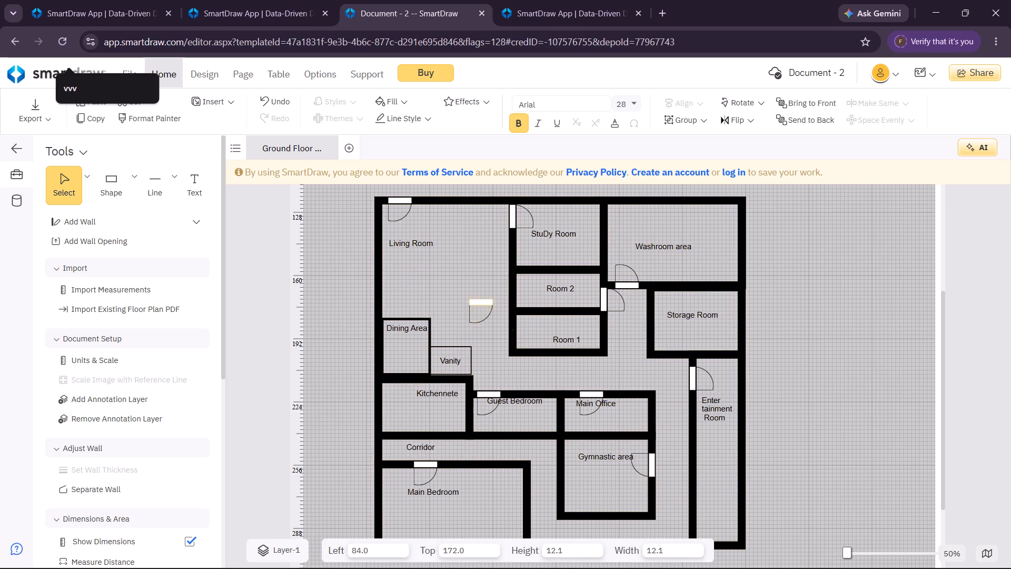
drag(506, 317, 536, 352)
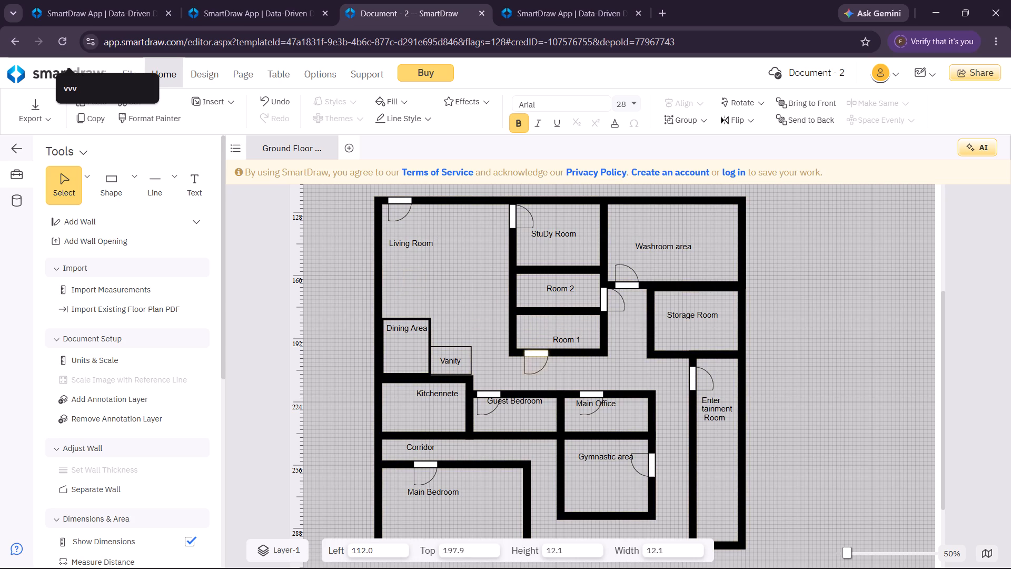
drag(536, 352, 534, 350)
drag(518, 338, 568, 396)
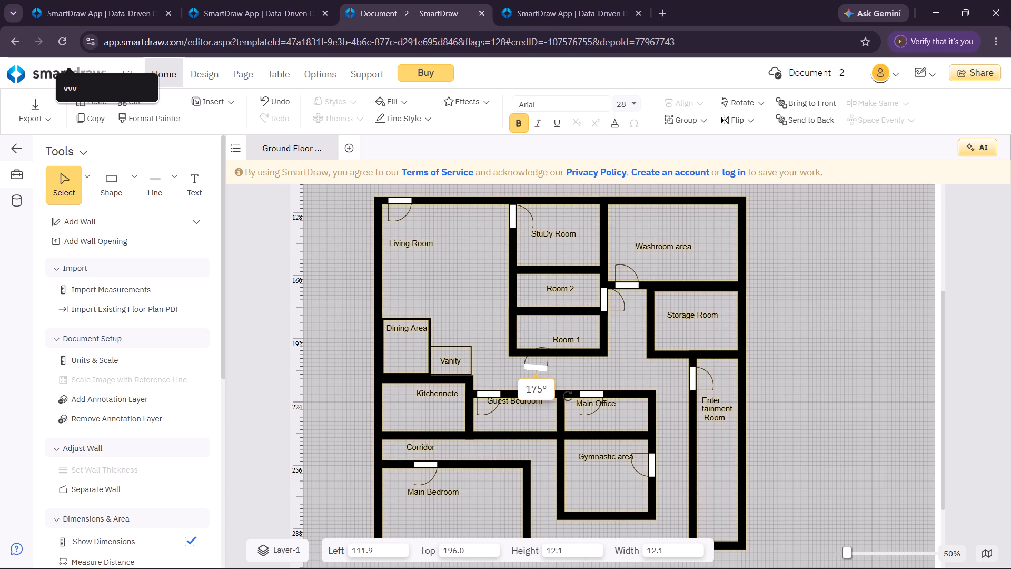
drag(568, 396, 568, 392)
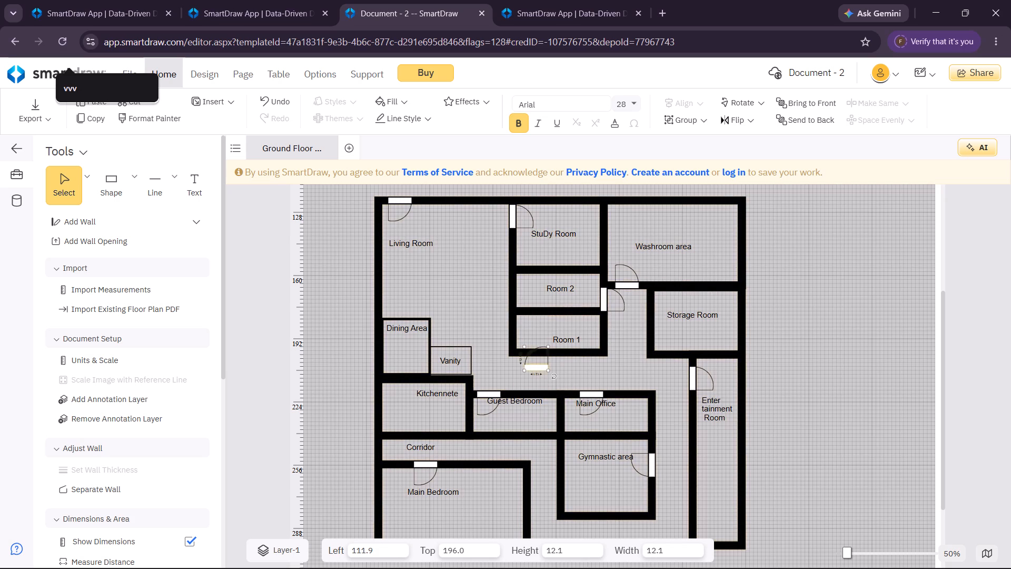
drag(540, 365, 536, 349)
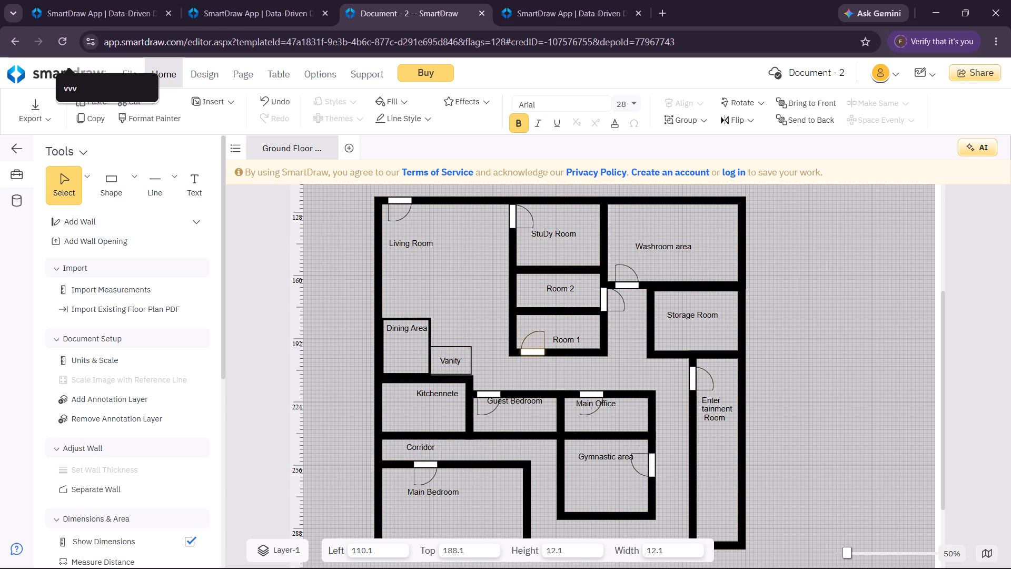
drag(536, 349, 536, 350)
click(613, 374)
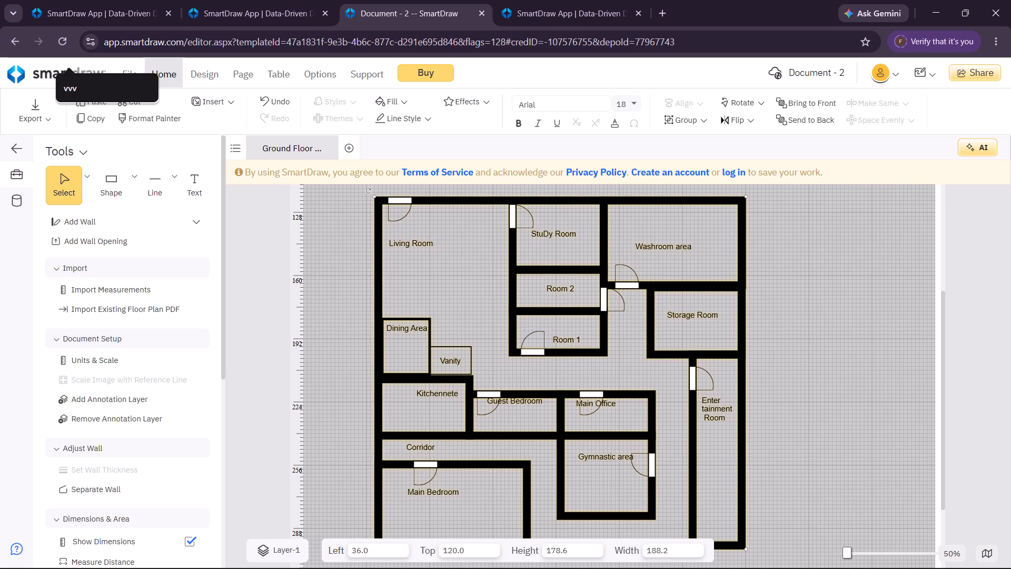
Select the grouped floor plan together with the Room 1 door and group them into one object.
key(ctrl+a)
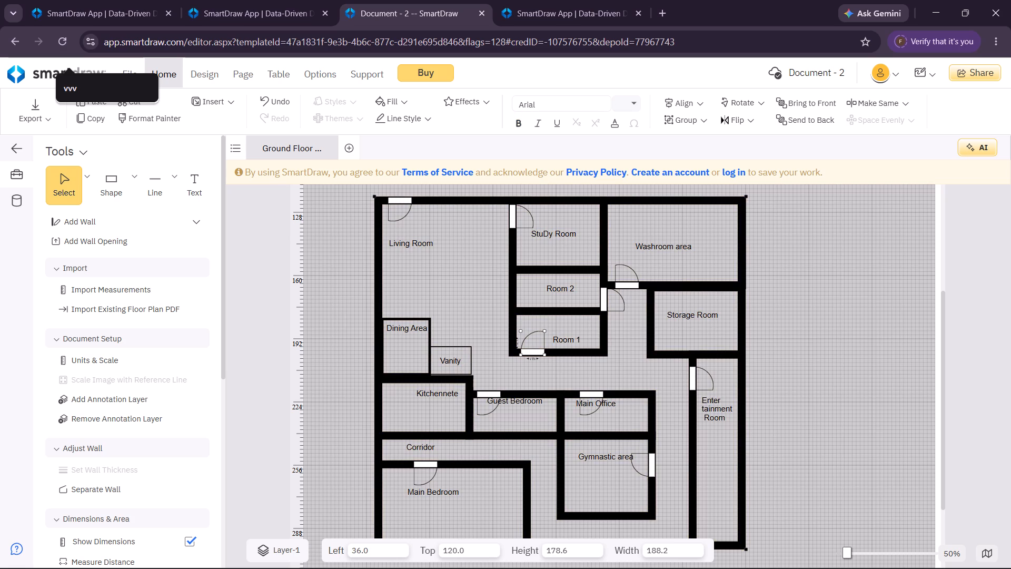
click(687, 124)
click(689, 149)
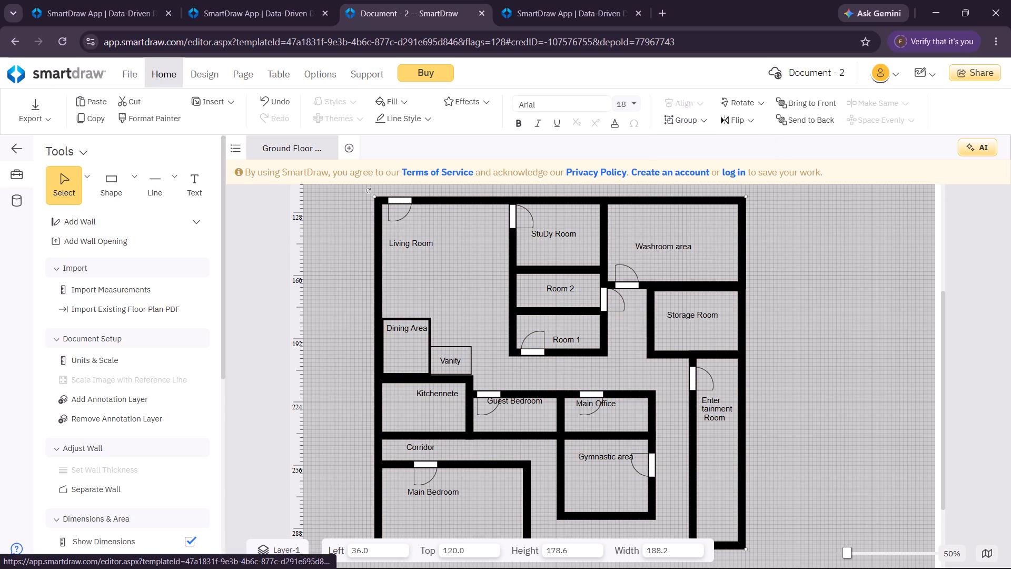
click(811, 312)
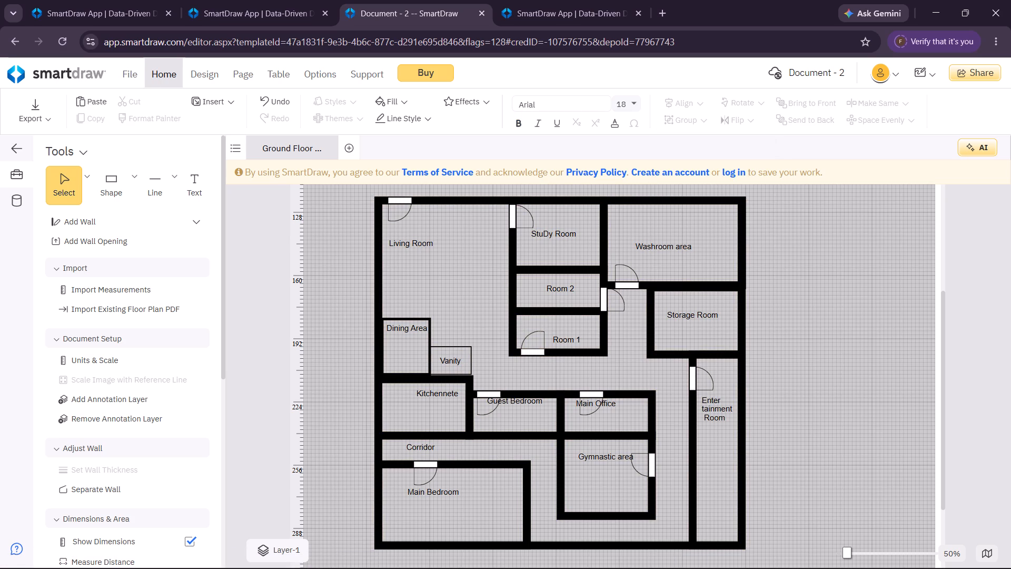
Place another door copy, turned vertical, in the Storage Room's left wall below its label, swinging into the room.
key(ctrl+v)
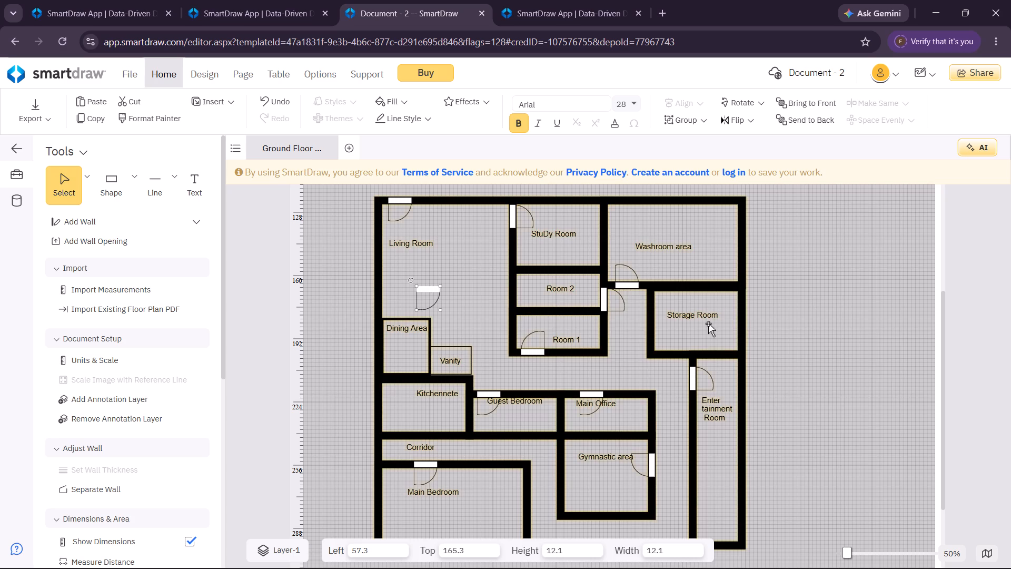
drag(430, 287, 577, 308)
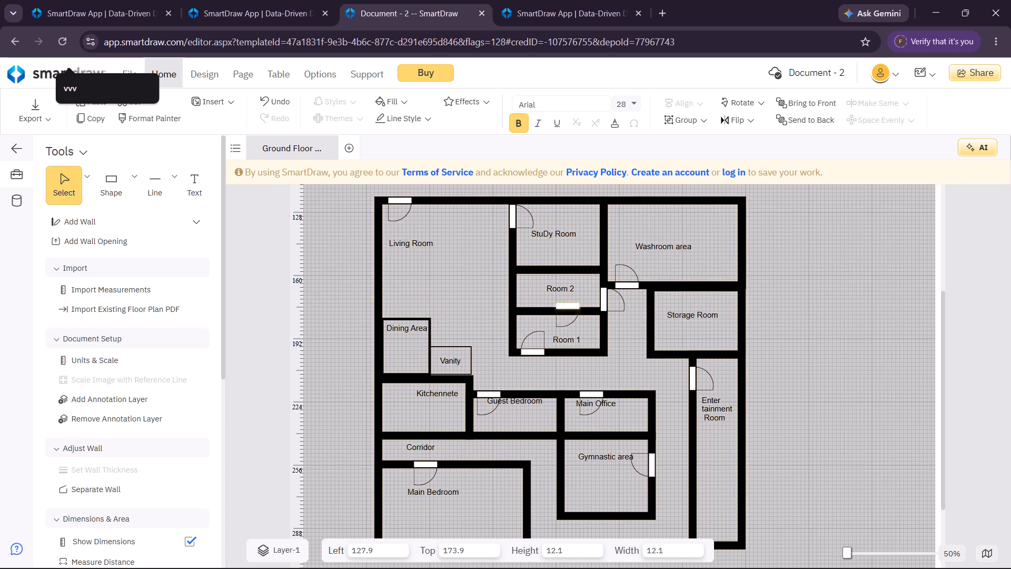
drag(577, 308, 671, 323)
drag(652, 315, 700, 319)
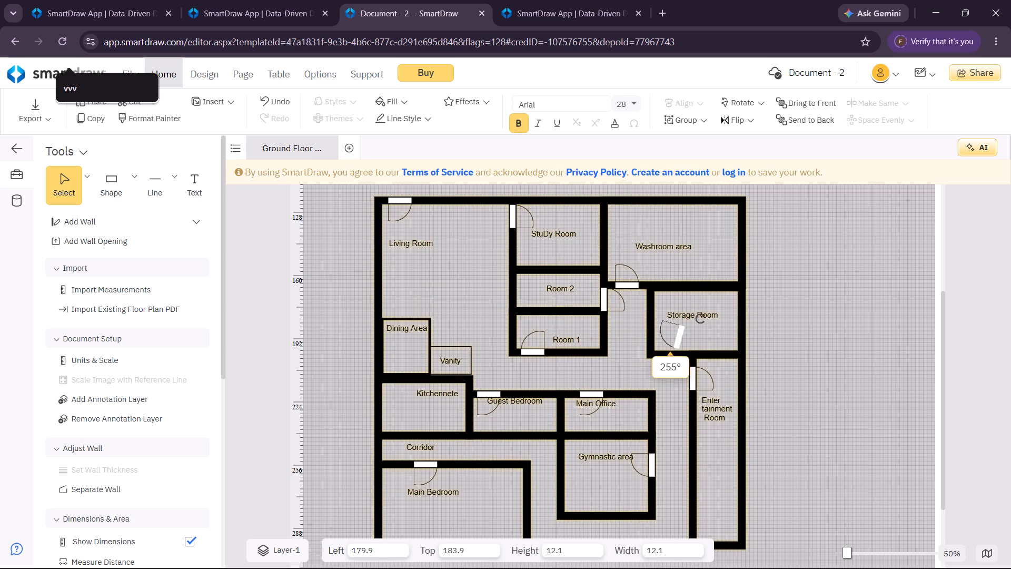
drag(700, 319, 666, 358)
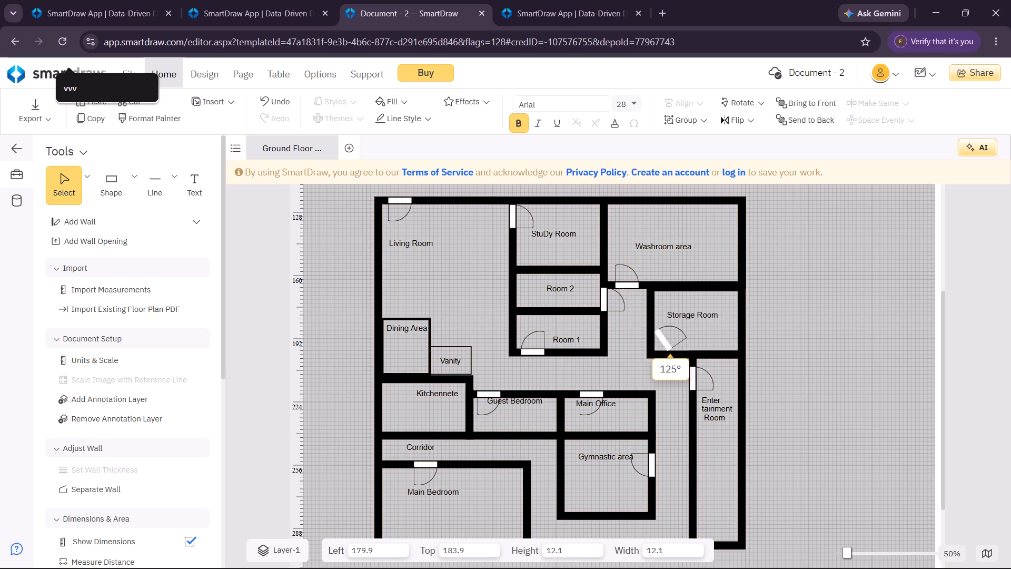
drag(666, 358, 646, 359)
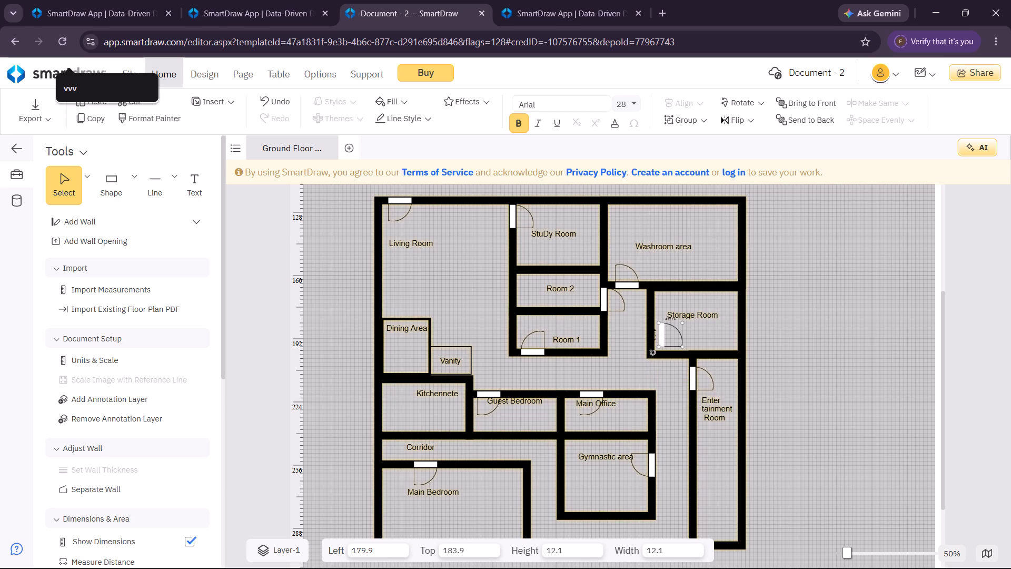
drag(660, 334, 657, 313)
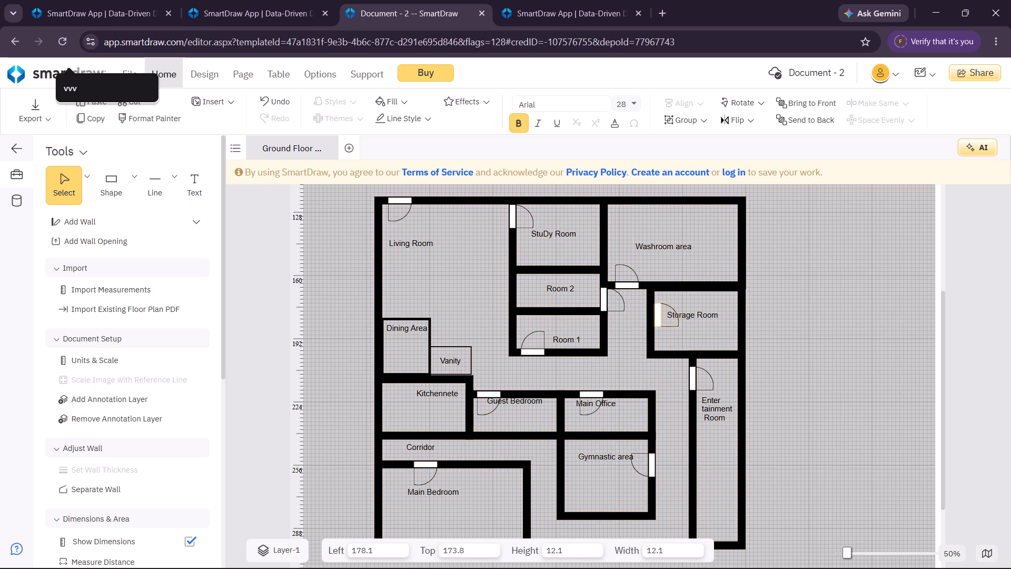
drag(657, 313, 647, 329)
click(671, 392)
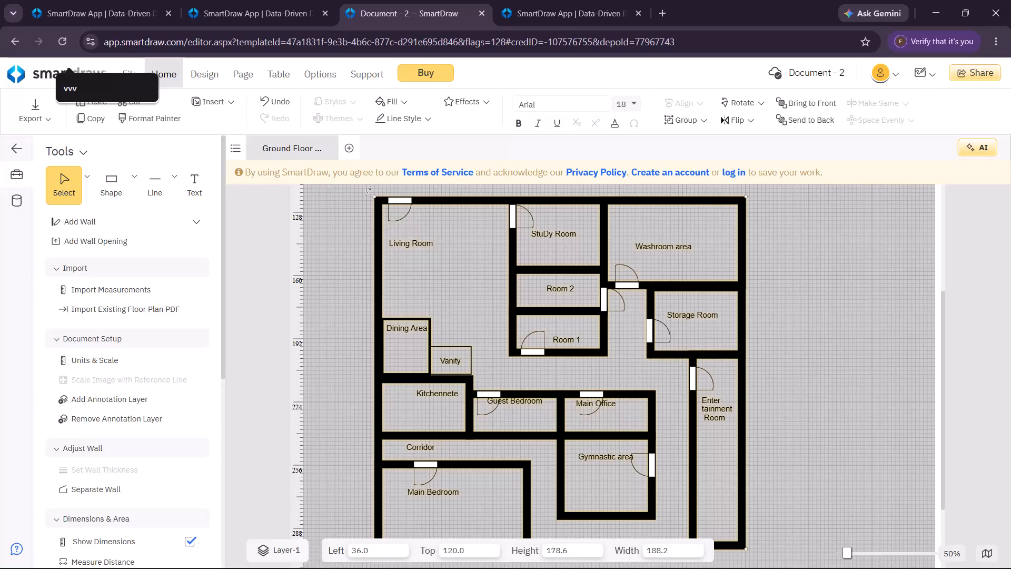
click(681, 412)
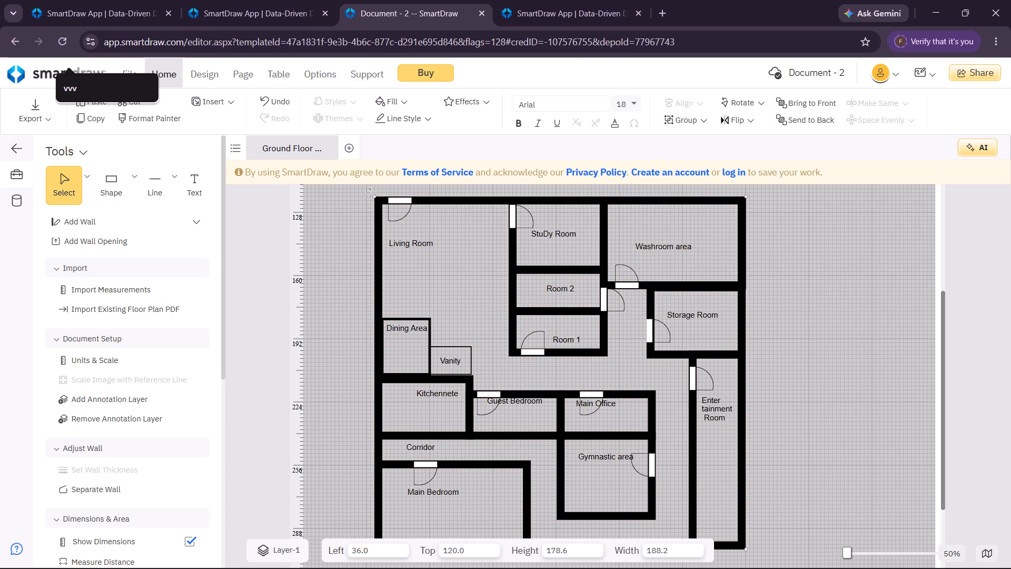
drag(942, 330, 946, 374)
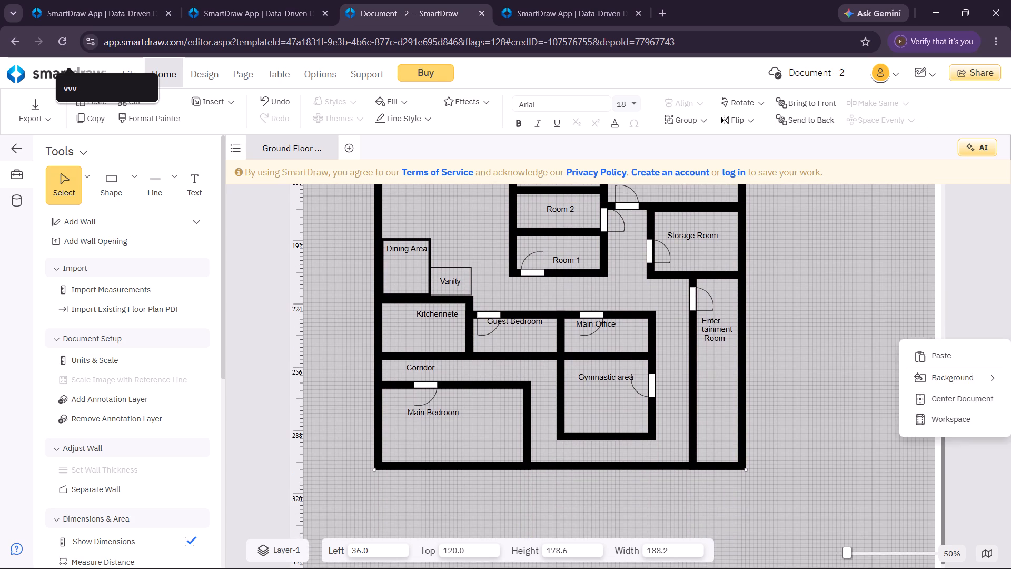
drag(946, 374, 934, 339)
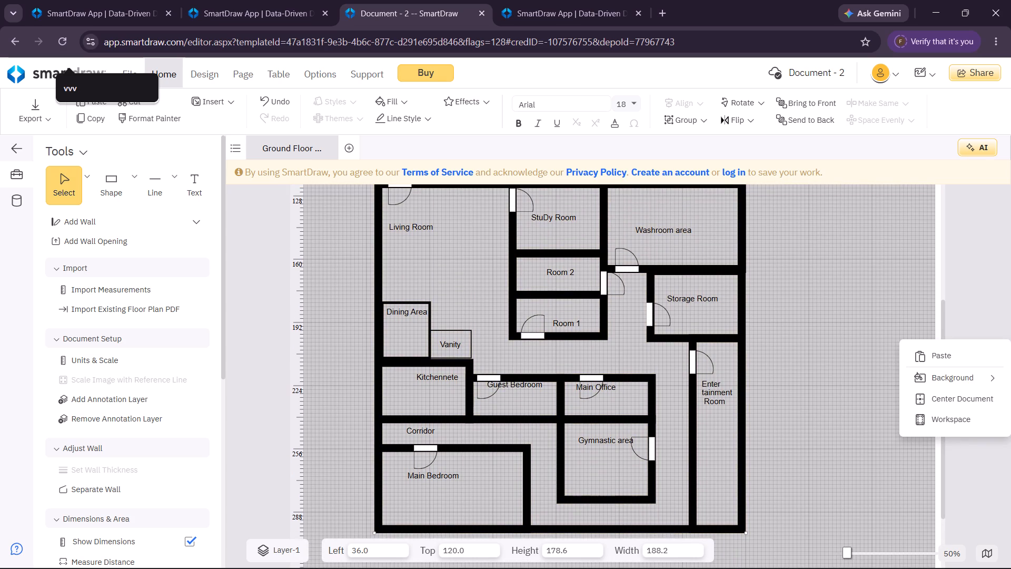
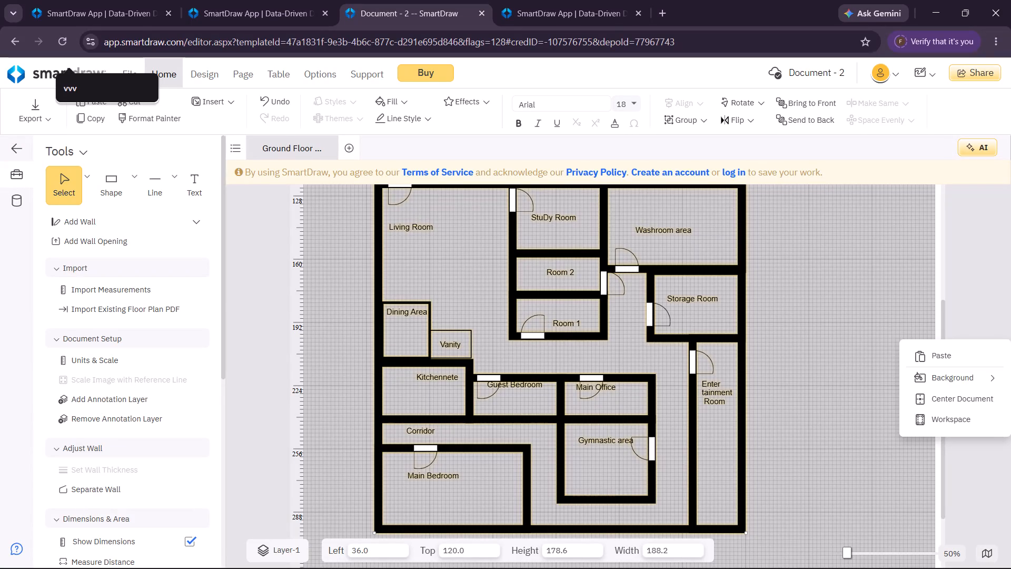
Place another copy of the small door in the Dining Area's top wall, swinging into the room.
click(452, 316)
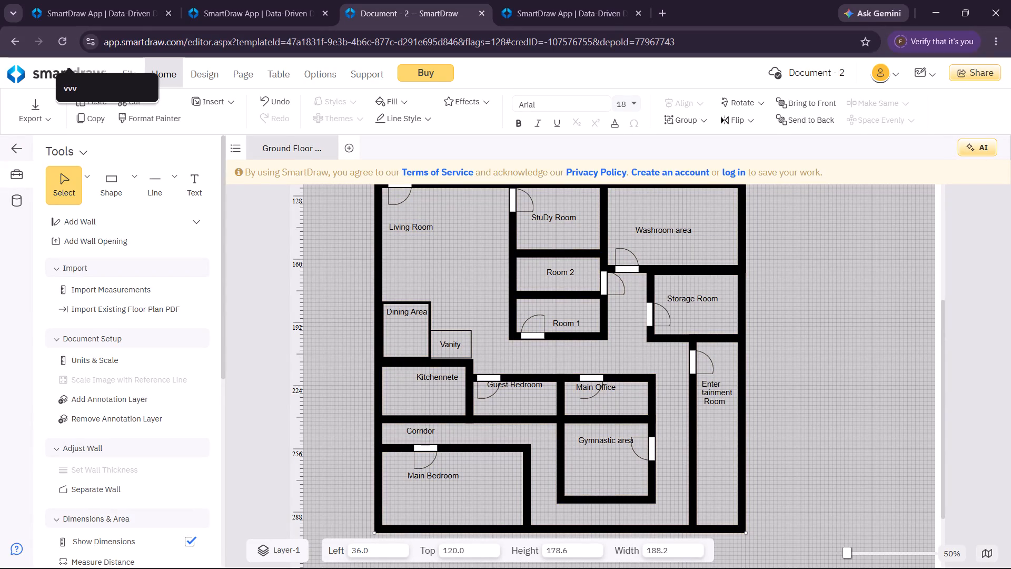
key(ctrl+v)
drag(384, 241, 393, 253)
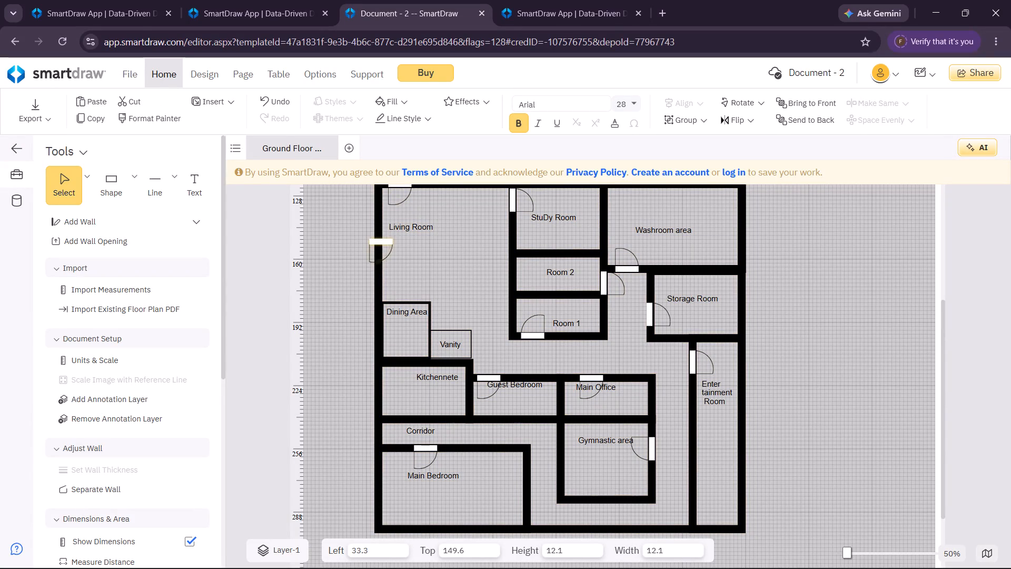
drag(393, 253, 401, 301)
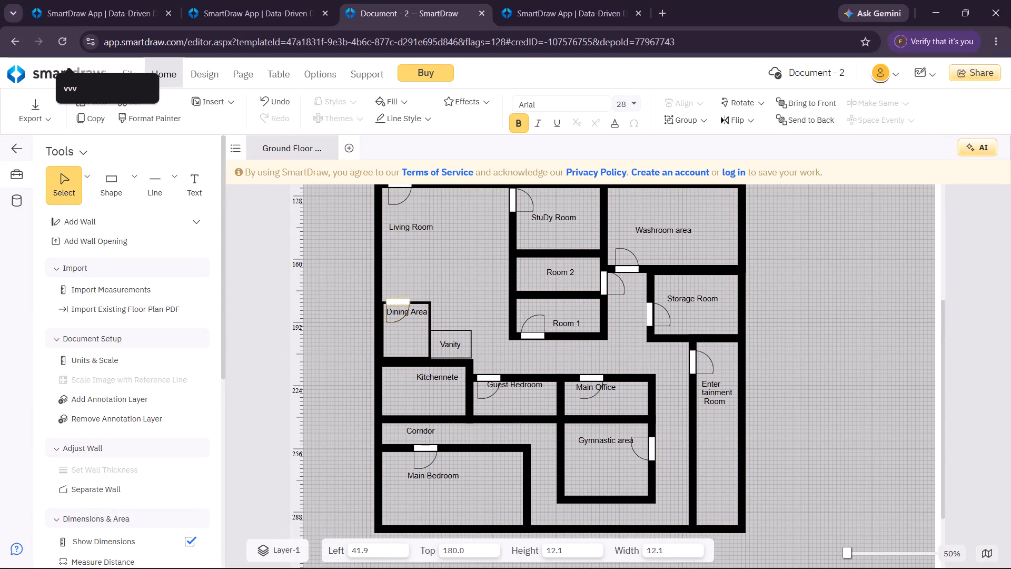
drag(401, 301, 401, 301)
click(422, 291)
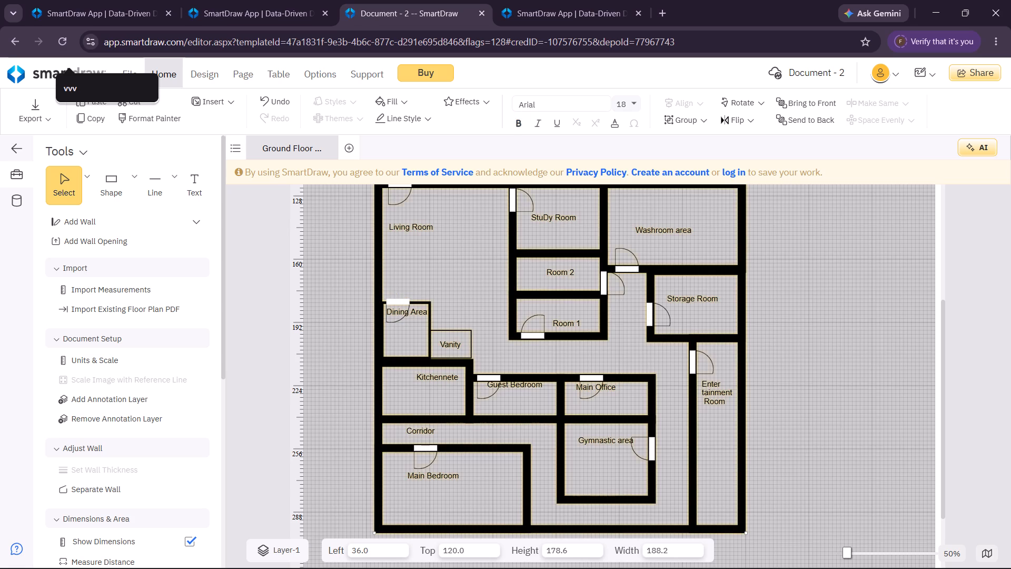
Place another copy of the small door in the Vanity's top wall, swinging into the room.
key(ctrl+v)
drag(396, 257, 446, 322)
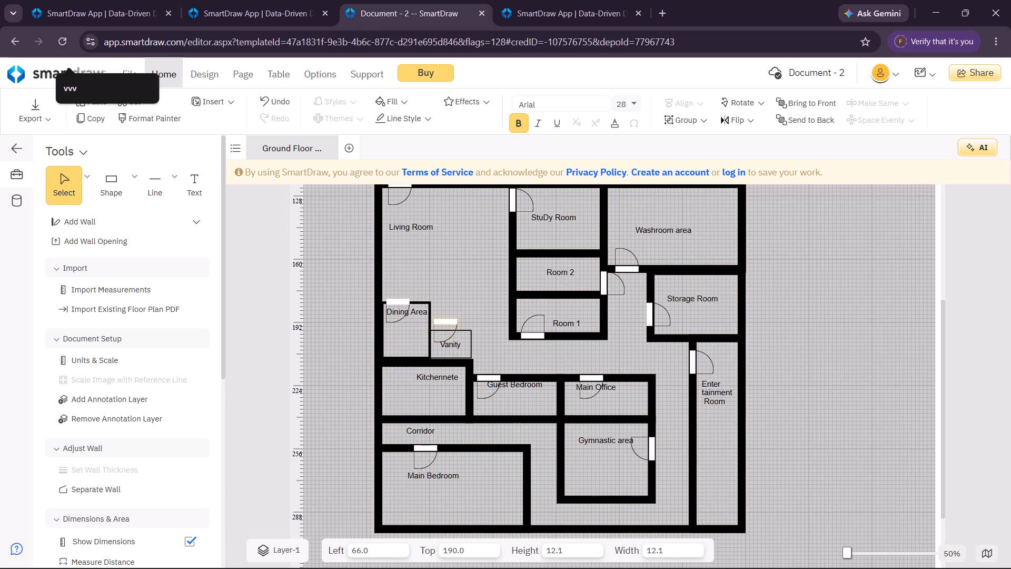
drag(446, 322, 447, 329)
click(654, 393)
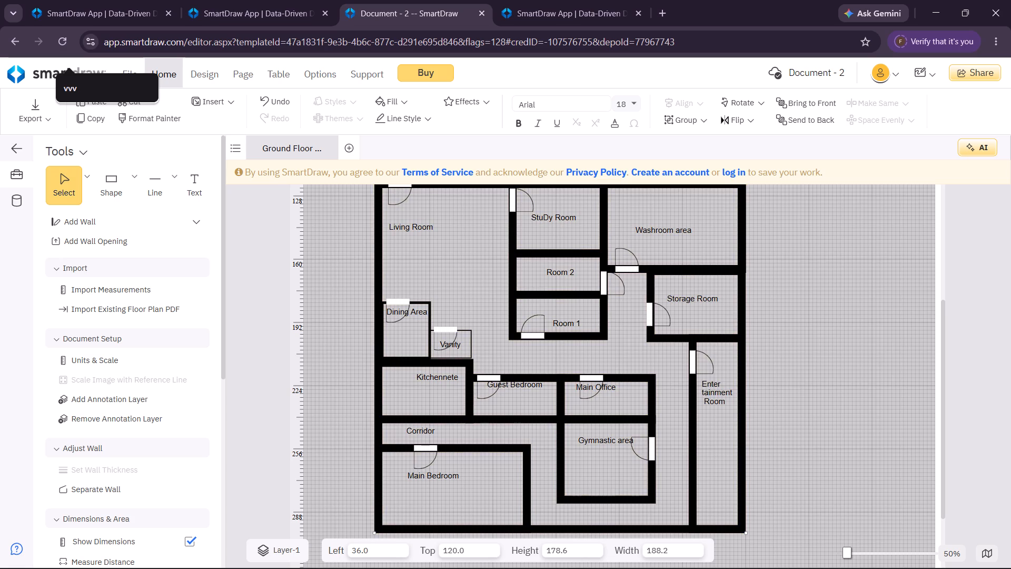
Add a new blank page to the document.
click(347, 153)
click(363, 182)
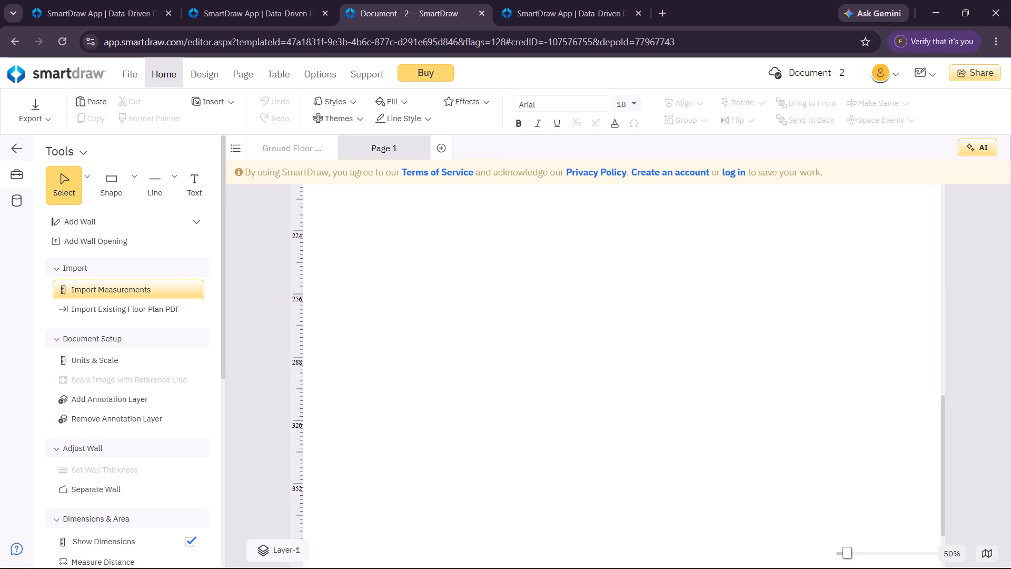
Place an 8 x 12 room outline on the new page, about 18 from the left and 24 from the top.
drag(219, 253, 232, 368)
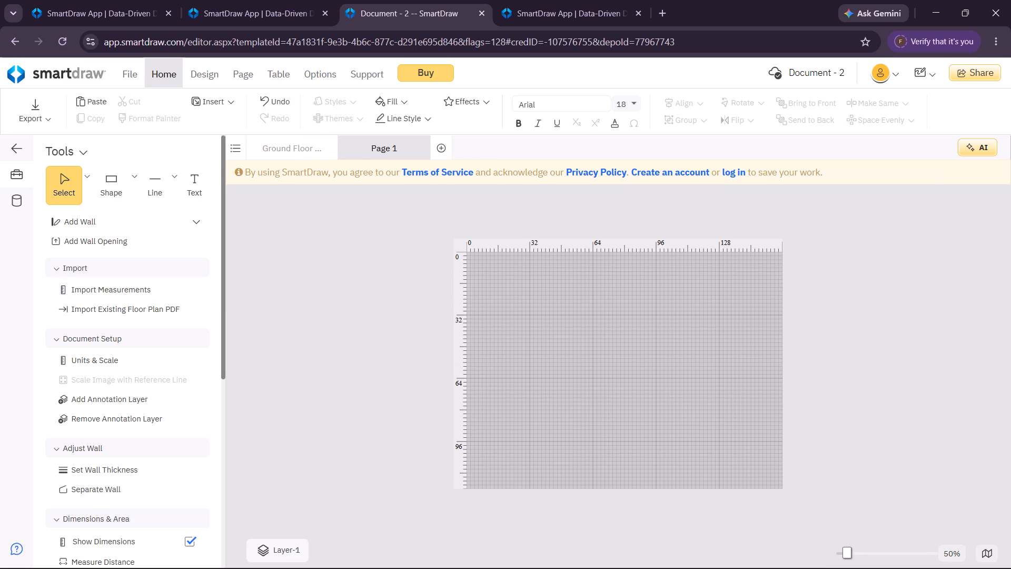
drag(222, 342, 196, 552)
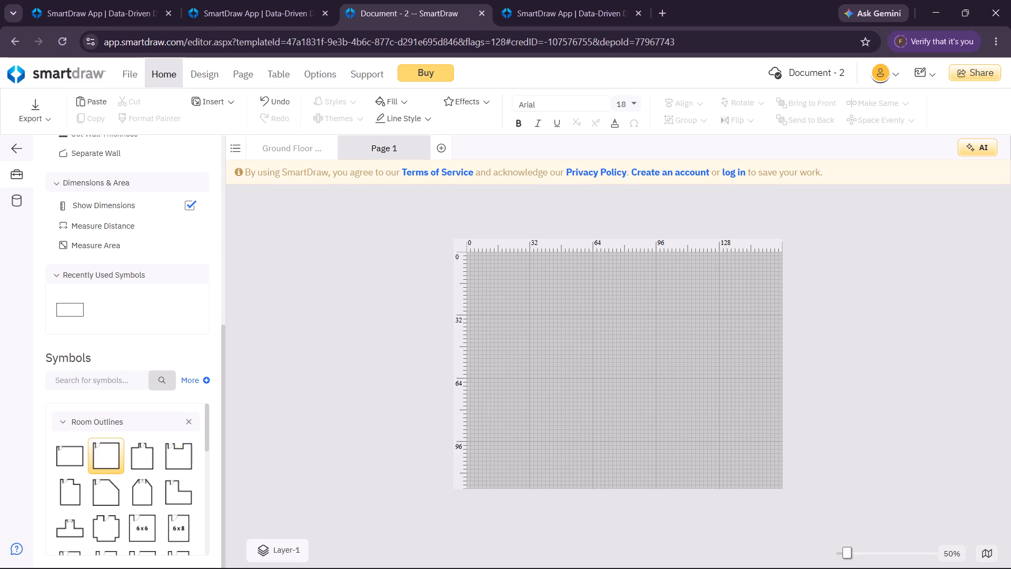
drag(206, 422, 201, 481)
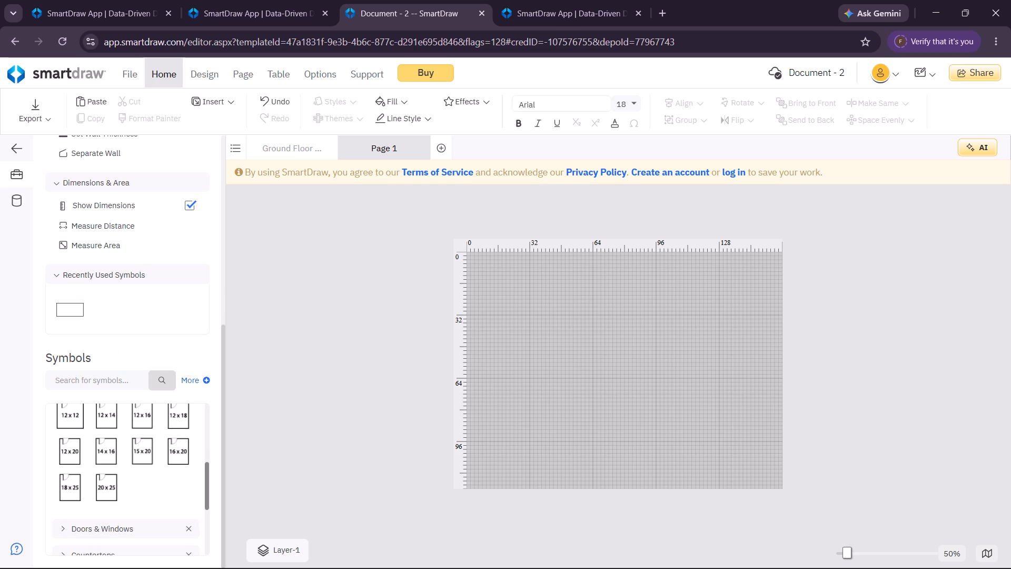
drag(201, 481, 202, 469)
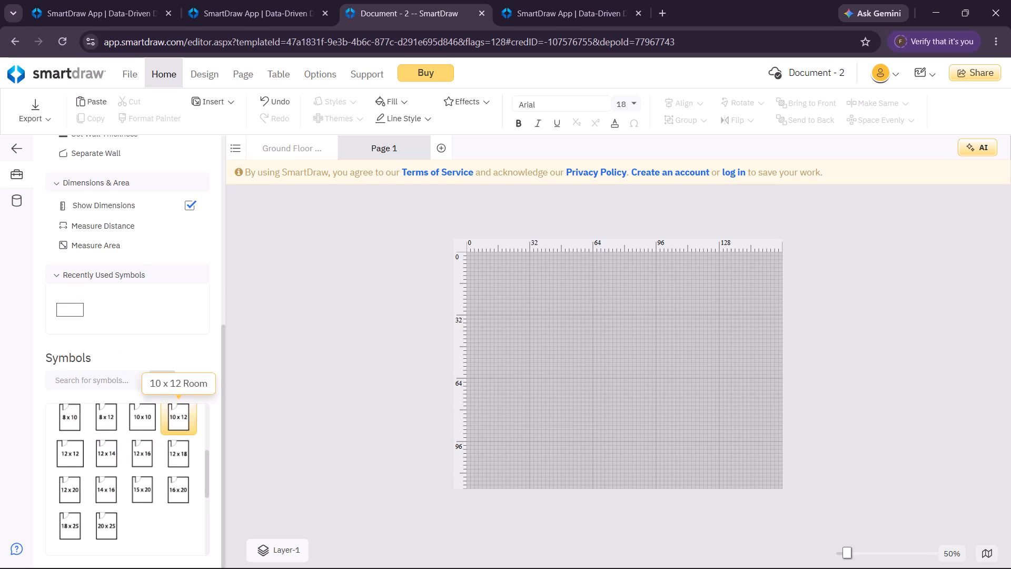
click(107, 418)
drag(107, 418, 524, 296)
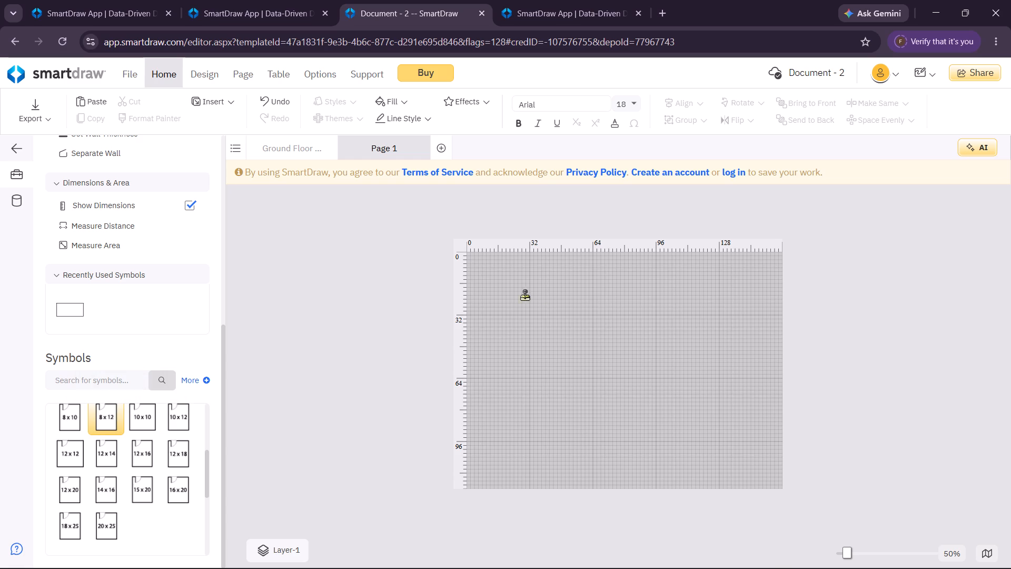
drag(524, 296, 599, 370)
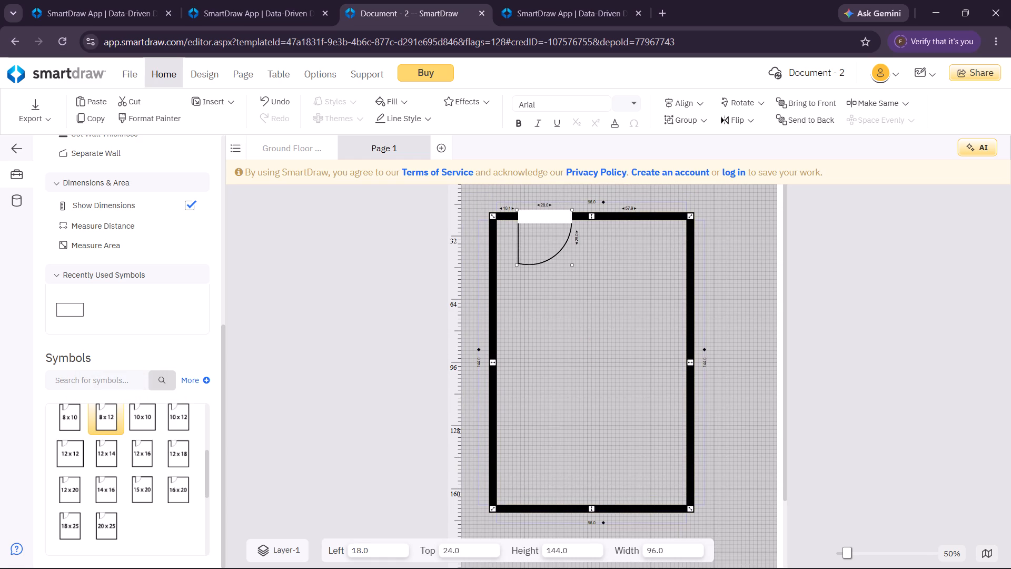
Stretch the room to a width of about 351 and lower its top wall to a height of about 112.
drag(688, 362, 966, 287)
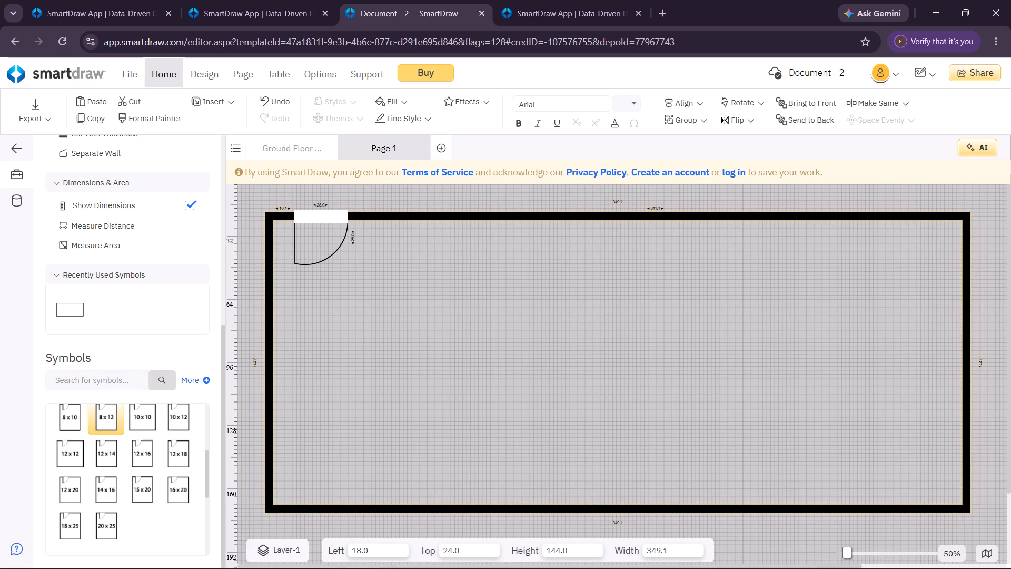
drag(966, 287, 967, 287)
drag(618, 219, 622, 249)
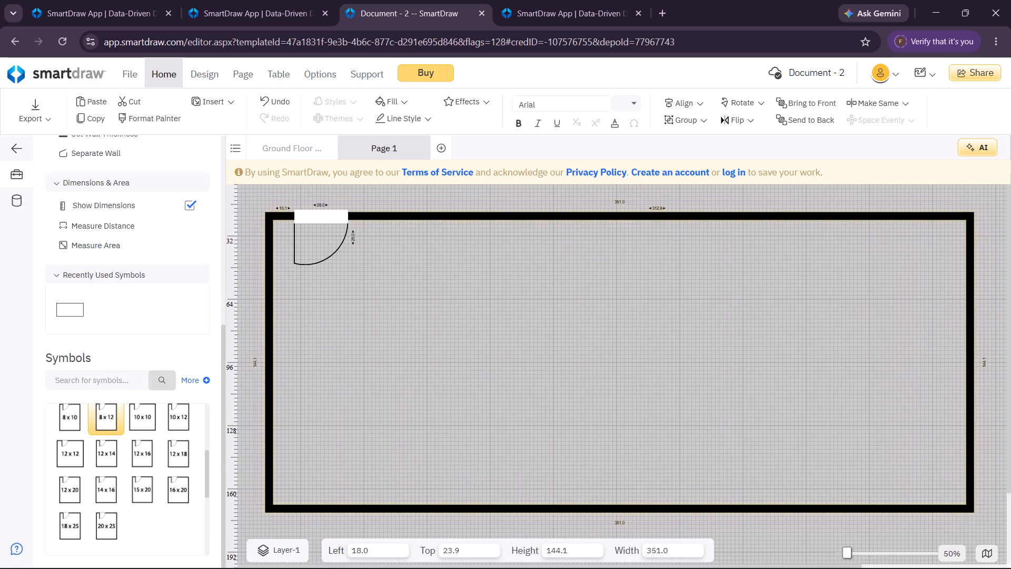
drag(622, 249, 622, 283)
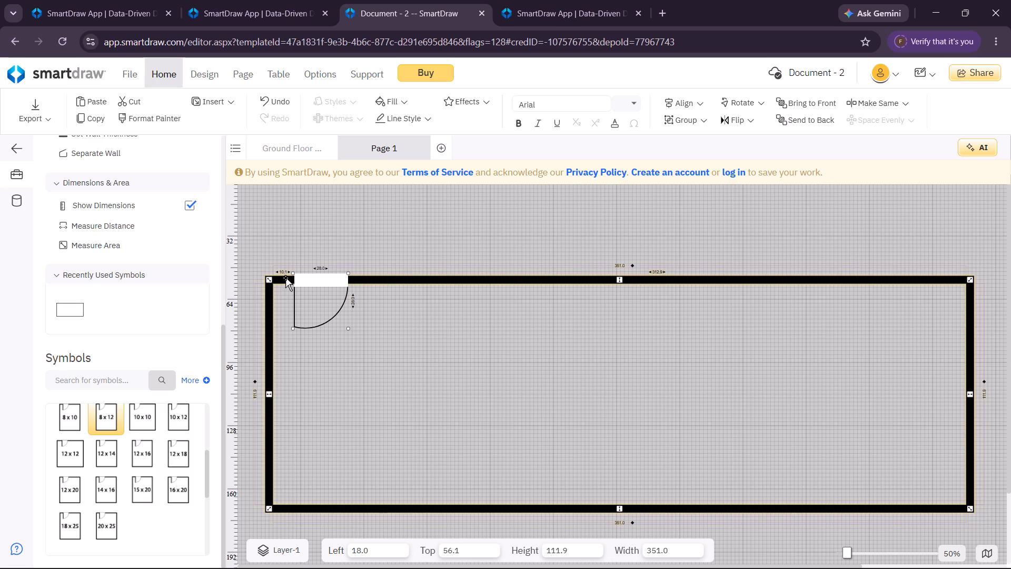
Slant the room's walls by moving its upper-left corner up and outward and its upper-right corner down and inward.
drag(267, 279, 261, 232)
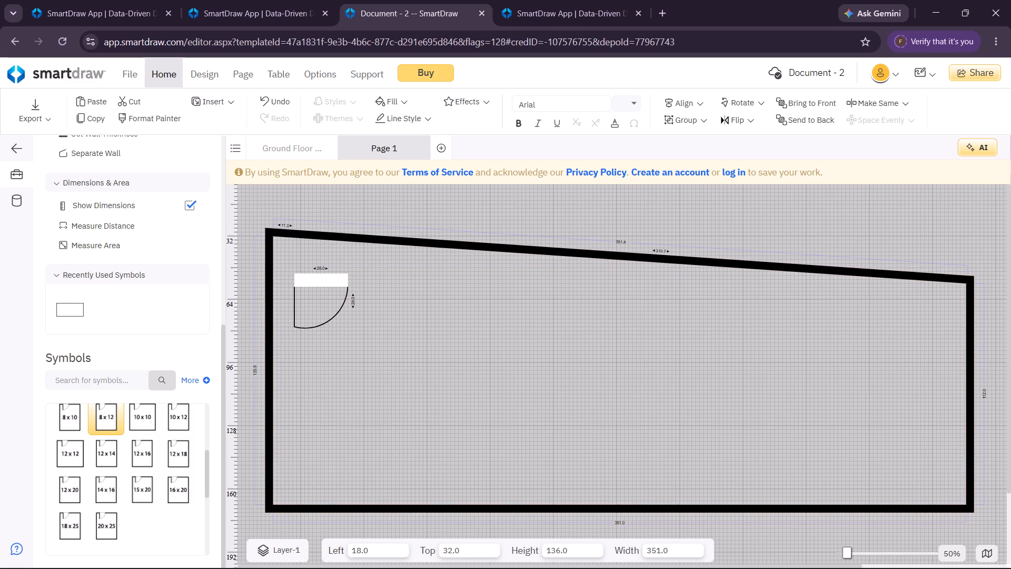
drag(261, 232, 258, 228)
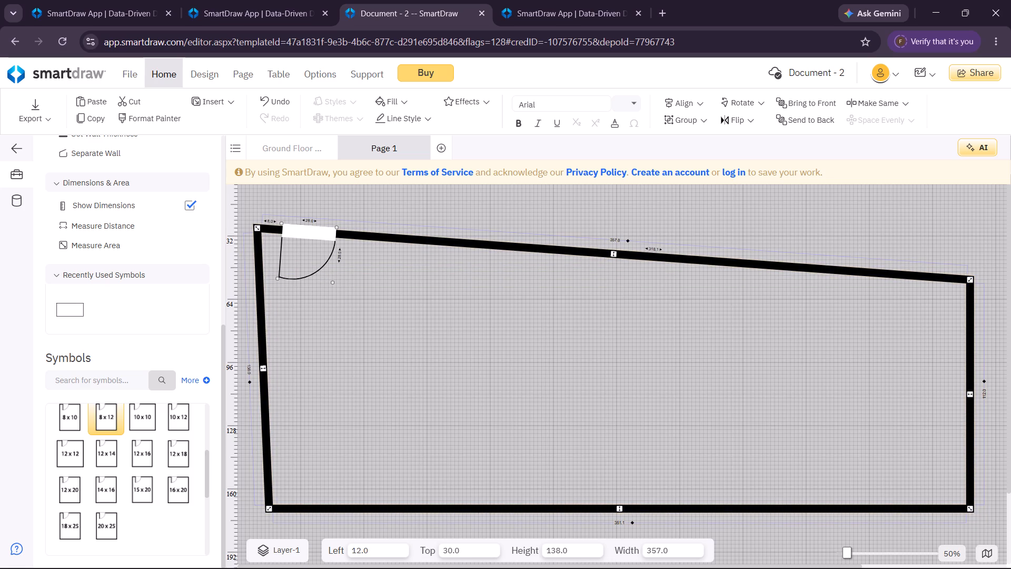
drag(970, 280, 971, 248)
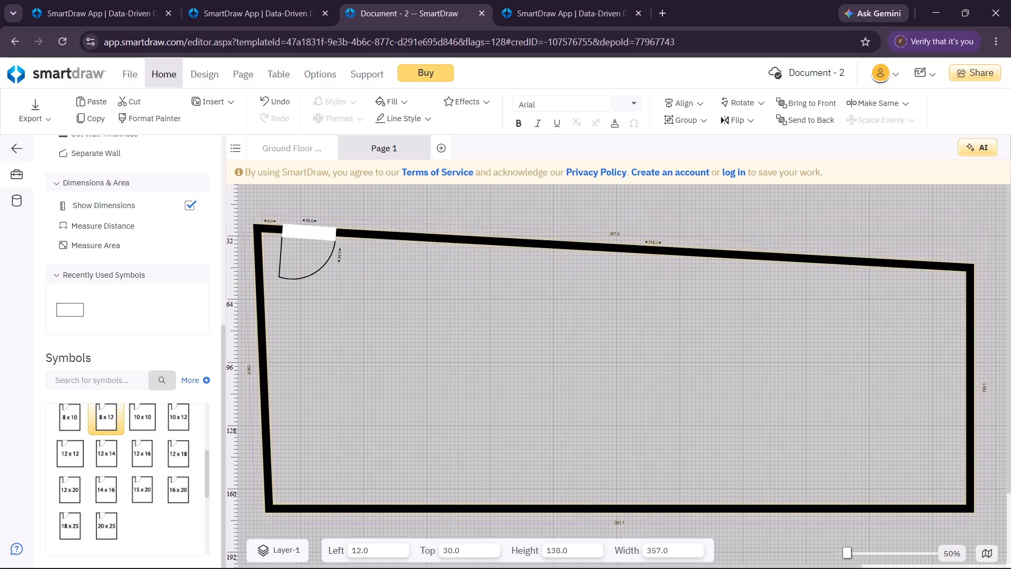
drag(971, 248, 1006, 193)
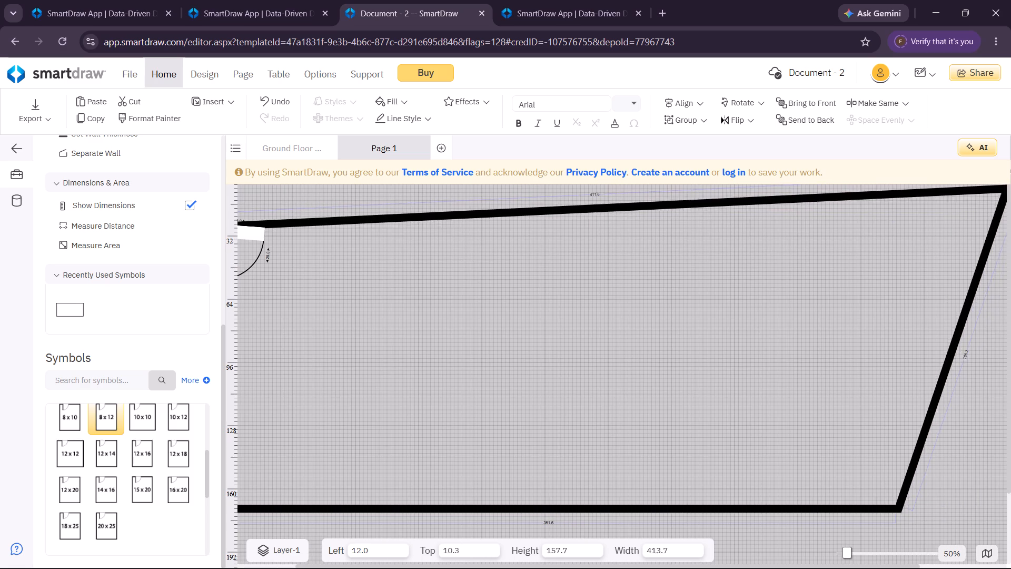
drag(1006, 193, 866, 307)
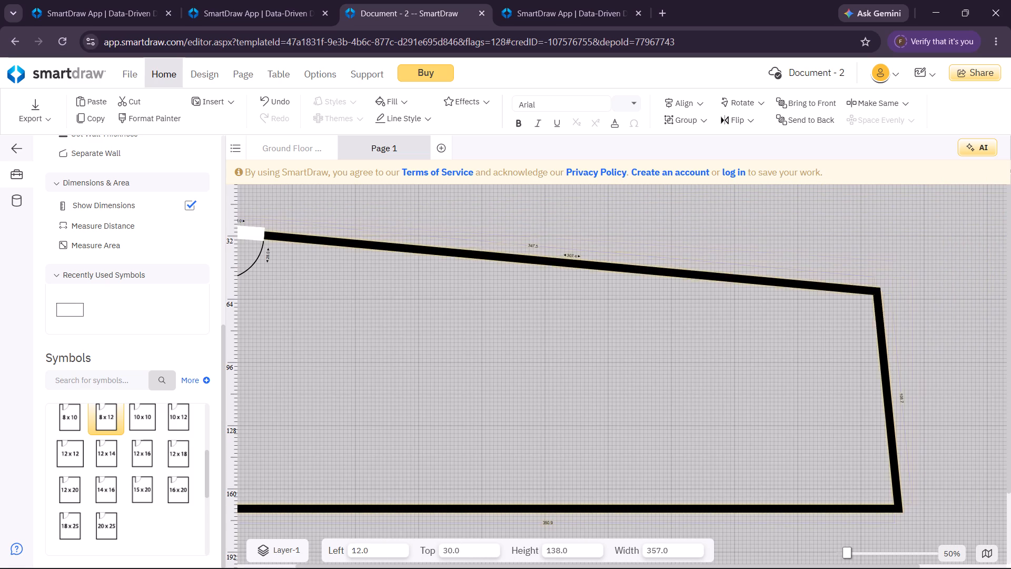
drag(866, 307, 859, 319)
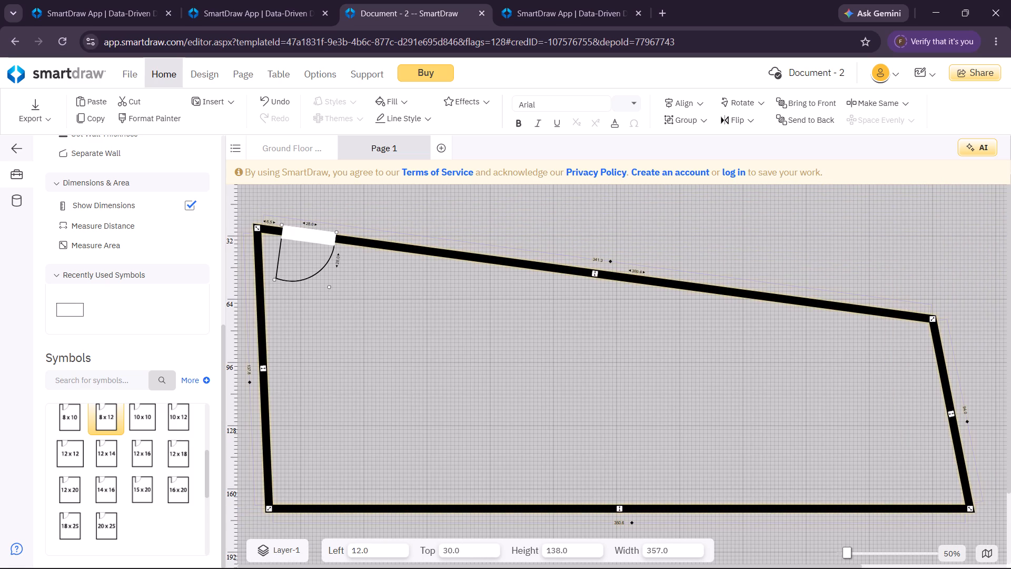
Rename the new page as Design Of The Coomercial centre.
right_click(397, 142)
click(432, 233)
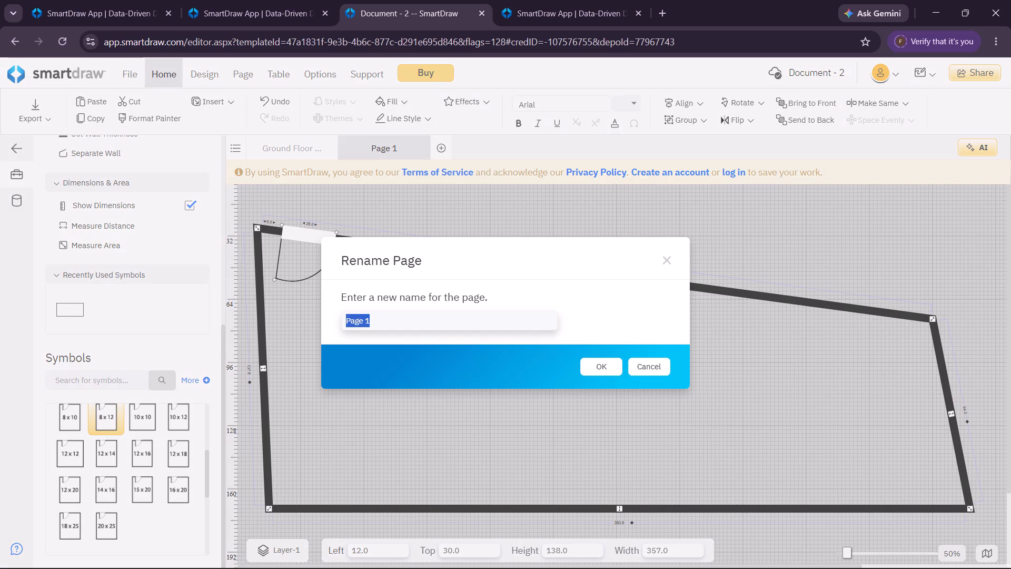
text(Design)
key(space)
text(Of The)
key(space)
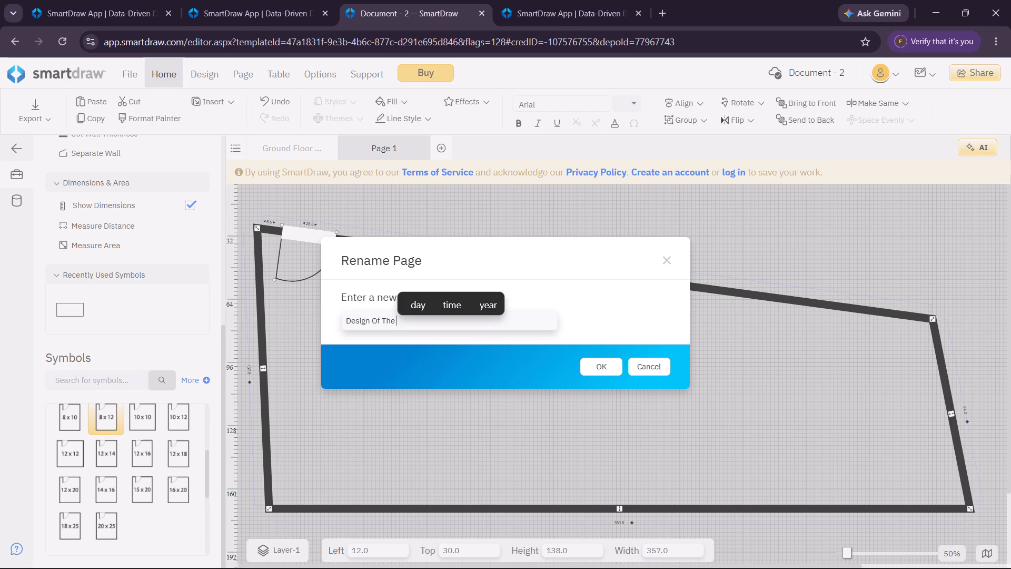
text(Coomercial)
key(space)
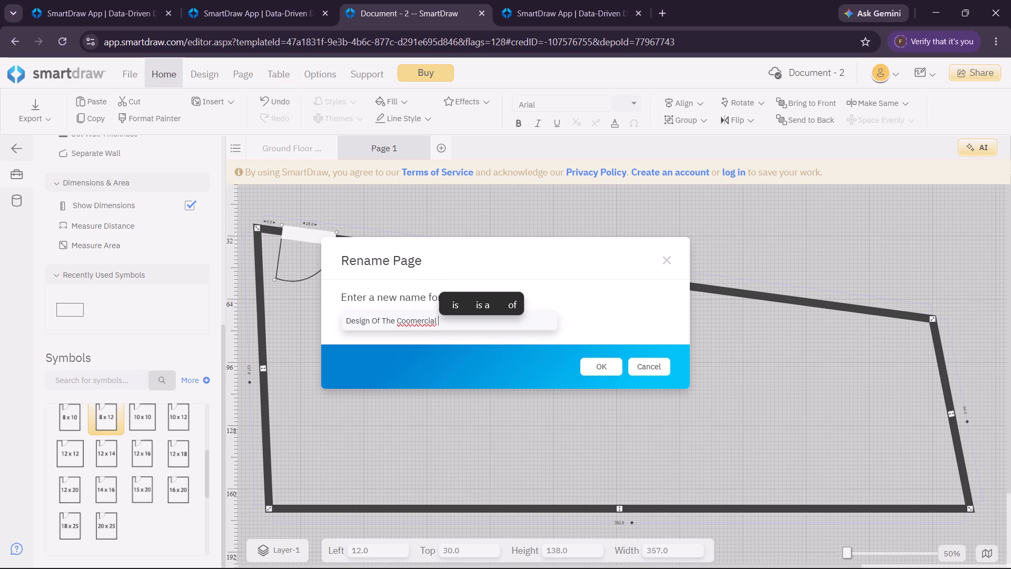
text(Off)
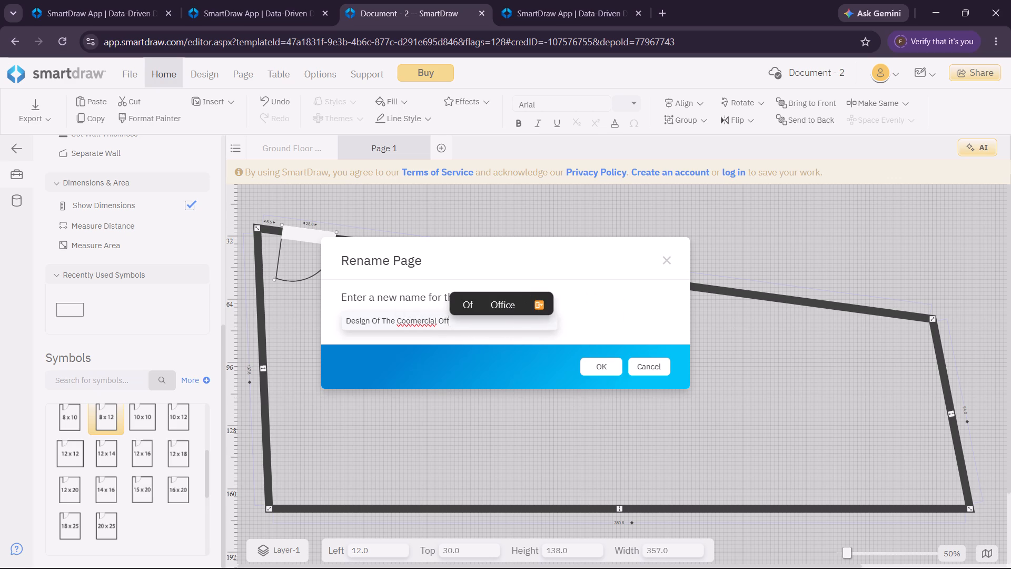
key(BackSpace)
key(BackSpace)
key(BackSpace)
text(centre)
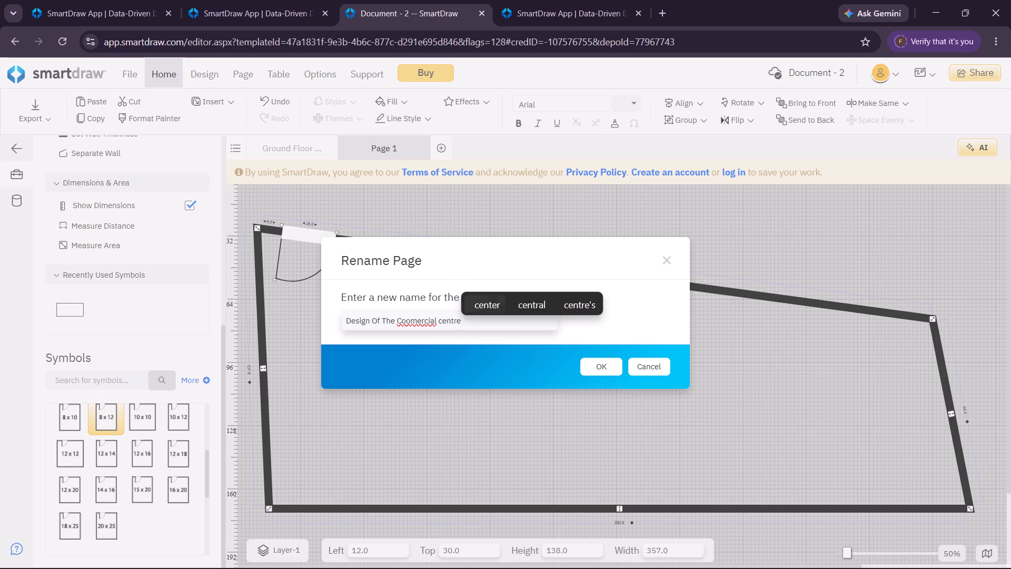
click(601, 374)
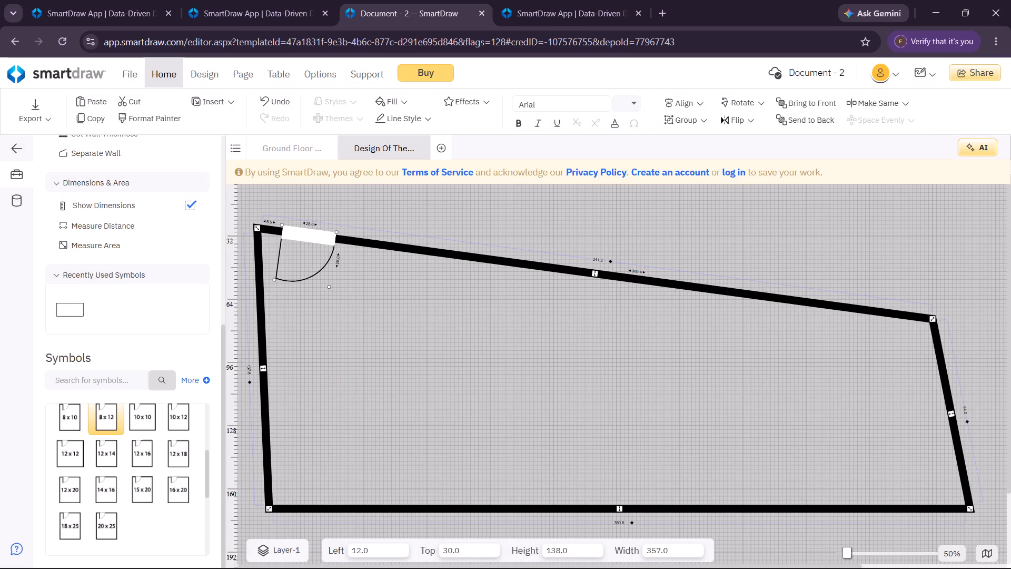
Paste a door copy inside the room below the top-wall door, enlarge it to 40 by 40, and flip it horizontally.
click(305, 235)
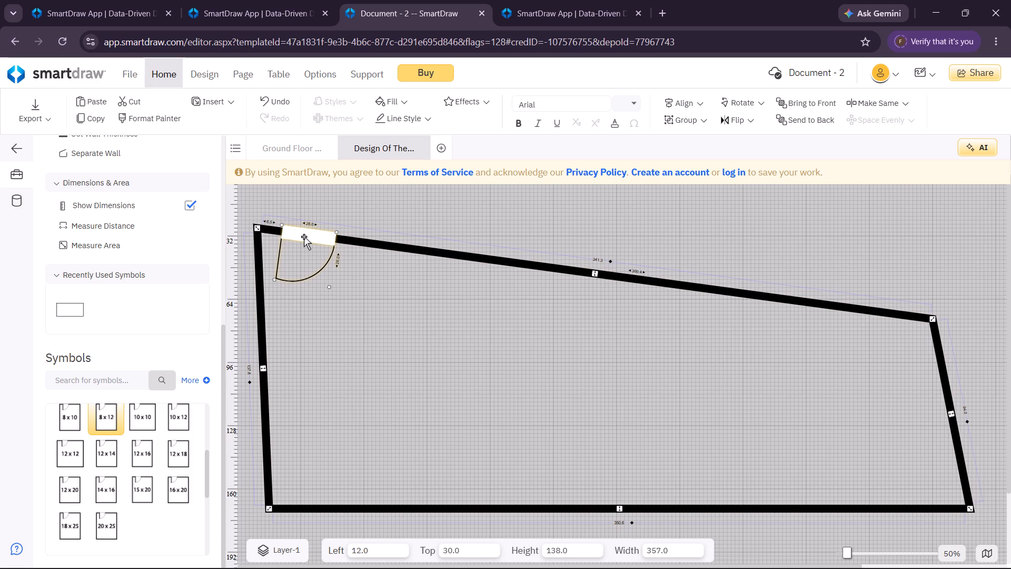
key(ctrl+c)
key(ctrl+v)
drag(314, 259, 352, 307)
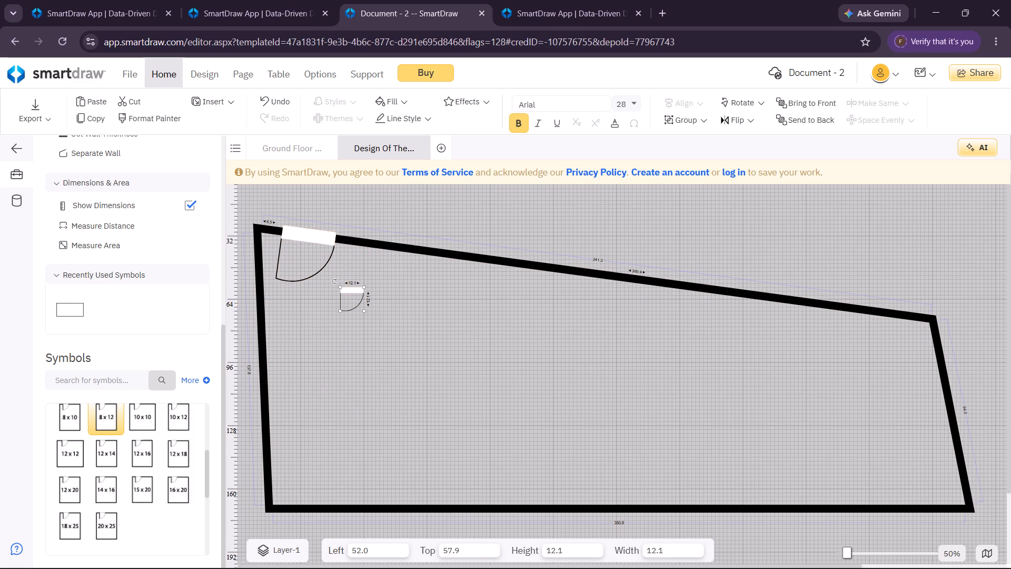
drag(363, 311, 420, 338)
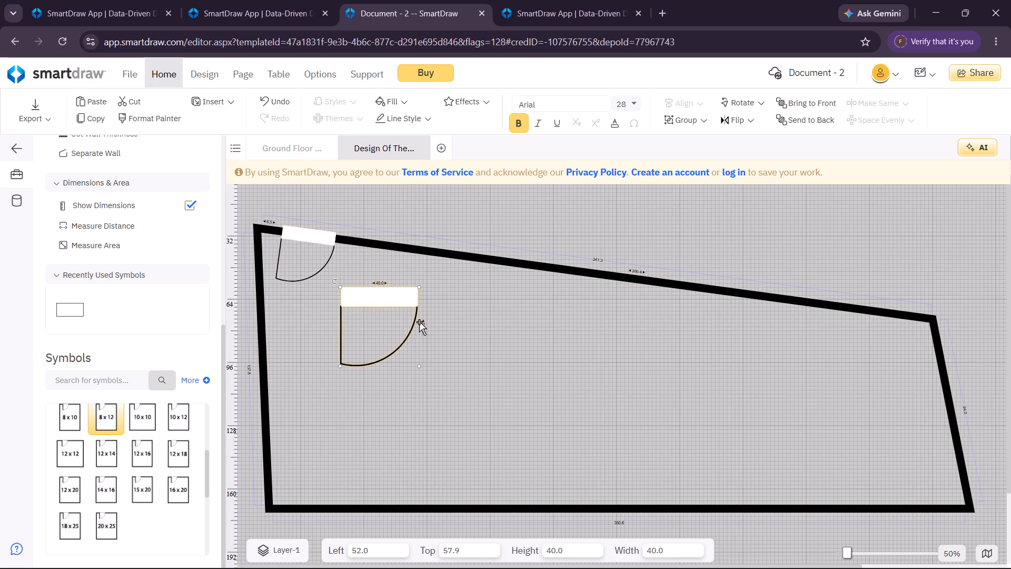
click(737, 116)
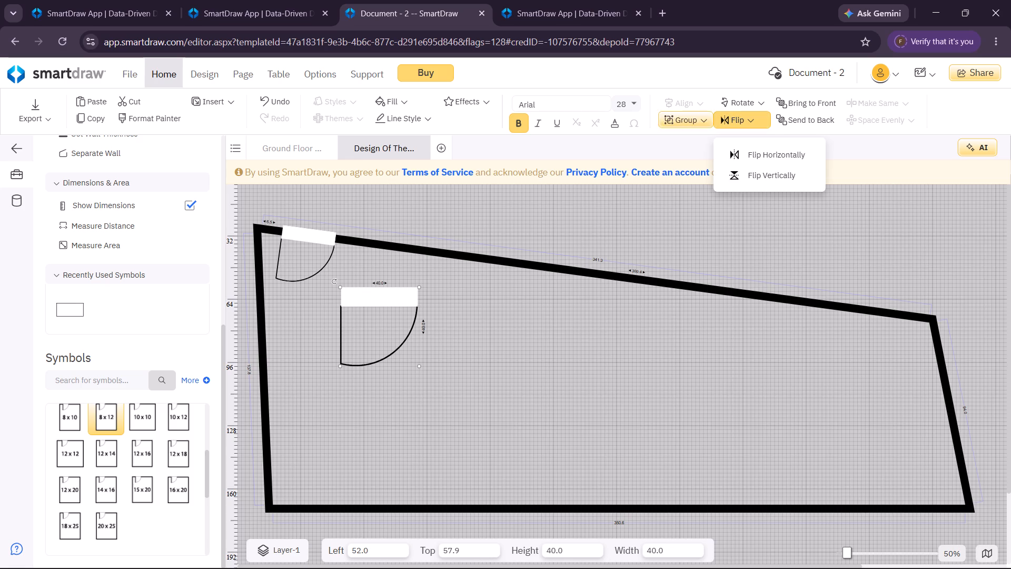
click(754, 164)
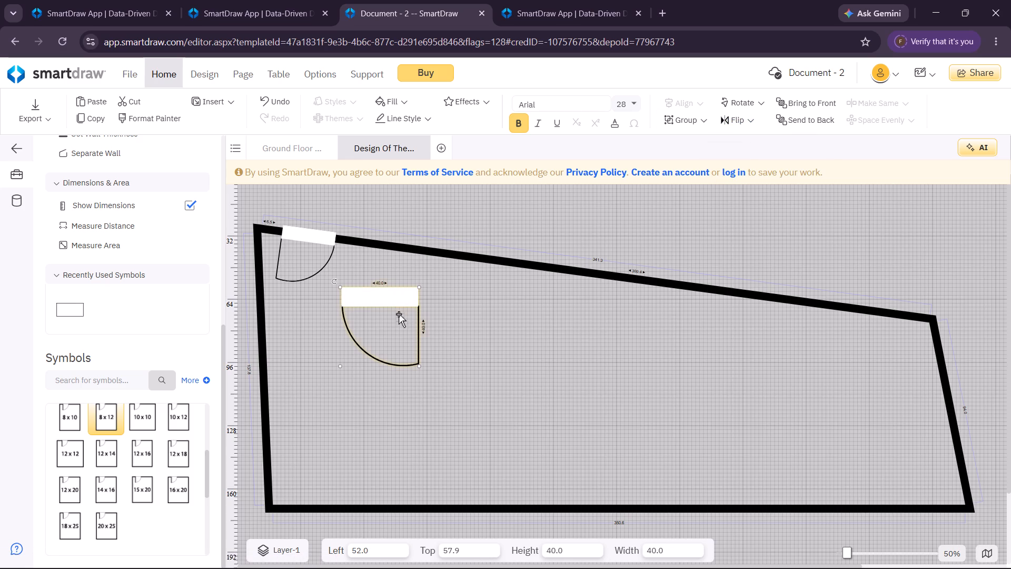
Enlarge the original door at the upper-left end of the outer room's slanted top wall.
click(330, 263)
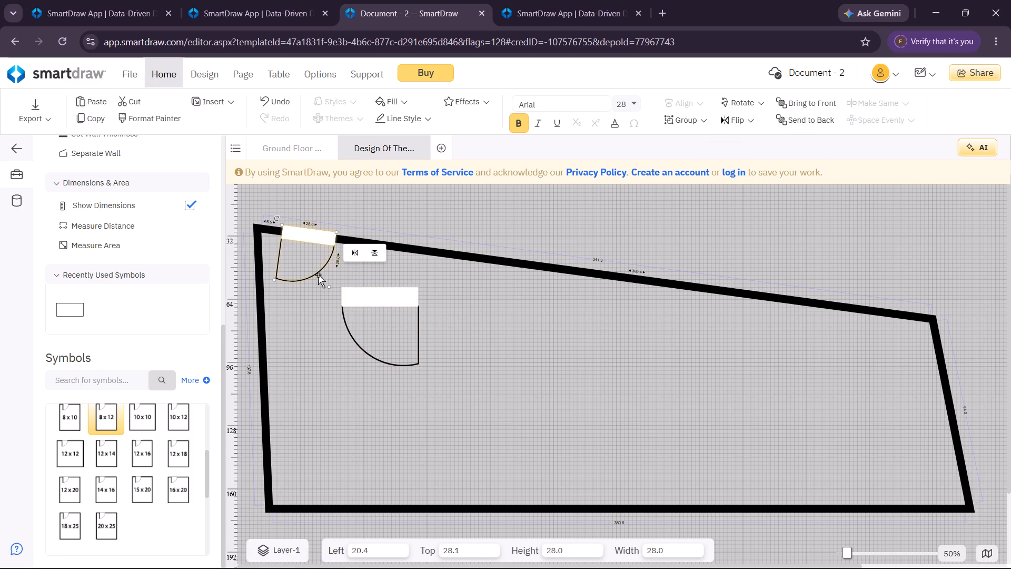
drag(329, 287, 331, 289)
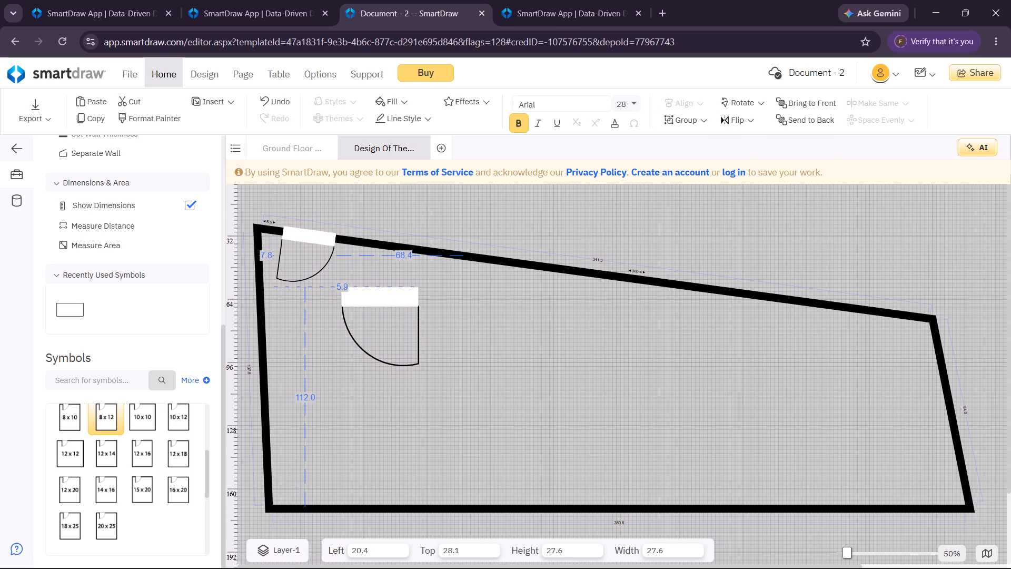
drag(331, 289, 342, 297)
Attach the flipped door copy to the slanted top wall directly beside the first door and shrink it to about 38 by 38.
drag(361, 298, 361, 280)
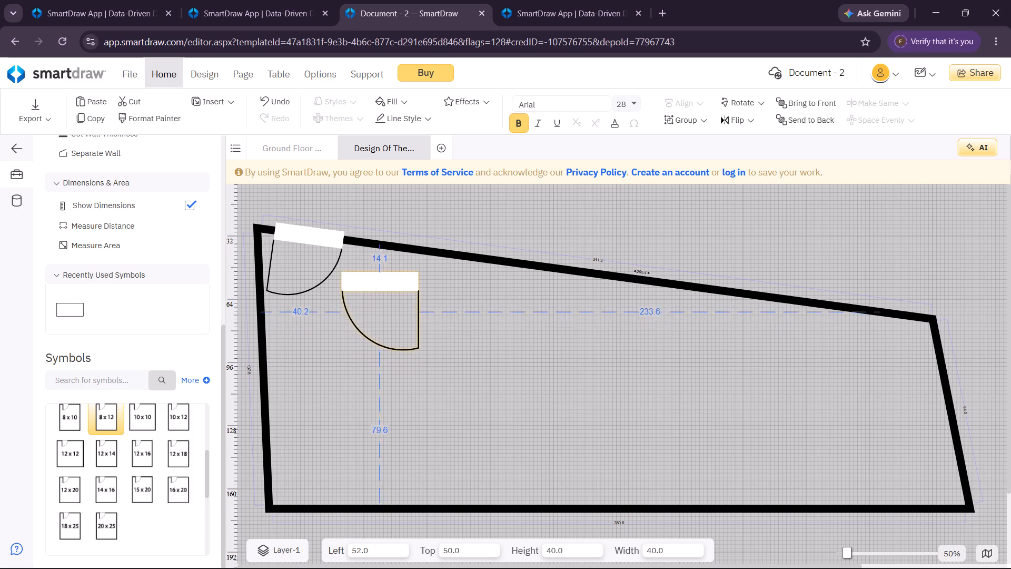
drag(361, 280, 364, 256)
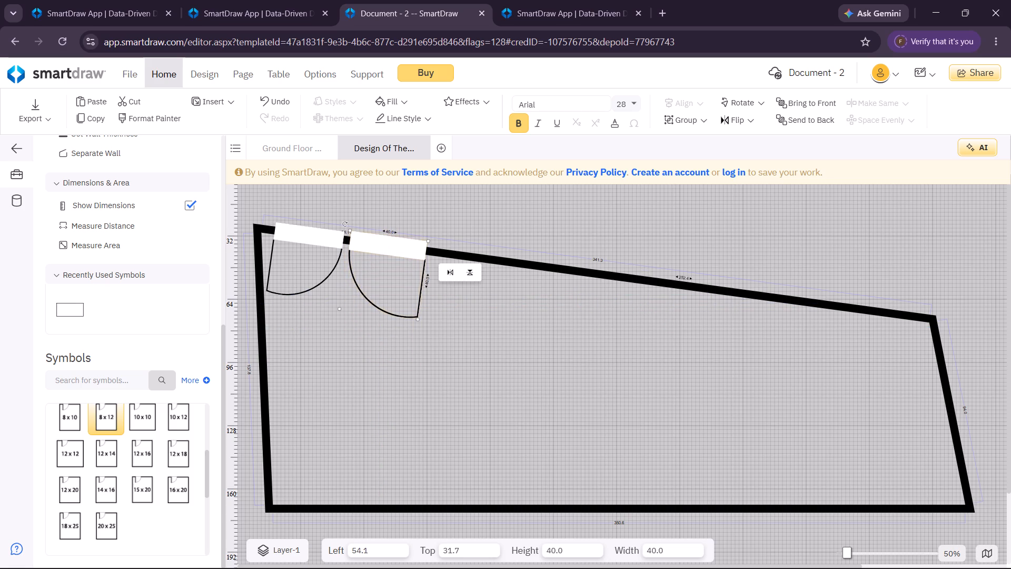
drag(363, 242, 356, 248)
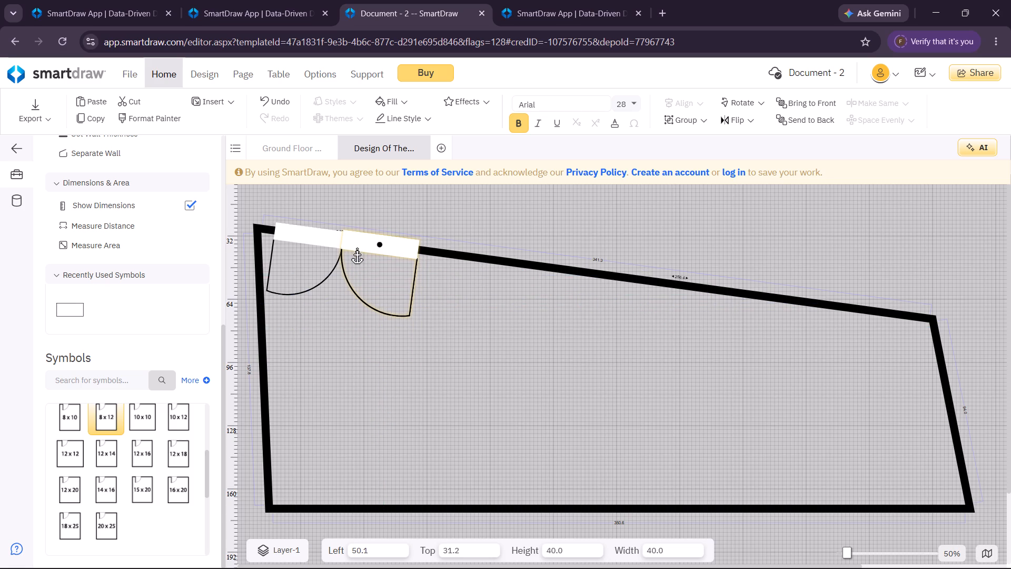
drag(356, 248, 356, 252)
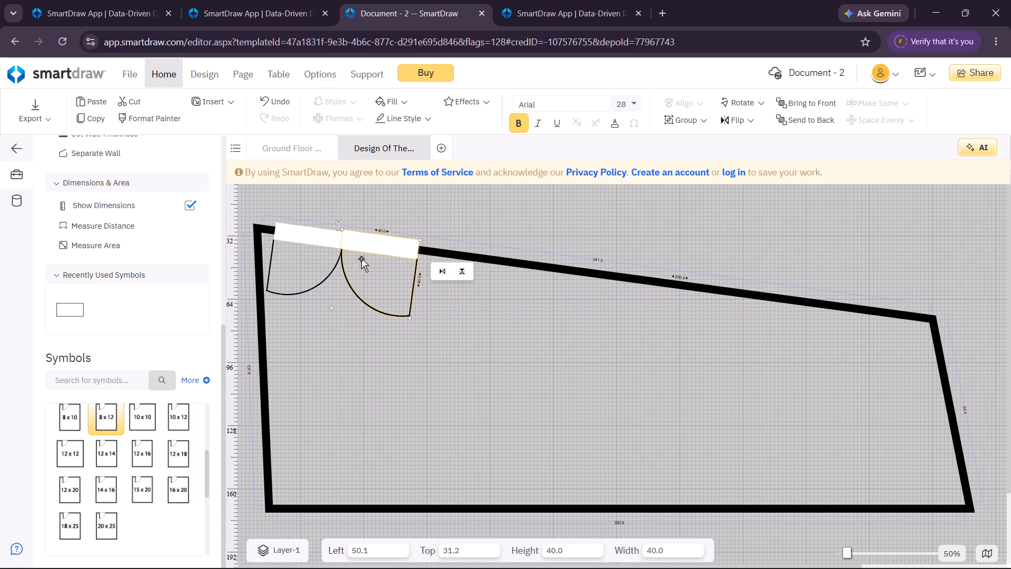
click(343, 229)
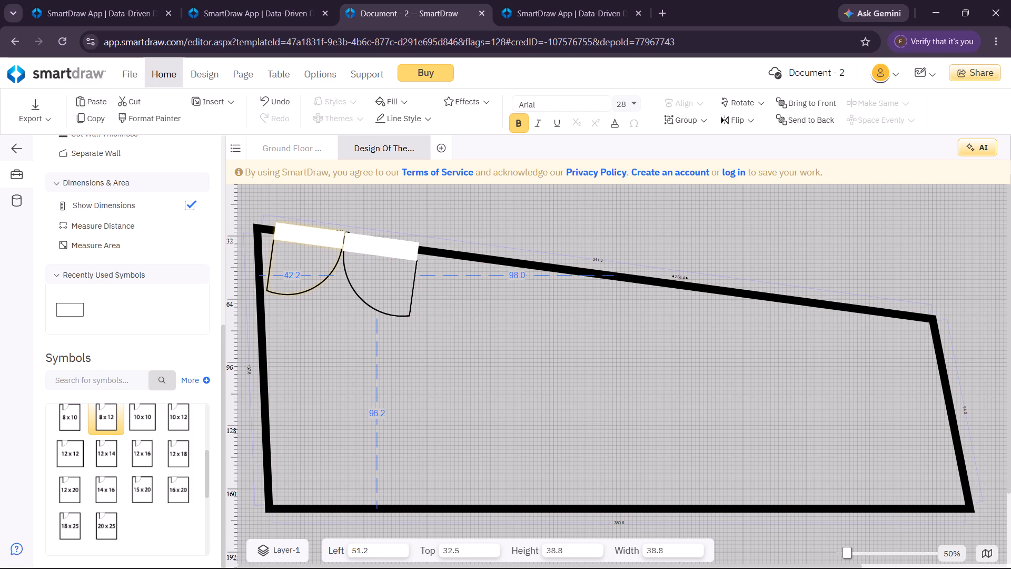
drag(359, 246, 357, 248)
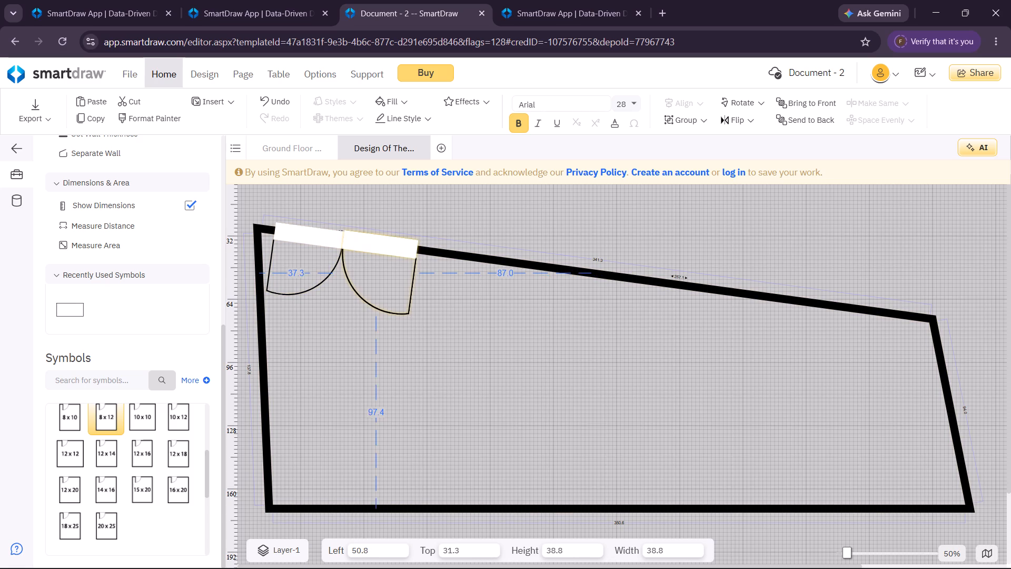
drag(357, 248, 357, 251)
click(343, 231)
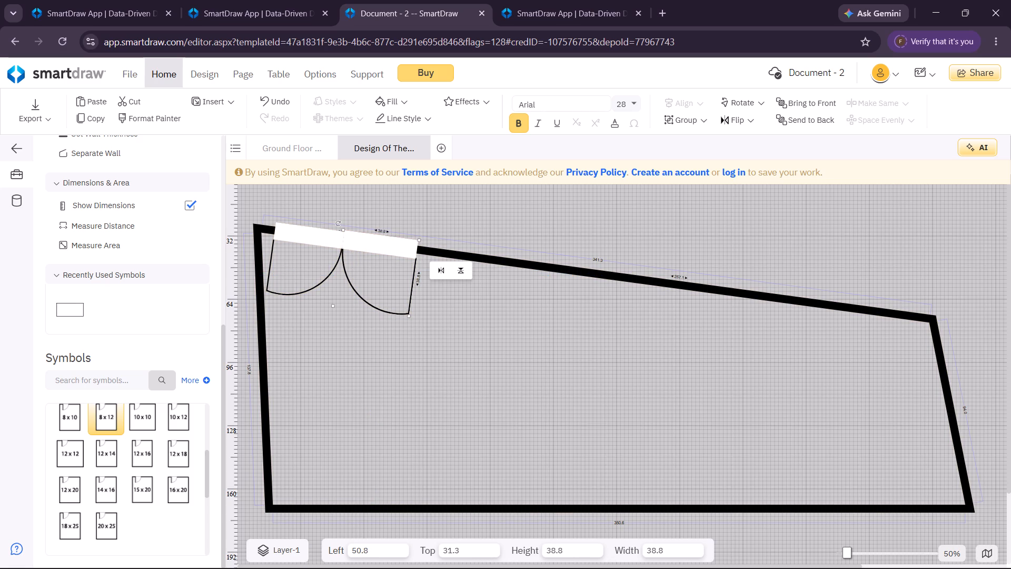
click(440, 364)
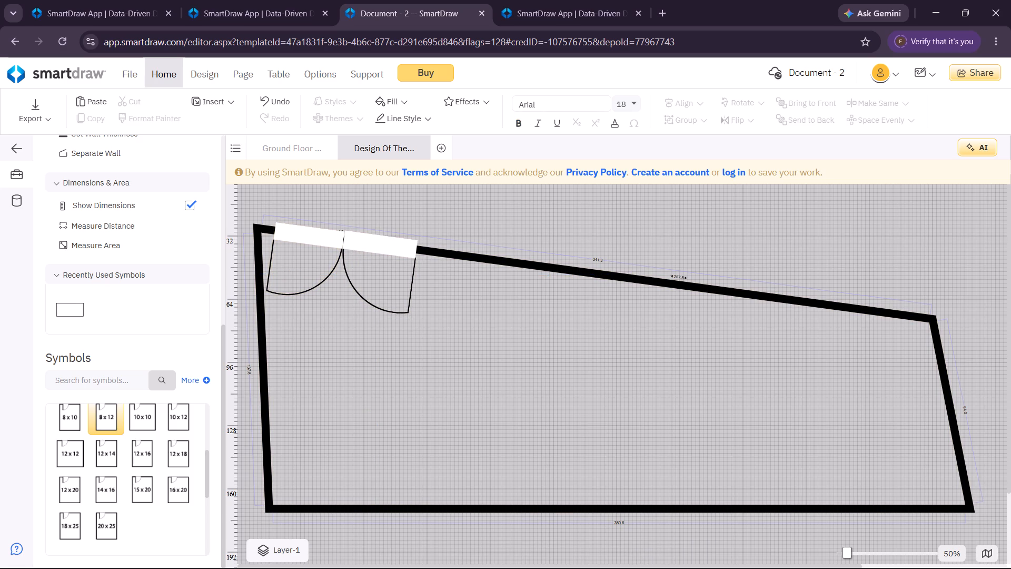
drag(375, 249, 375, 257)
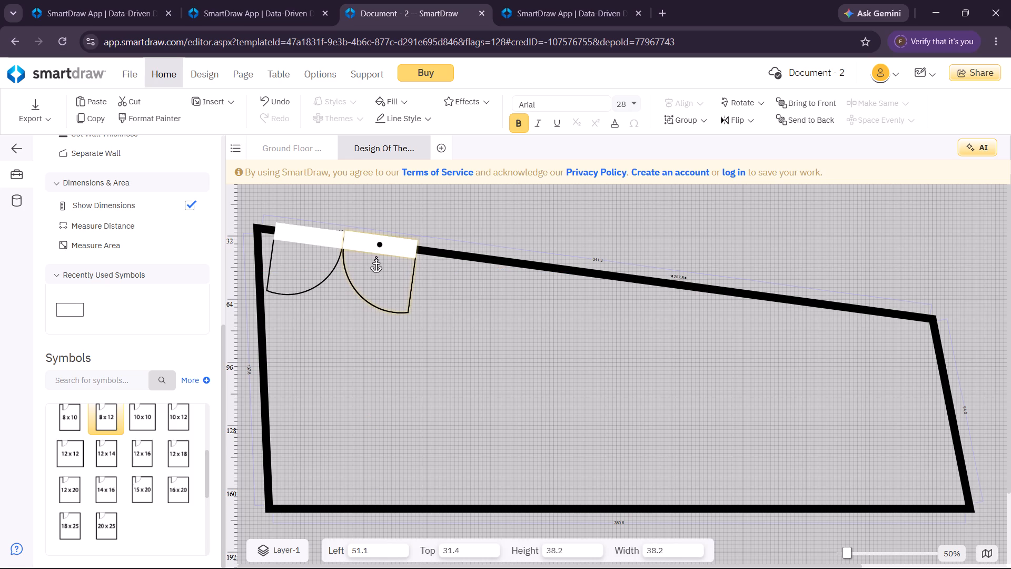
drag(375, 257, 375, 257)
click(470, 326)
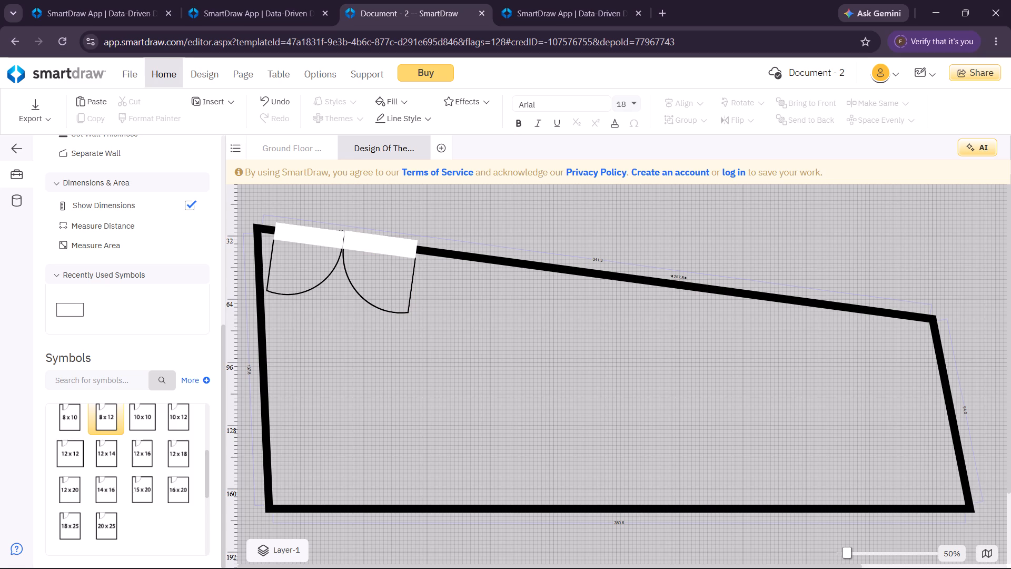
click(599, 364)
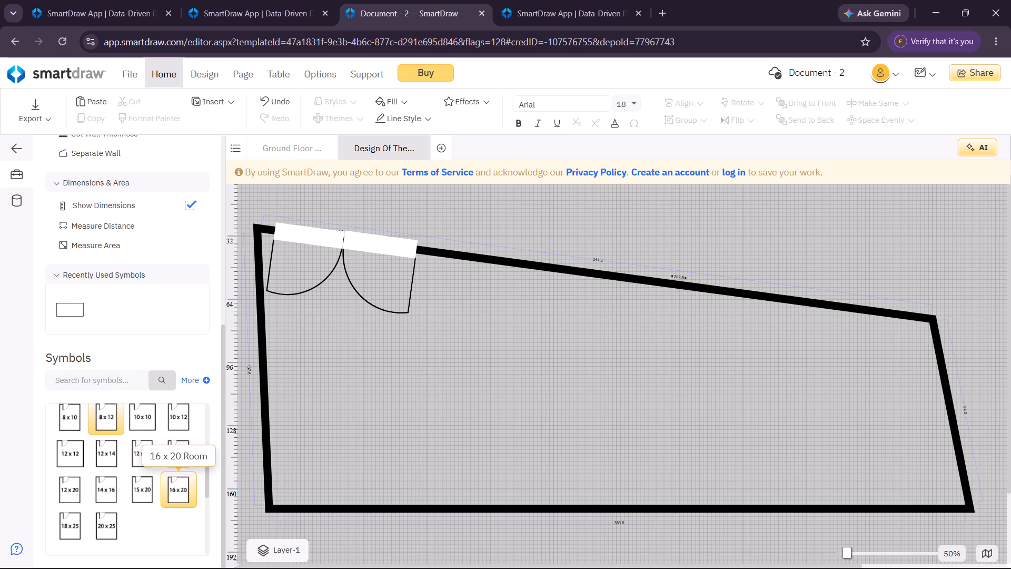
Add a 10 x 12 Room across the outer room's top wall and shrink it to about 50 wide by 55 high.
click(173, 406)
drag(173, 413, 365, 416)
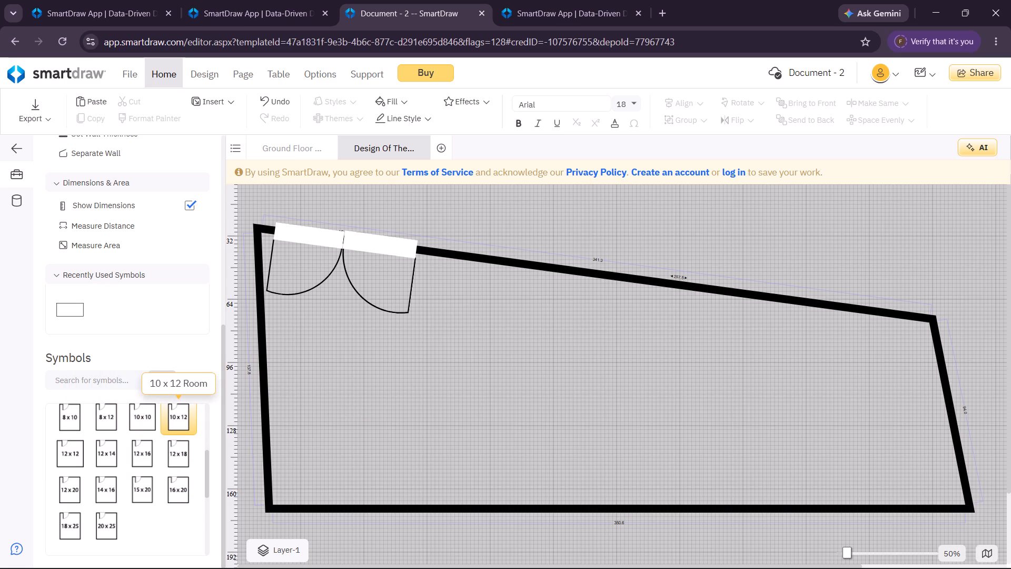
drag(167, 424, 585, 358)
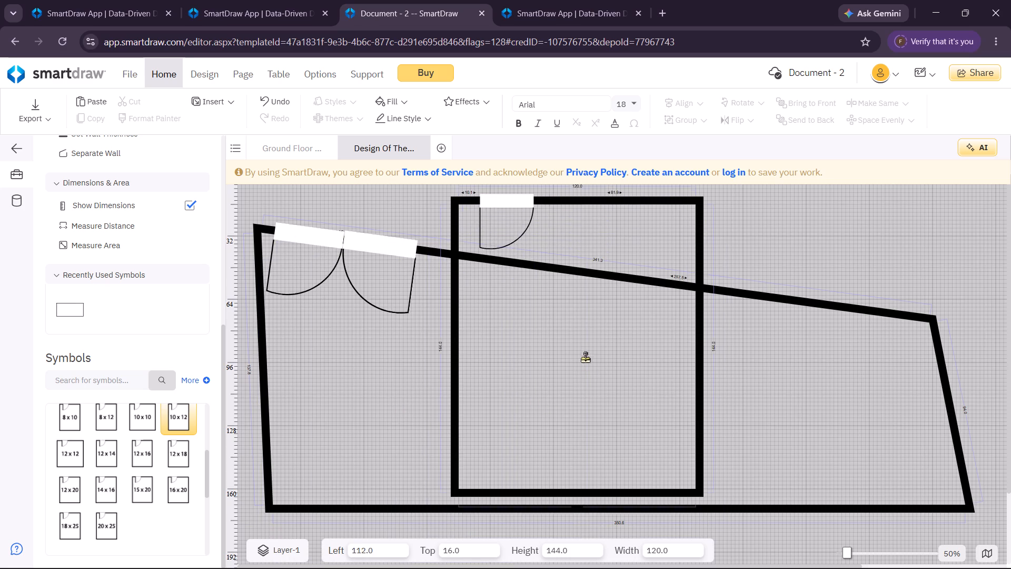
drag(585, 358, 585, 367)
drag(576, 509, 569, 320)
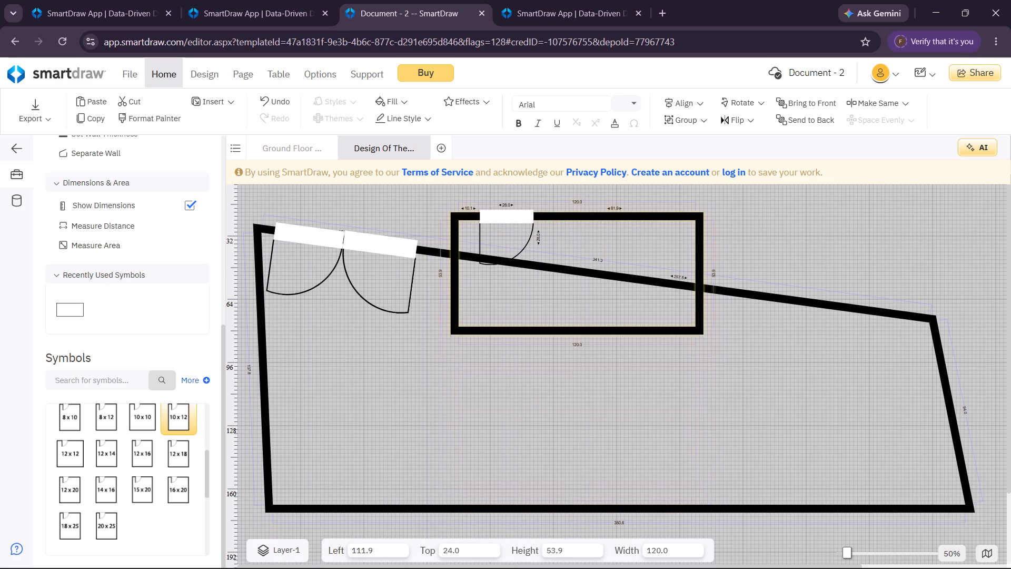
drag(569, 320, 567, 333)
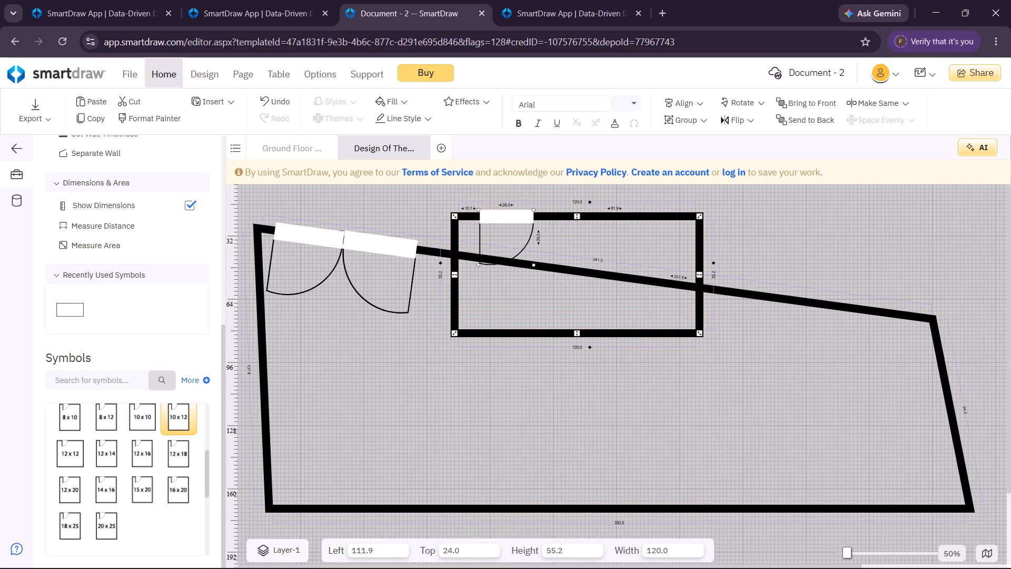
drag(699, 274, 562, 272)
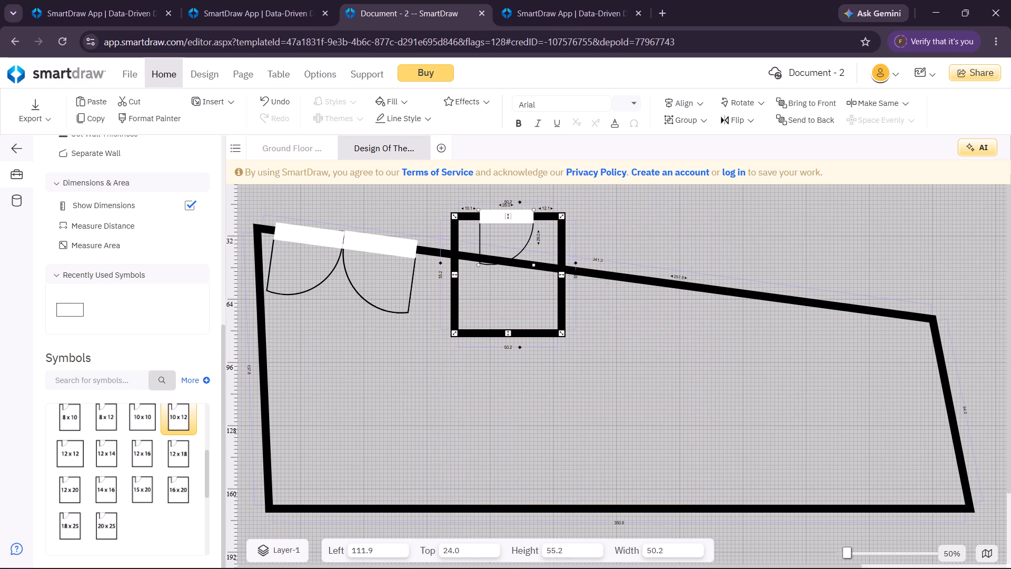
Lower the small room's two top corners and move its left wall inward, making it about 28 wide by 17 high.
drag(562, 218, 556, 220)
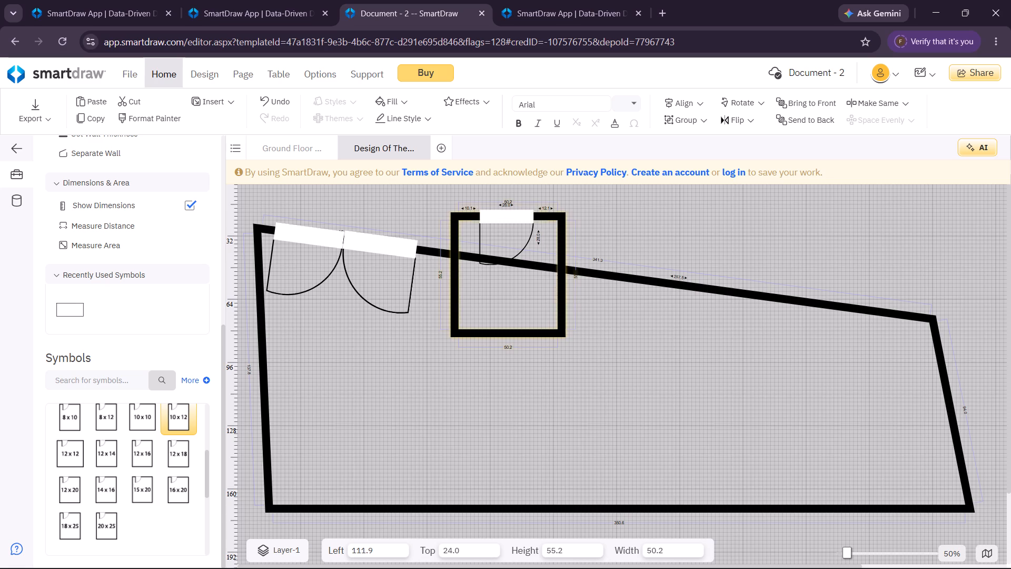
drag(556, 220, 561, 286)
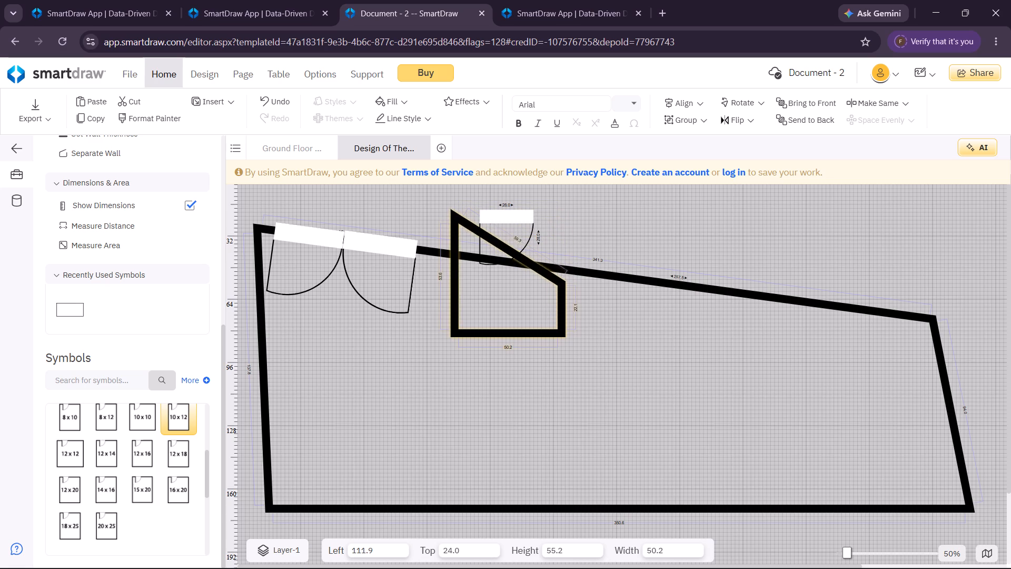
drag(561, 286, 563, 290)
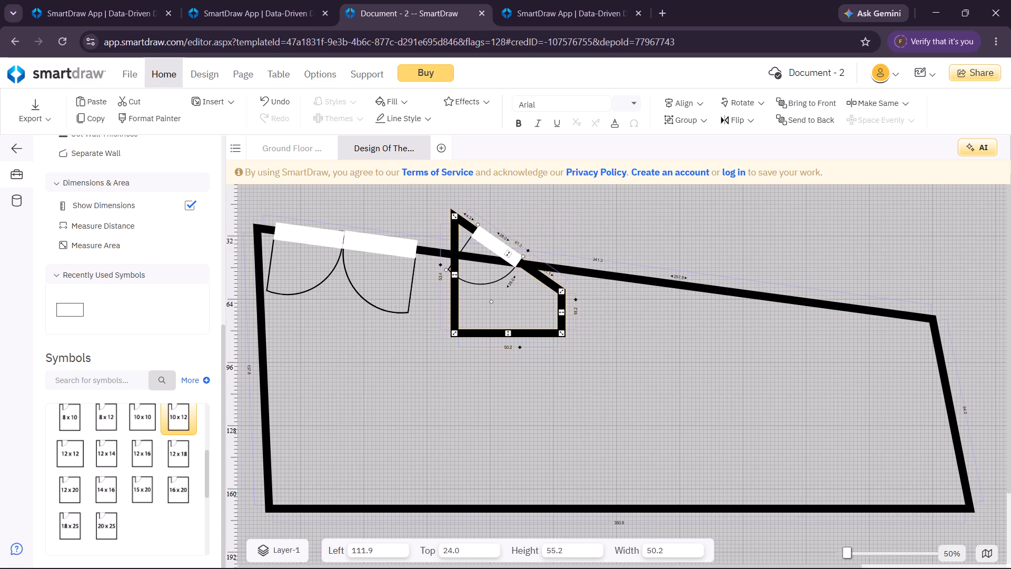
drag(456, 216, 460, 243)
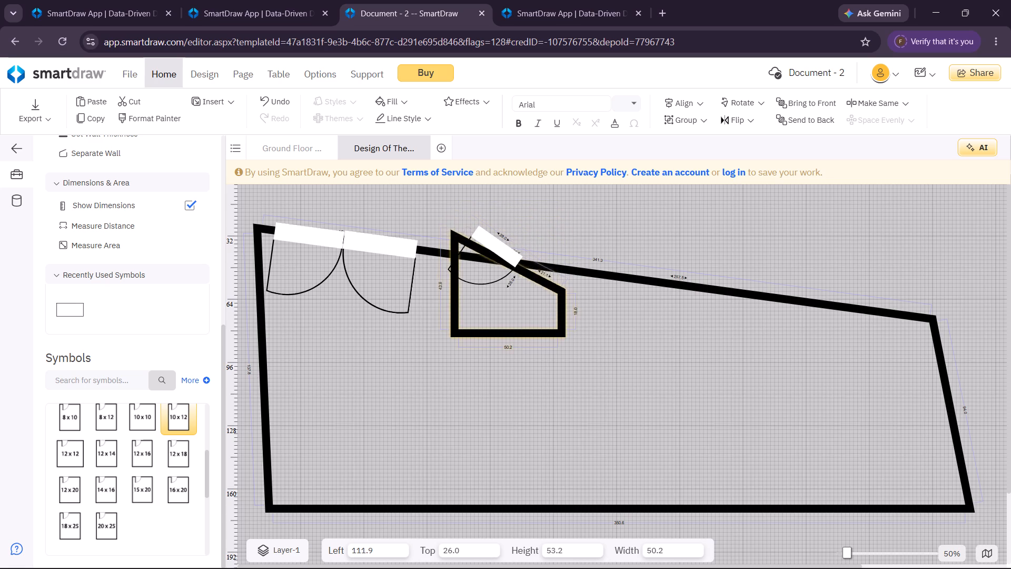
drag(460, 243, 455, 291)
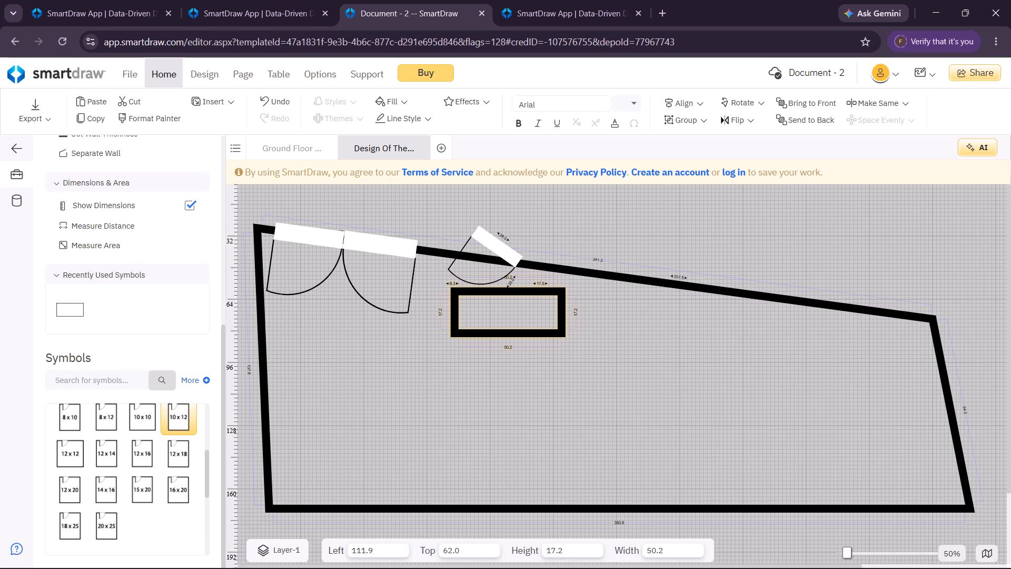
drag(455, 291, 455, 291)
drag(452, 314, 453, 314)
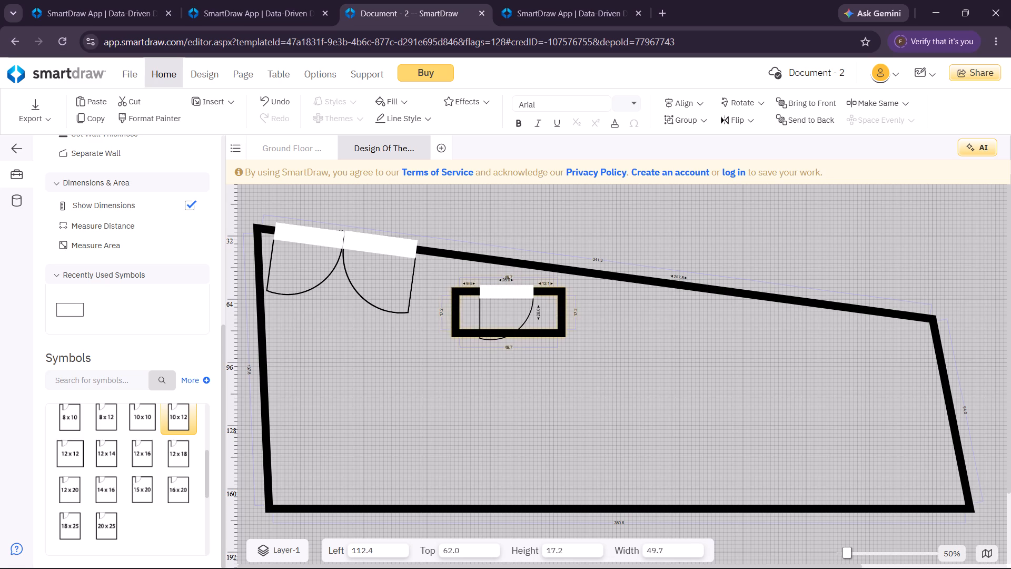
drag(453, 314, 494, 310)
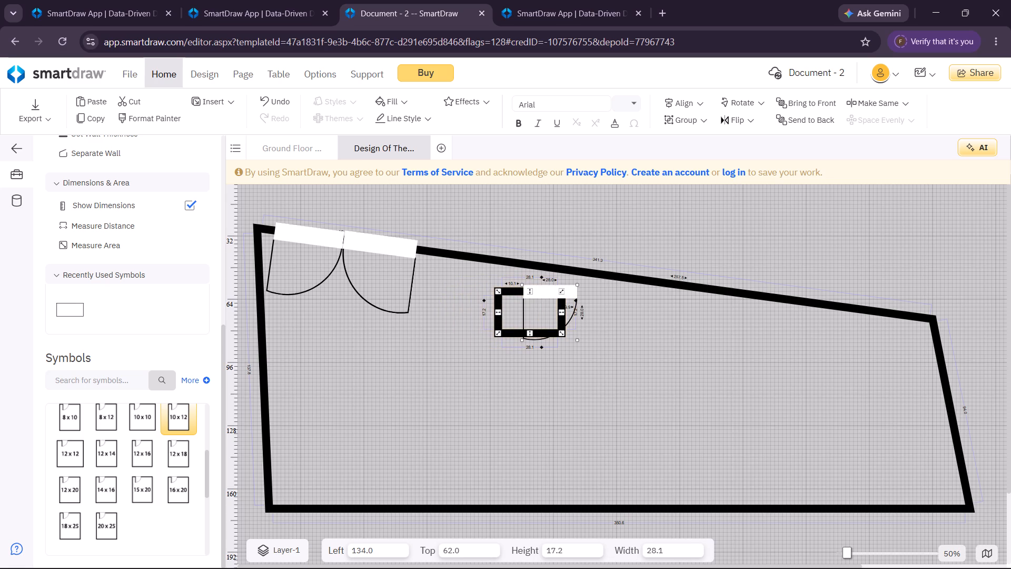
Move the small room with its door to the middle of the outer room, at about left 174 and top 91.
drag(542, 295, 625, 363)
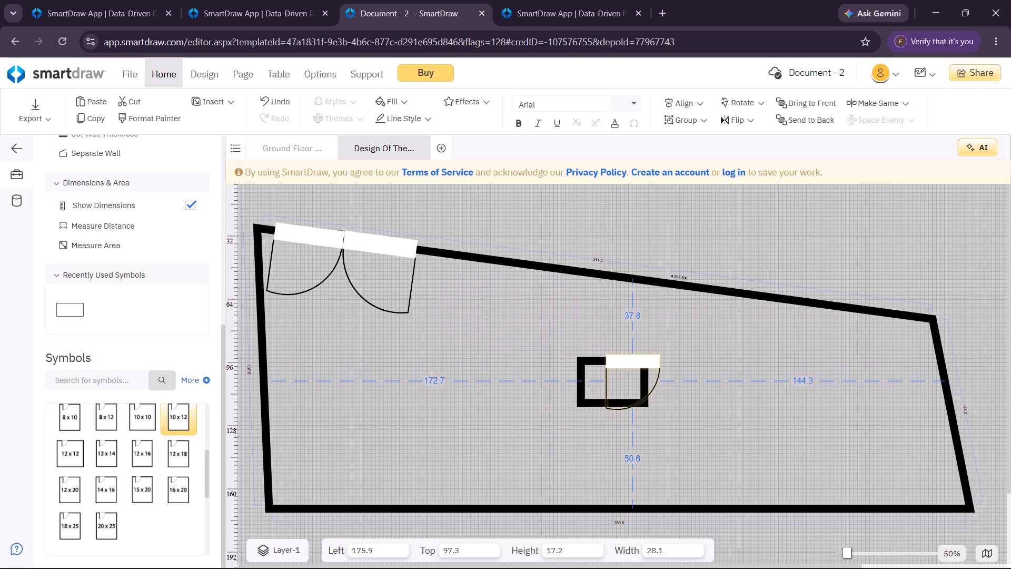
drag(625, 363, 625, 364)
drag(634, 360, 630, 350)
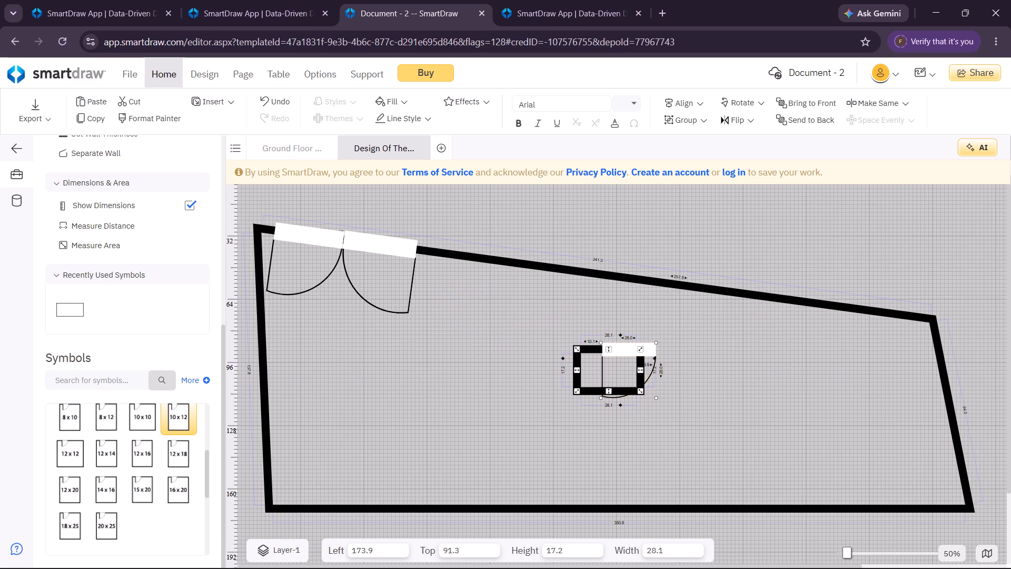
Detach the door from the small room and place it in the open floor area to the room's right.
click(697, 389)
click(636, 352)
drag(636, 352, 725, 377)
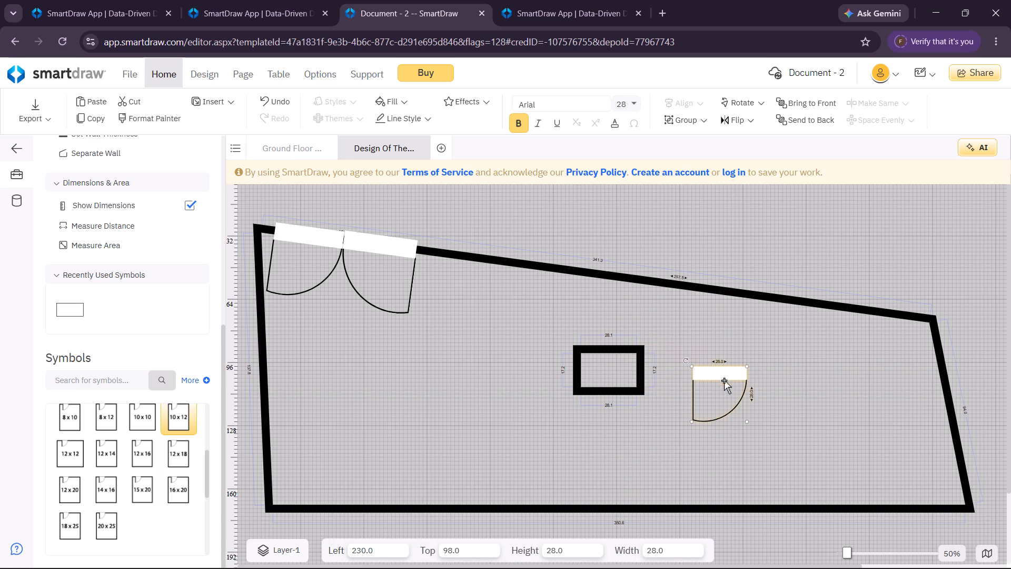
Shrink the detached door to 10 by 10, in the floor area between the small room and the outer right wall.
drag(693, 422, 704, 389)
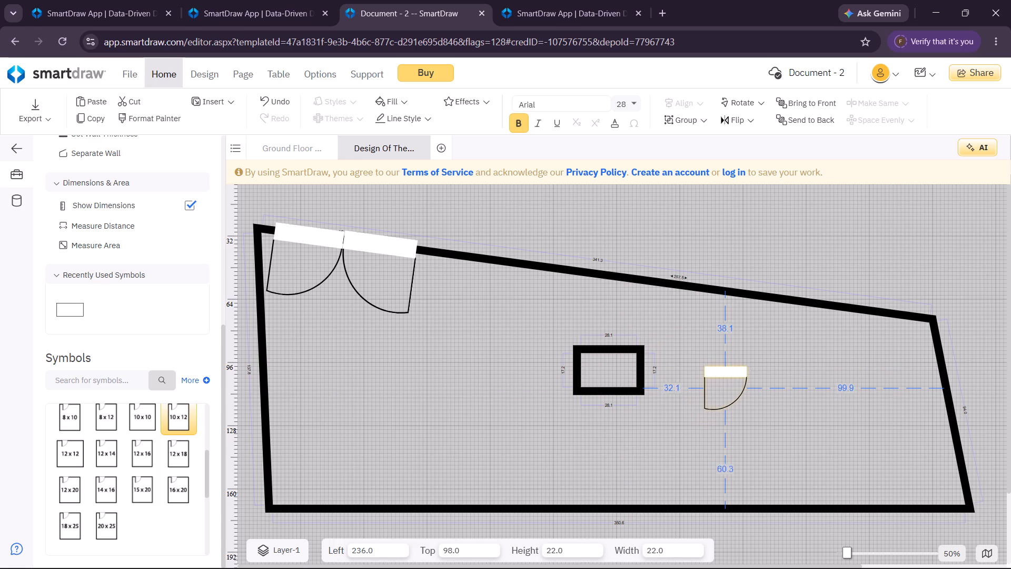
drag(704, 389, 710, 351)
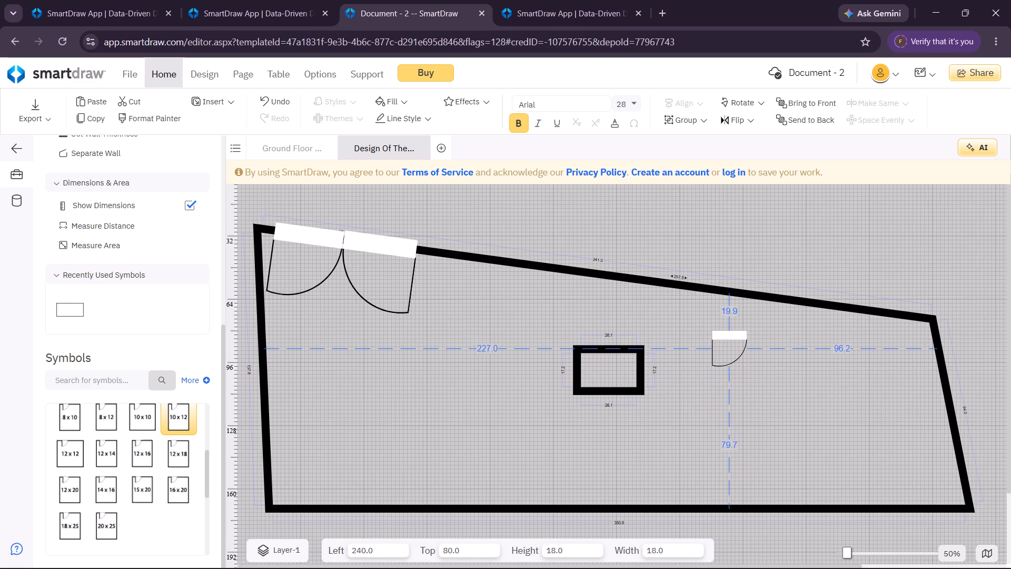
drag(710, 351, 711, 295)
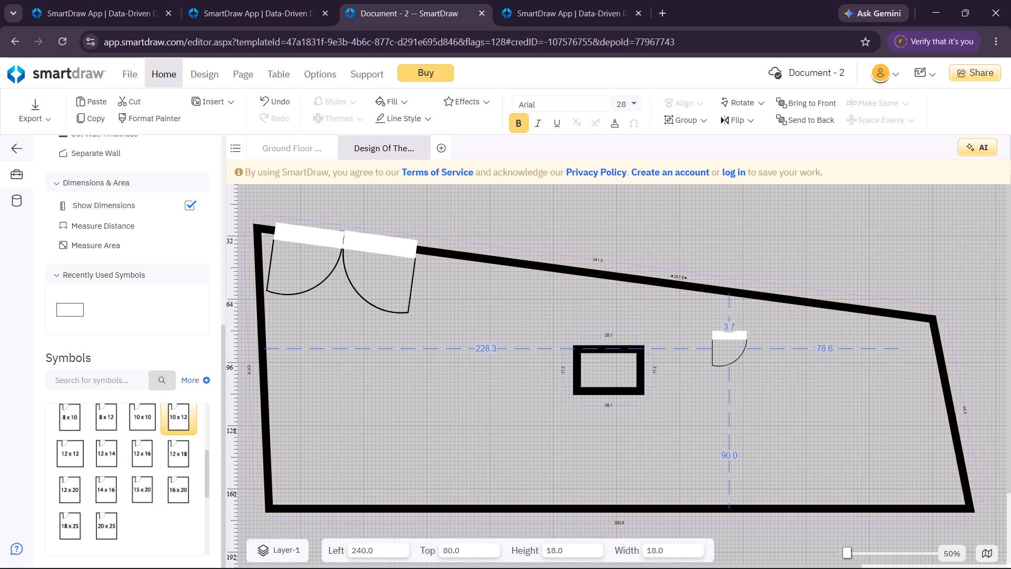
drag(711, 295, 711, 291)
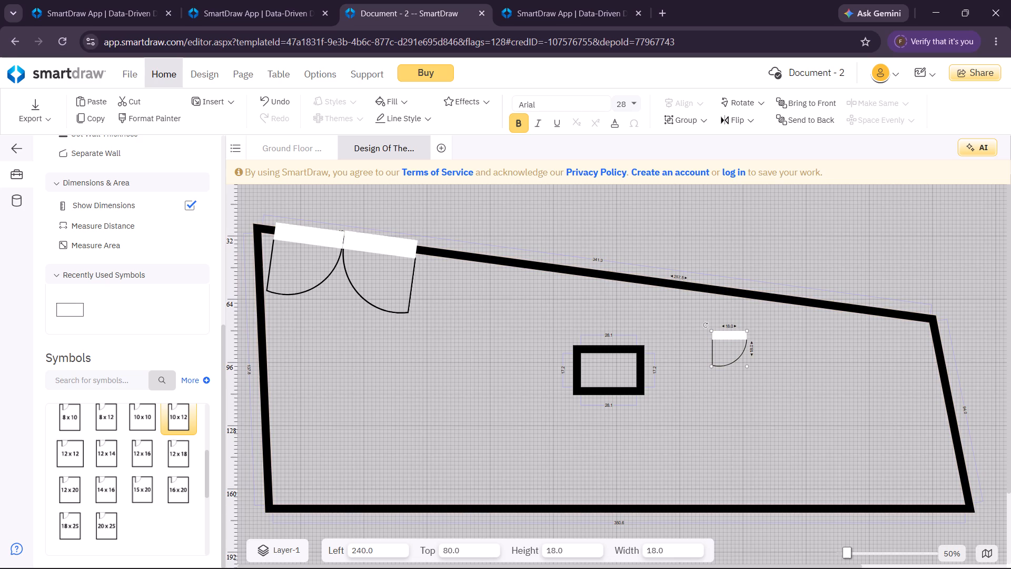
click(745, 330)
click(745, 330)
click(741, 337)
drag(746, 331, 731, 349)
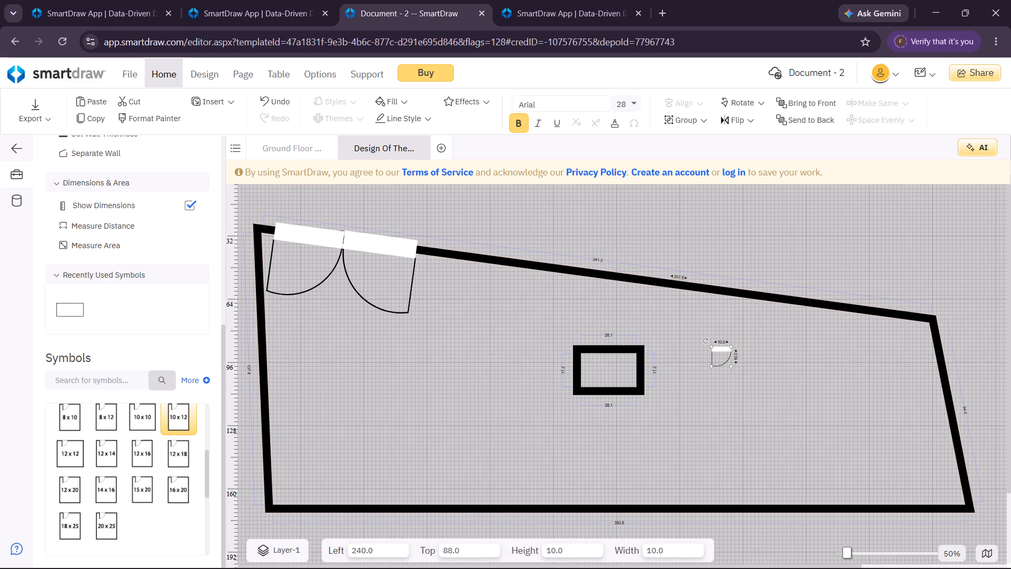
Narrow the small room to about 14.7 wide and move it into the outer room's bottom-left corner.
drag(725, 348, 682, 339)
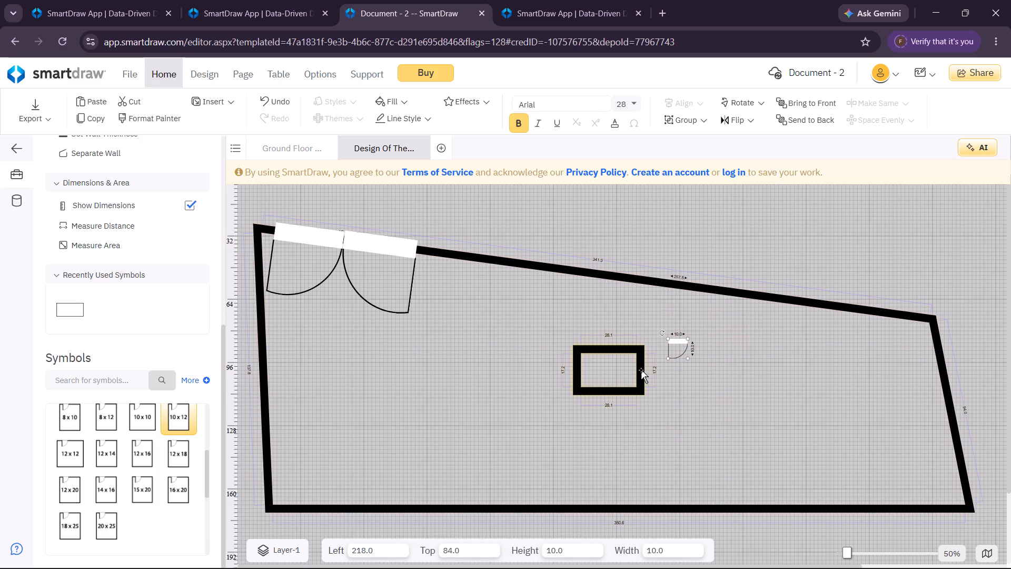
click(641, 370)
drag(640, 369, 616, 371)
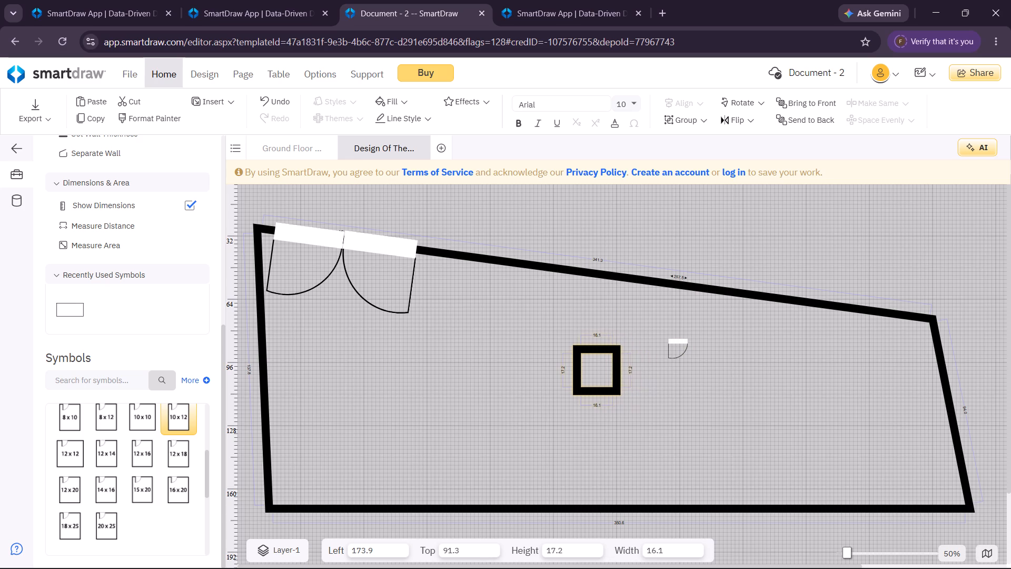
drag(616, 371, 614, 372)
drag(601, 351, 452, 415)
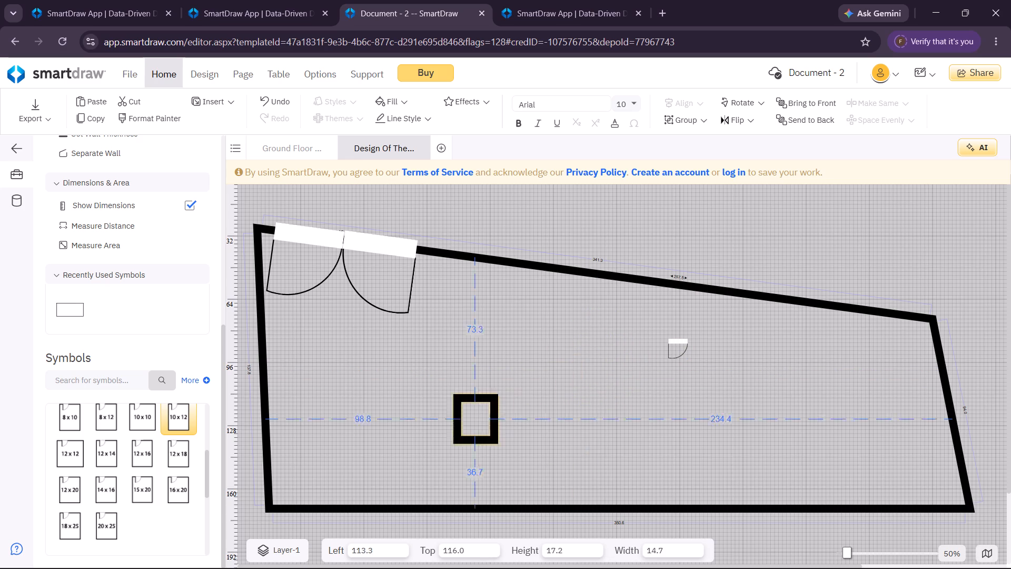
drag(452, 415, 294, 461)
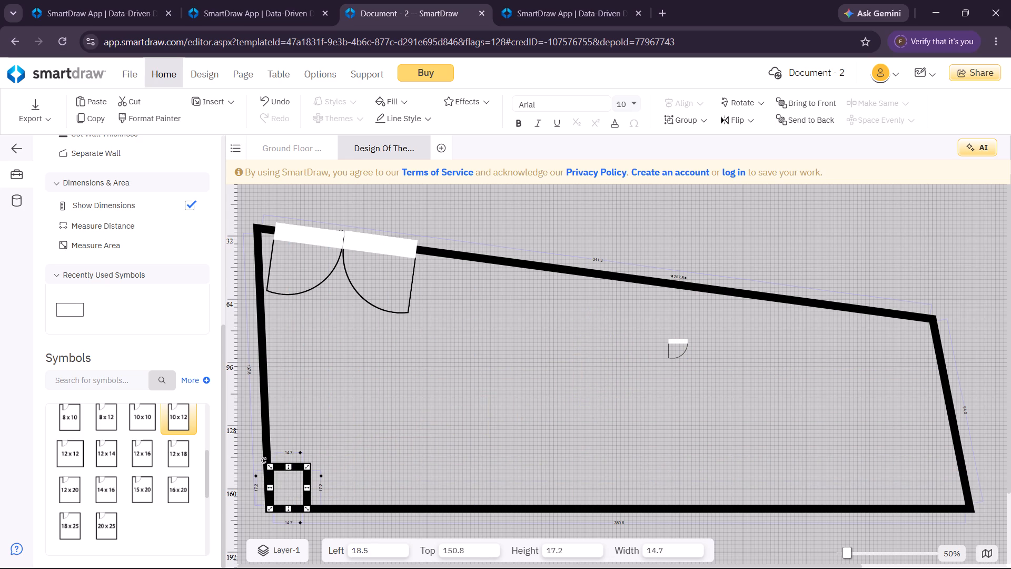
Attach the loose 10 by 10 door to the top wall of the small corner room.
drag(683, 343, 306, 469)
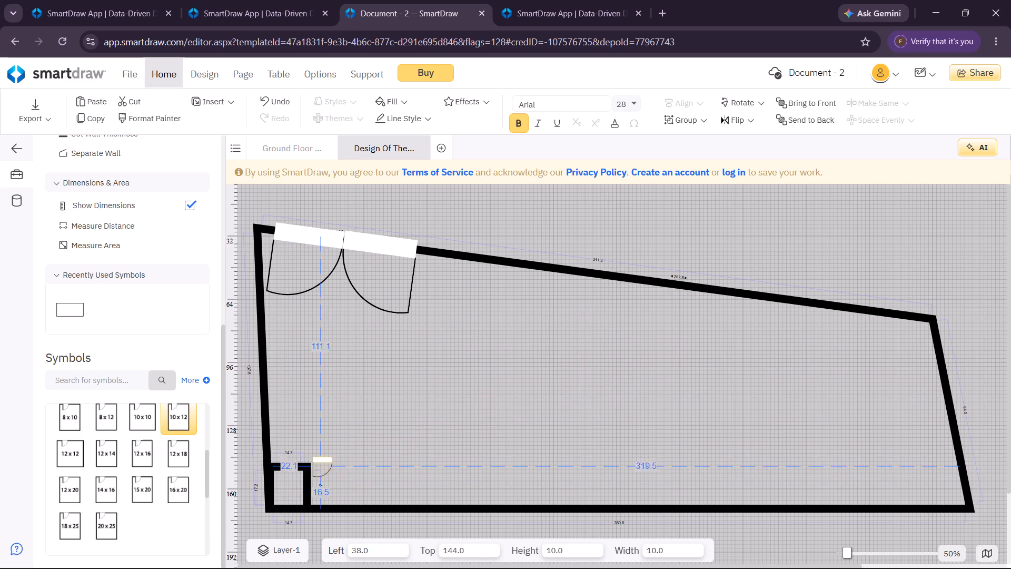
drag(306, 469, 291, 468)
Copy the small room with its door and place two duplicates wall to wall beside it along the outer room's bottom wall.
click(311, 492)
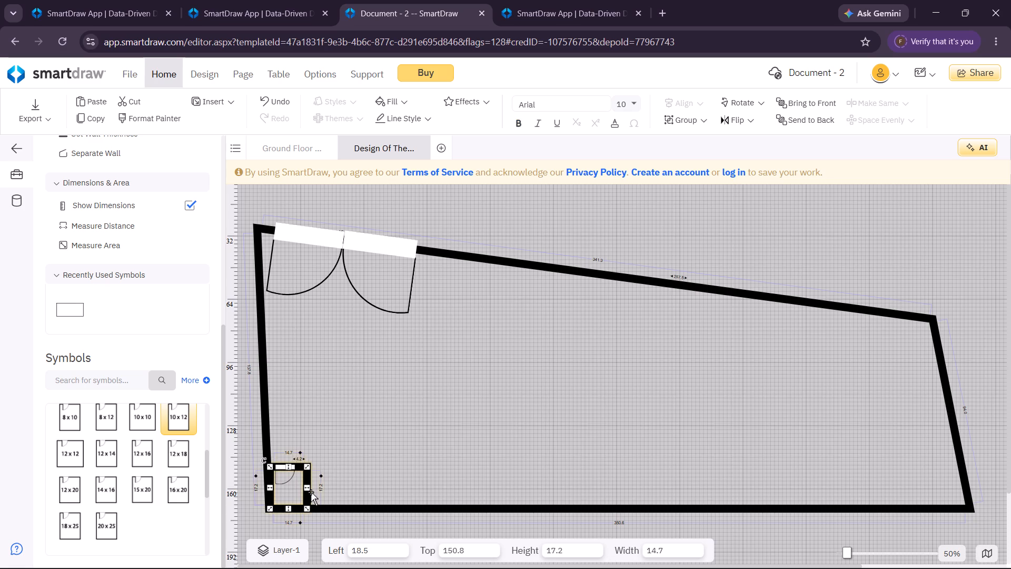
key(ctrl+c)
key(ctrl+v)
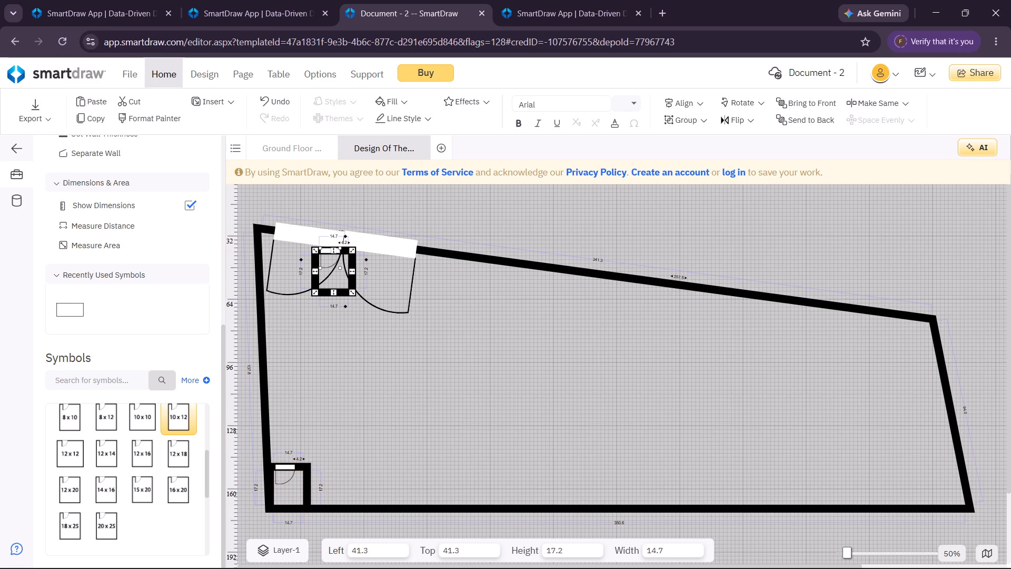
drag(343, 293, 335, 492)
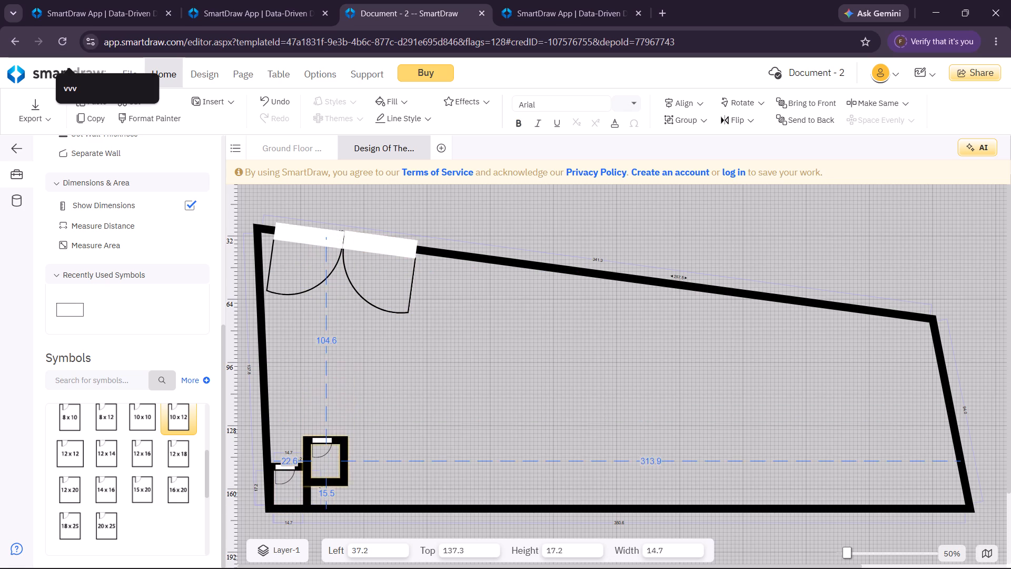
drag(335, 492, 335, 503)
key(ctrl+v)
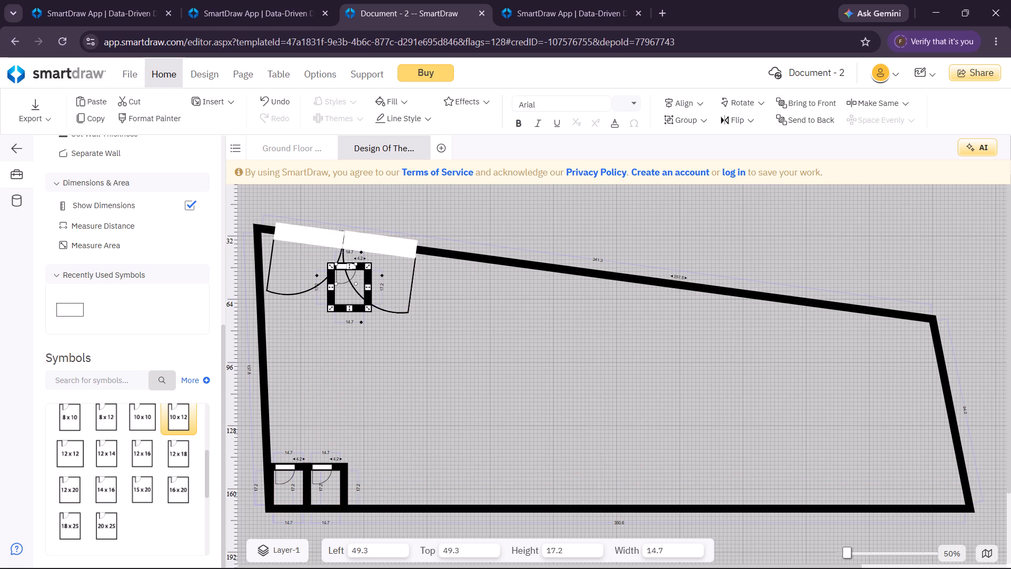
drag(343, 310, 385, 446)
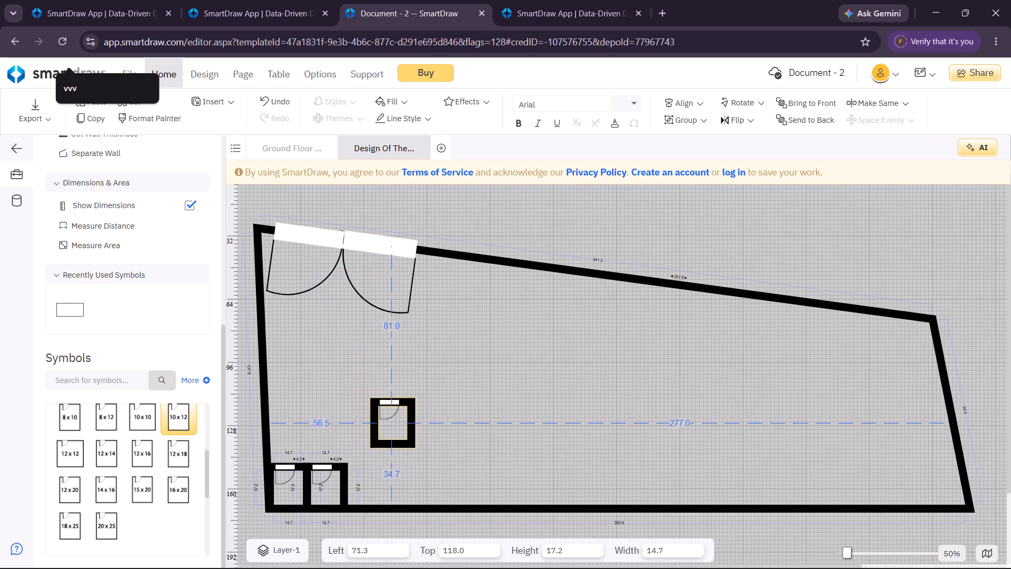
drag(385, 446, 362, 503)
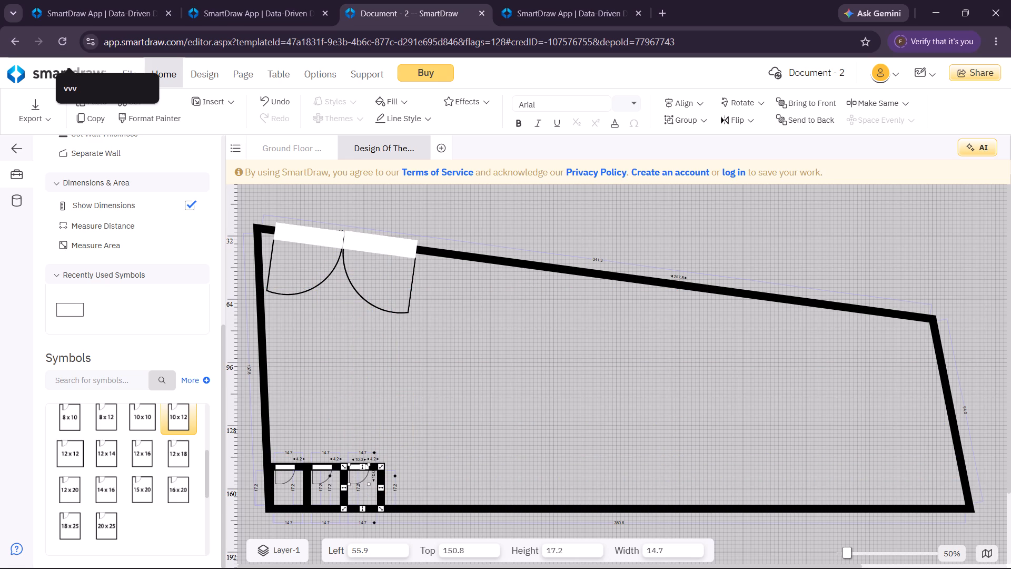
Add a fourth copy of the small room at the row's right end, sharing the third room's wall at left 74.7.
key(ctrl+v)
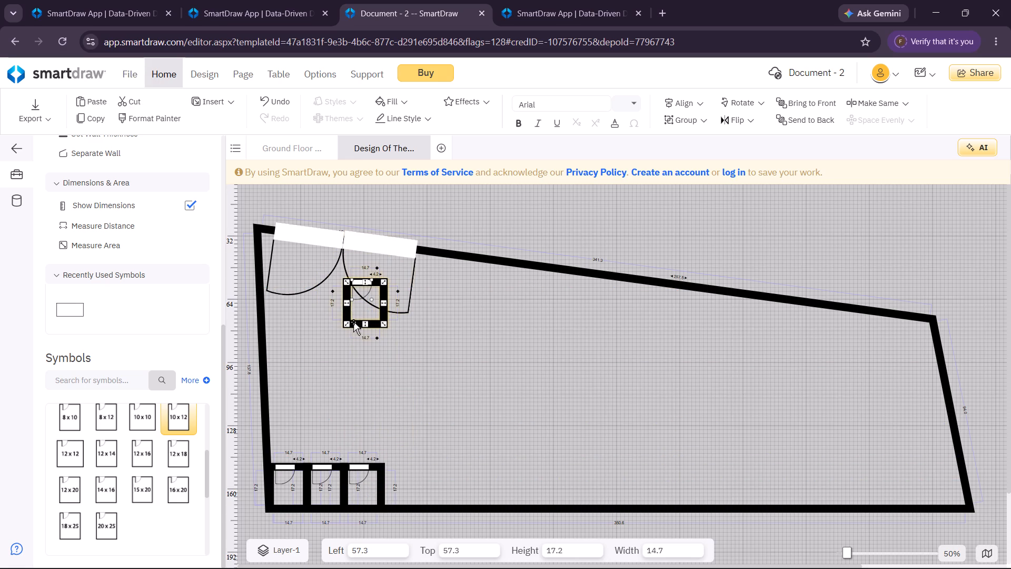
drag(353, 325, 382, 506)
click(480, 437)
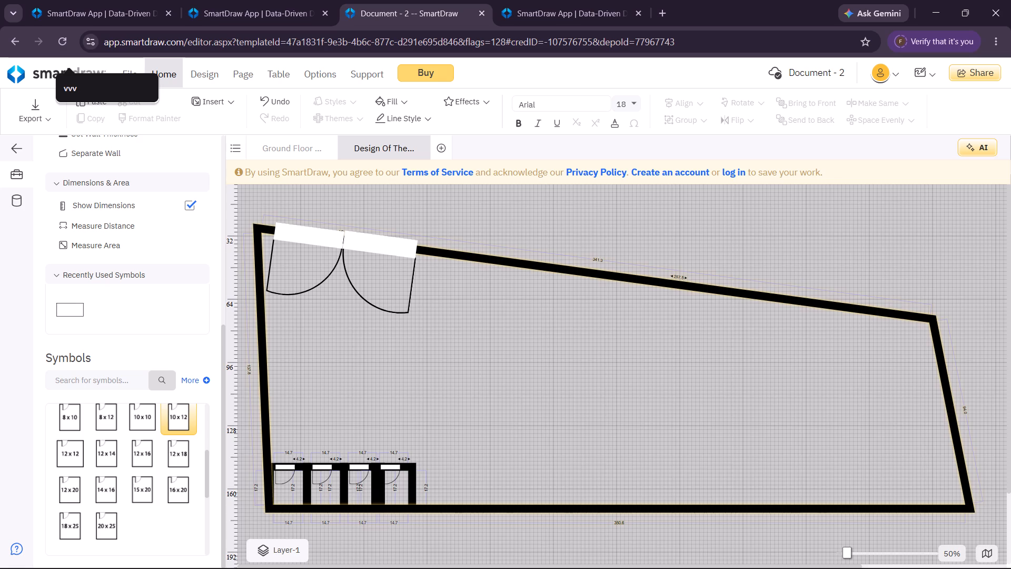
click(381, 490)
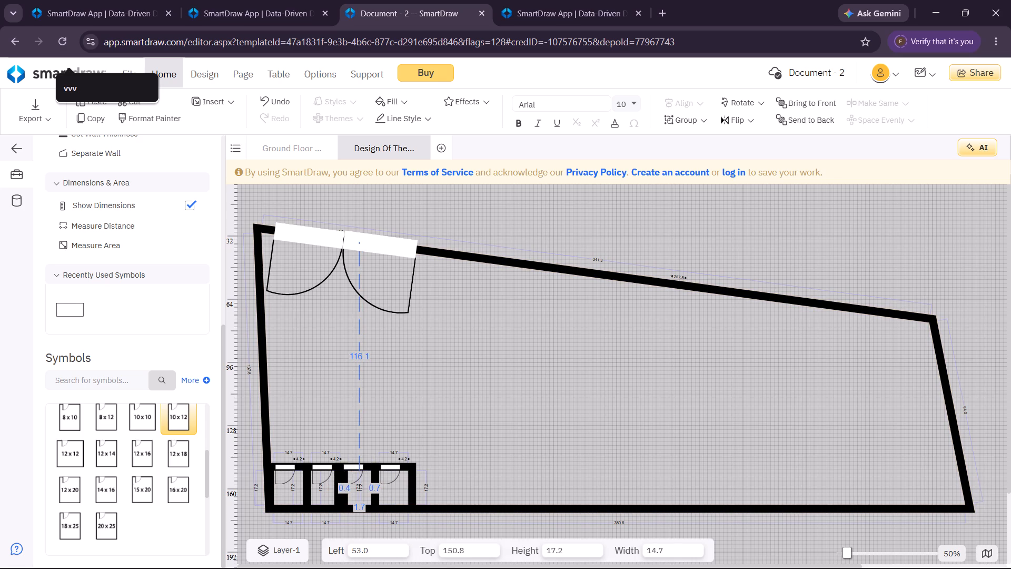
click(469, 459)
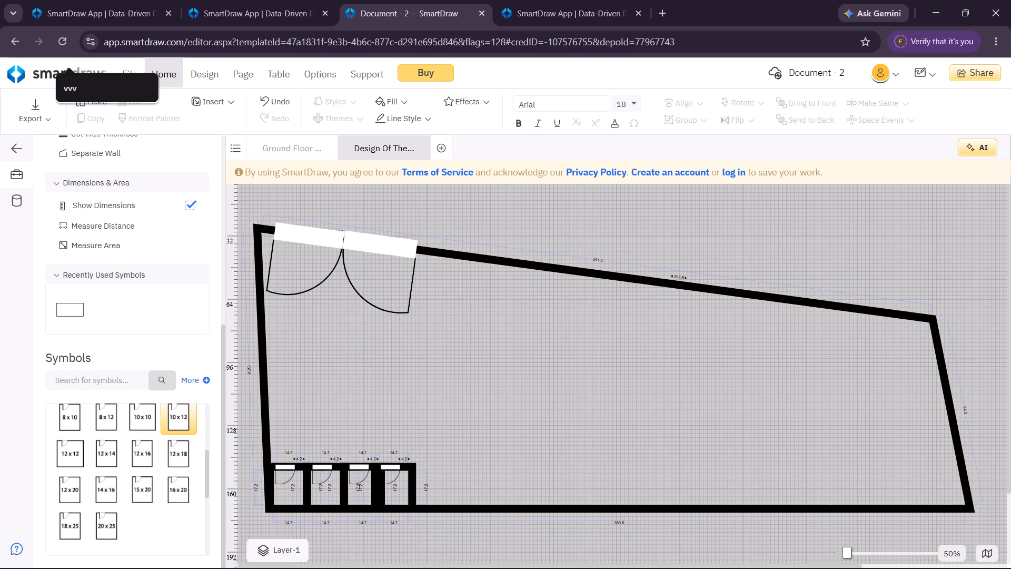
click(414, 488)
drag(415, 488, 414, 488)
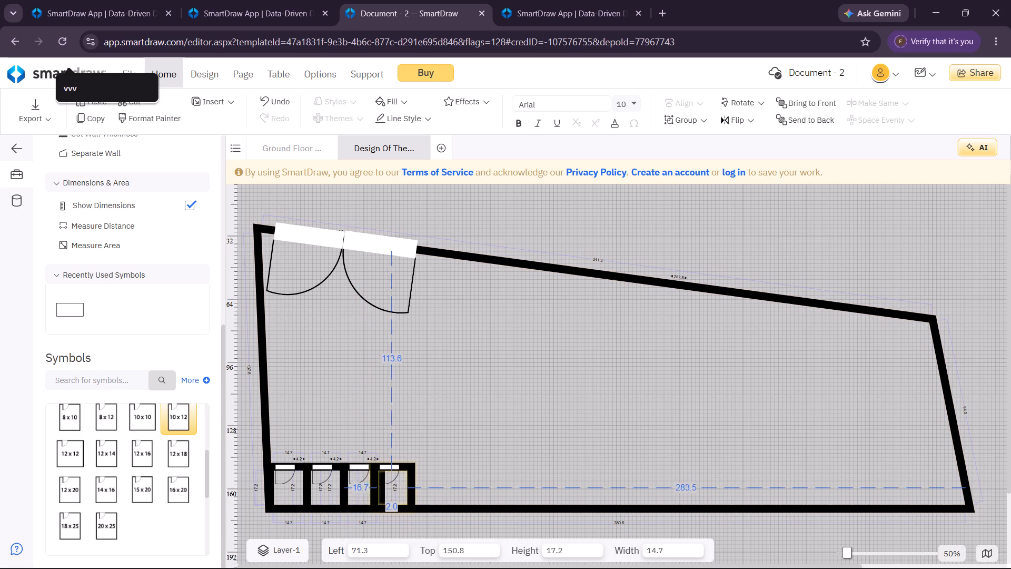
drag(414, 488, 423, 489)
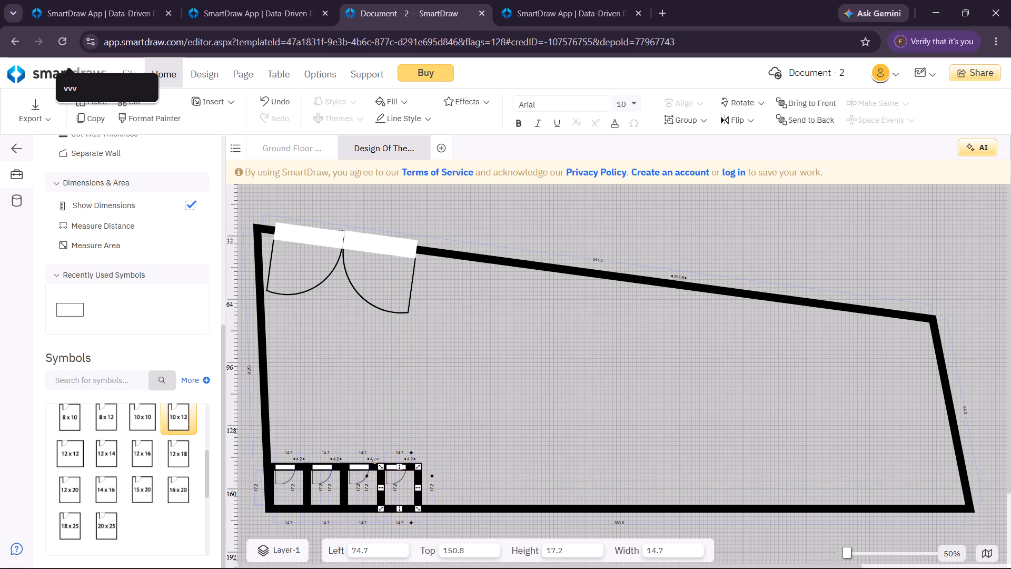
click(490, 436)
Add a fifth and a sixth copy of the small room to the right end of the row, wall to wall.
key(ctrl+v)
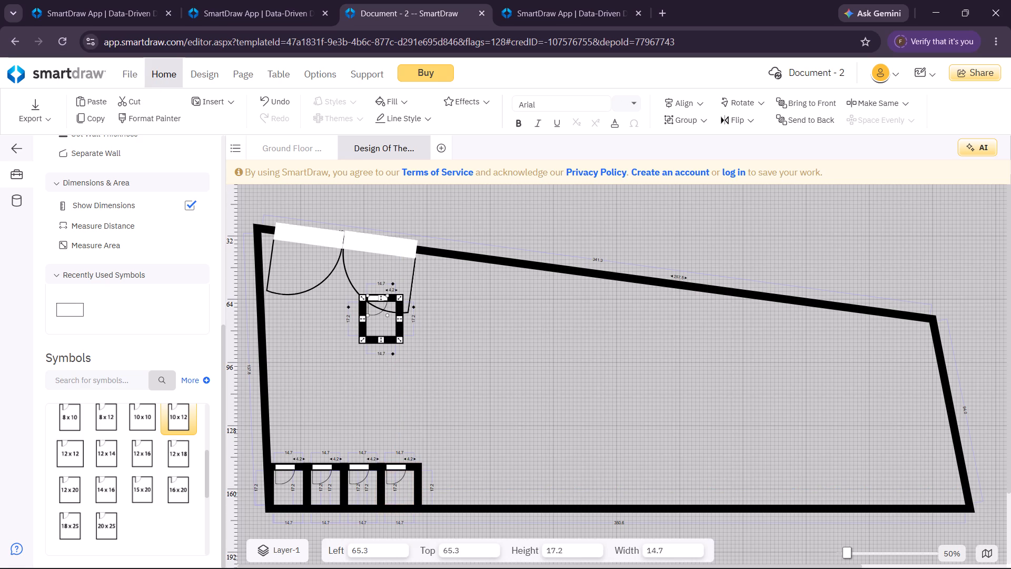
drag(373, 338, 425, 510)
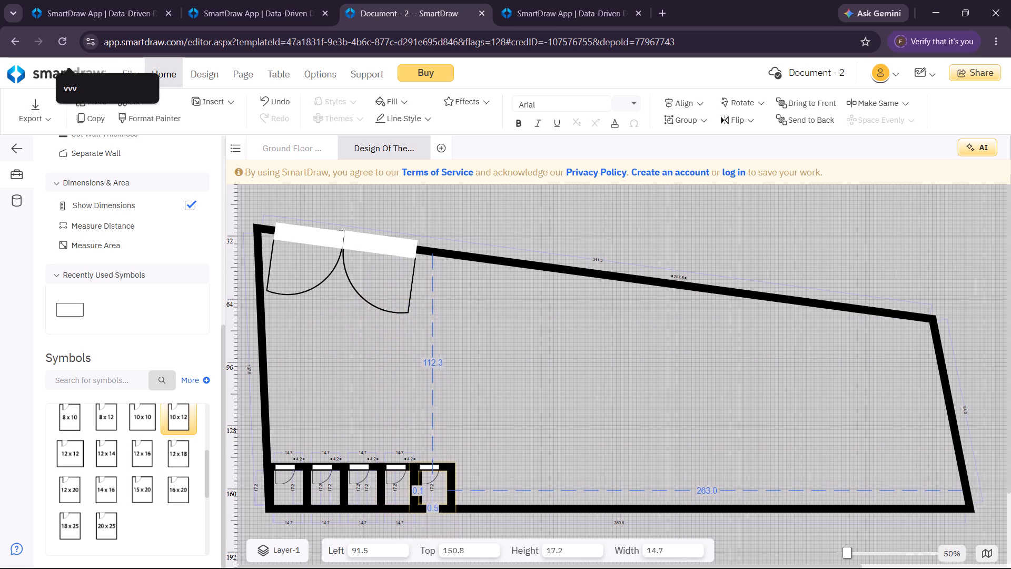
drag(425, 510, 428, 511)
click(526, 426)
key(ctrl+v)
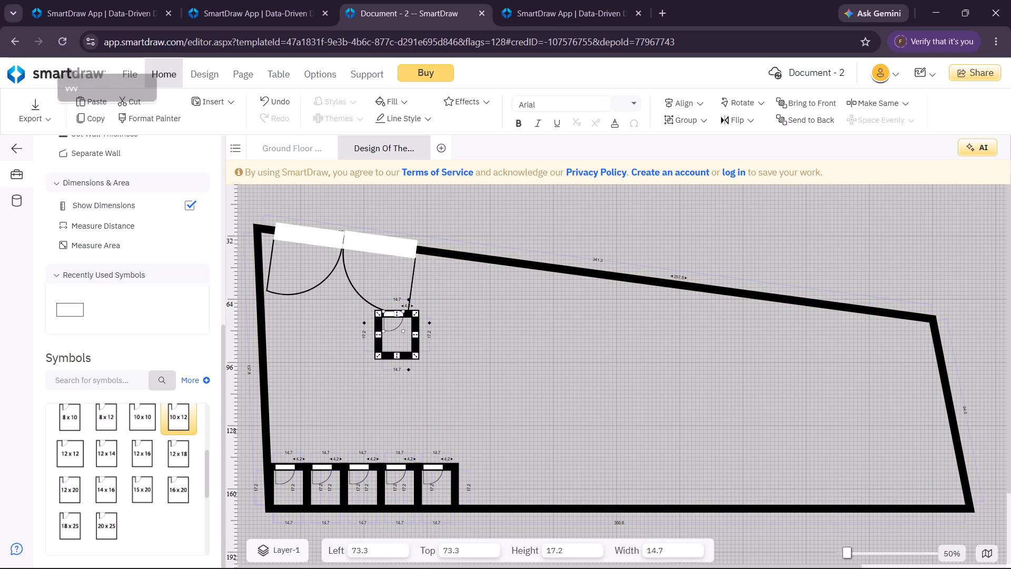
drag(391, 357, 470, 485)
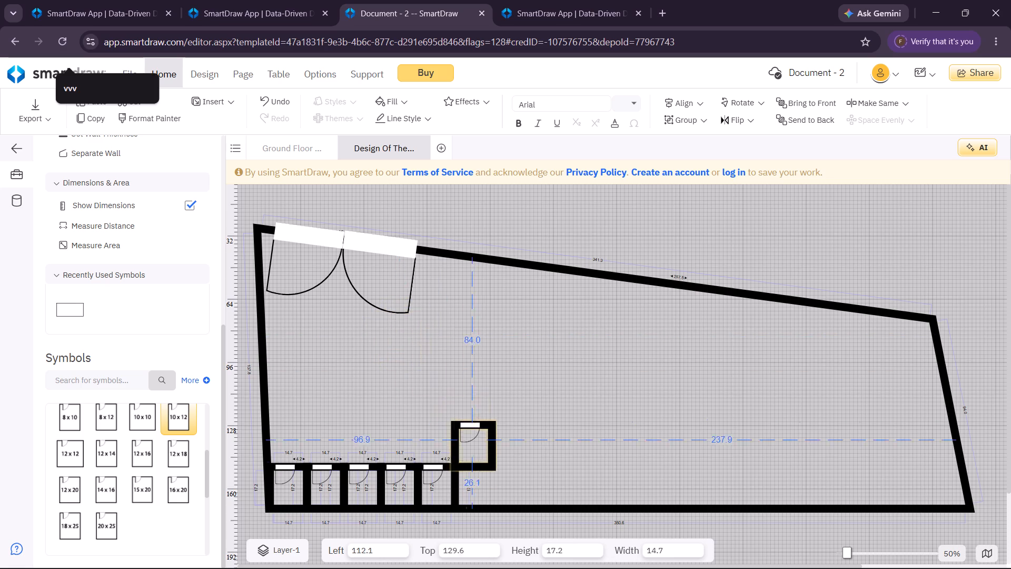
drag(470, 485, 469, 506)
click(599, 397)
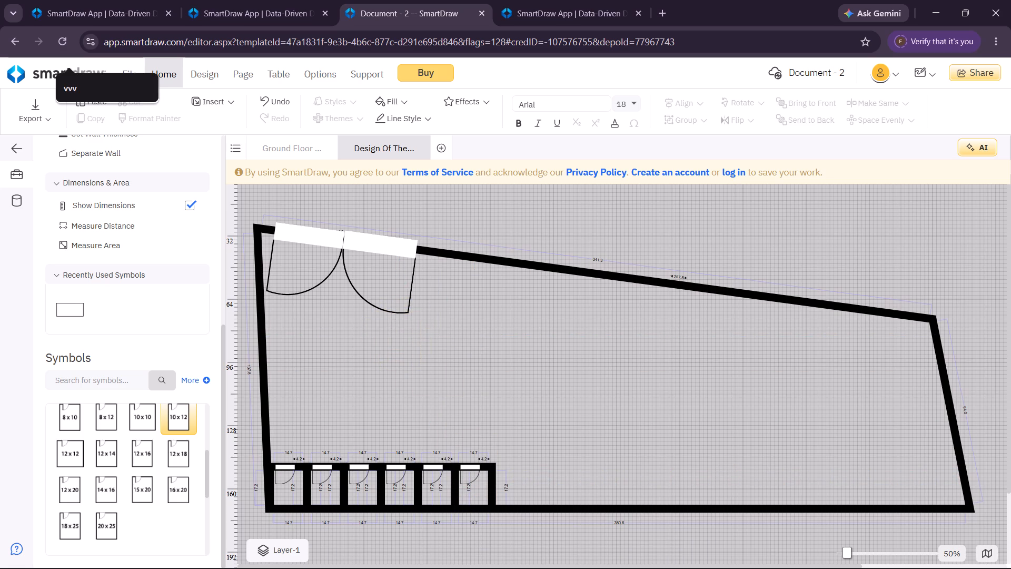
Add a seventh and an eighth copy of the small room to the right end of the row, wall to wall.
key(ctrl+v)
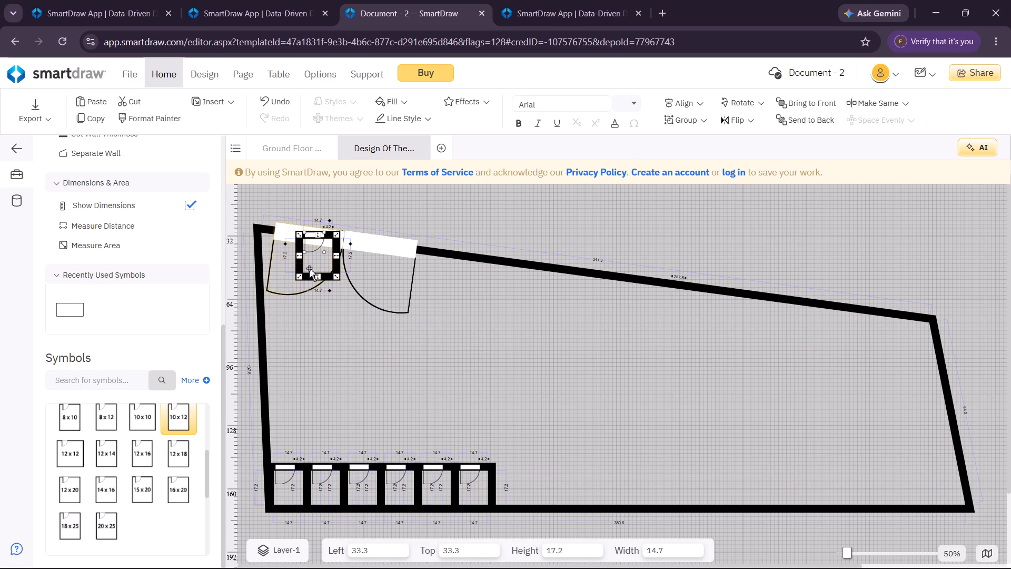
drag(309, 275, 497, 506)
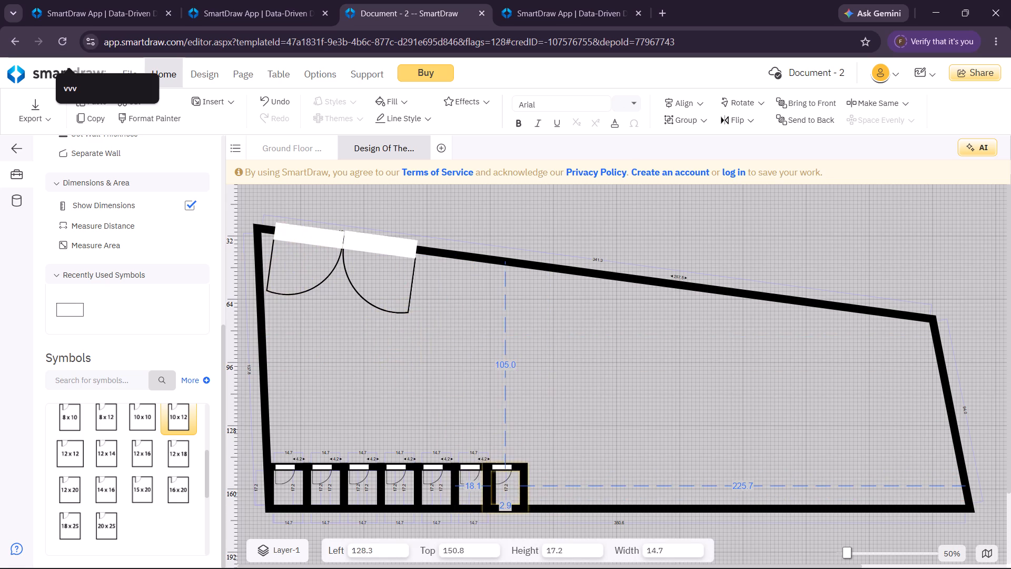
drag(497, 506, 500, 506)
click(557, 368)
key(ctrl+v)
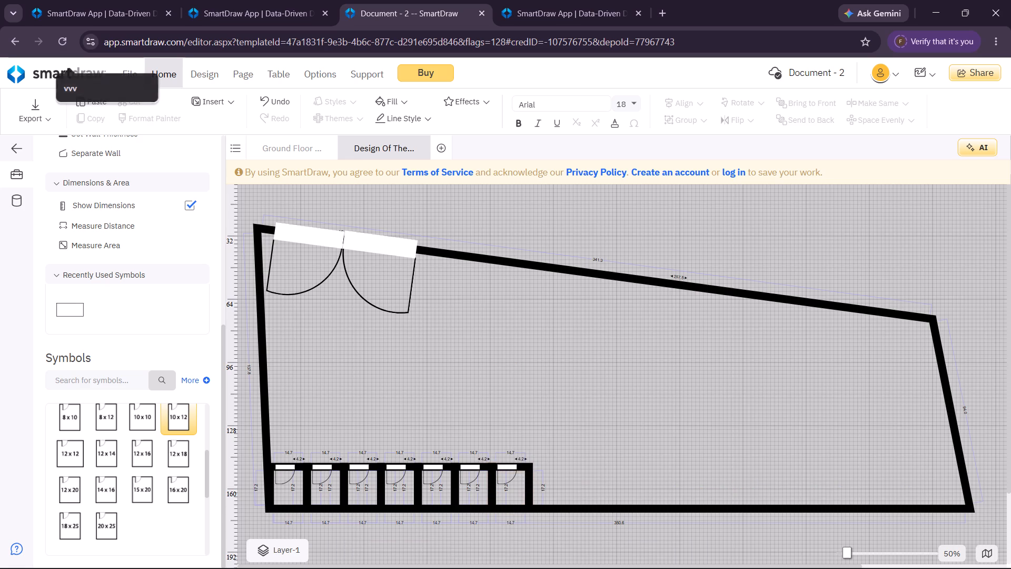
drag(323, 295, 437, 380)
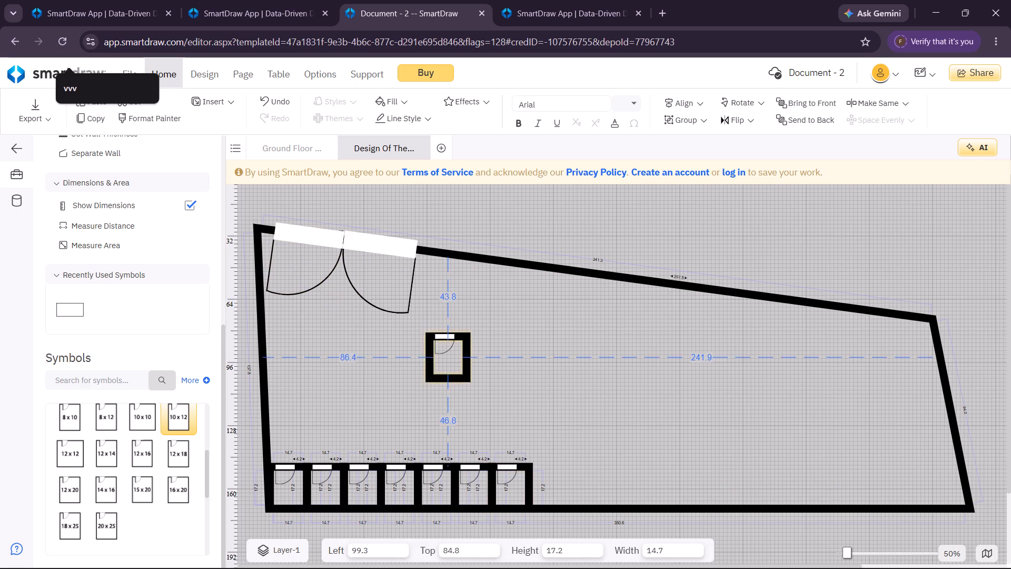
drag(437, 380, 532, 504)
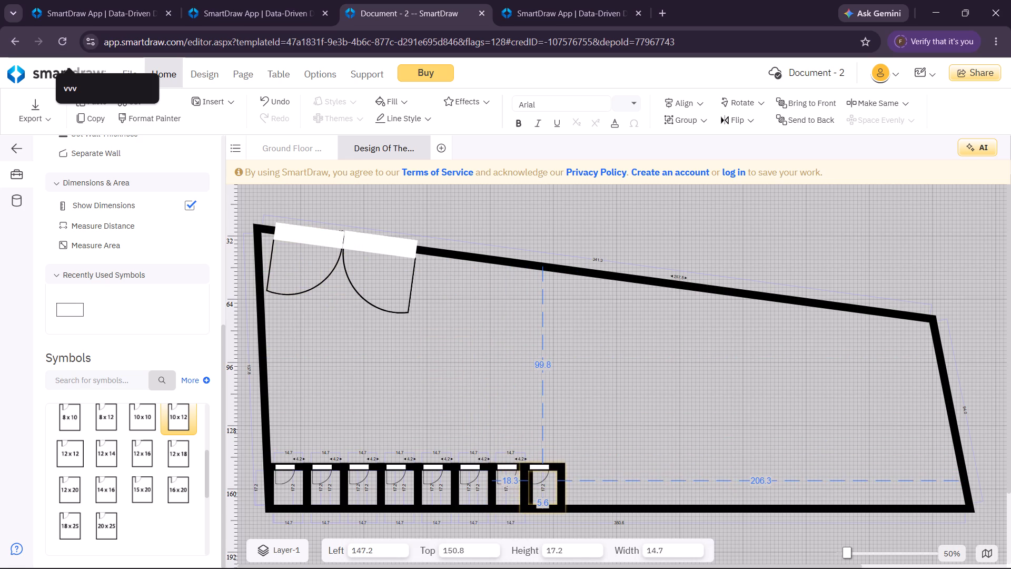
drag(532, 504, 538, 502)
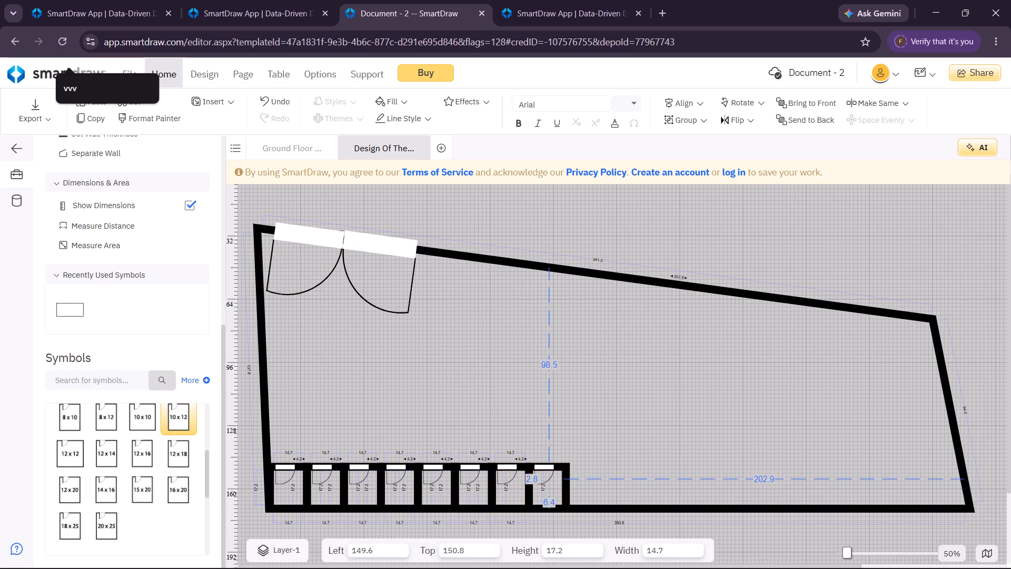
drag(538, 502, 538, 504)
click(676, 398)
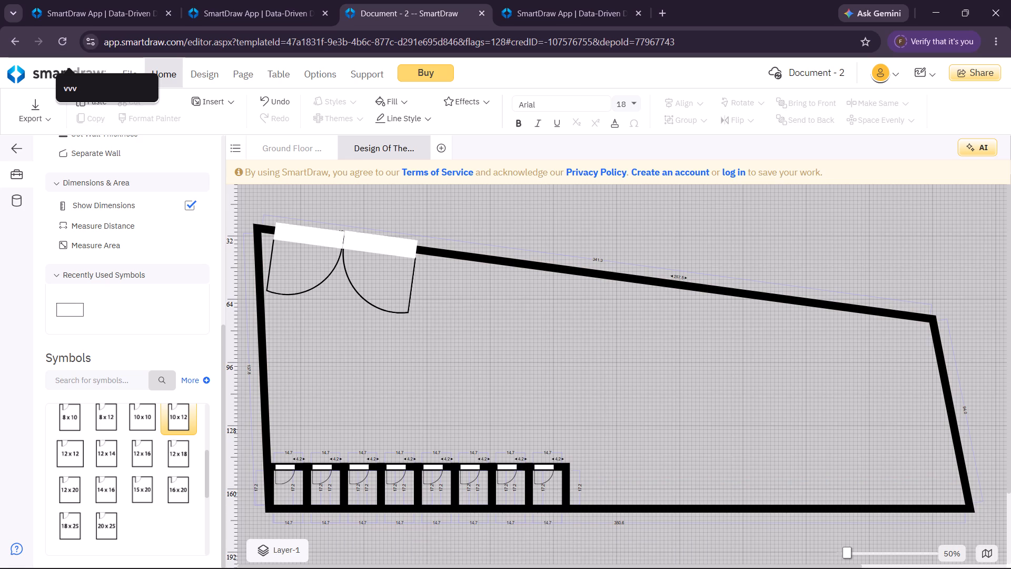
Add a ninth and a tenth copy of the small room, extending the row along the bottom wall to about left 187.
key(ctrl+v)
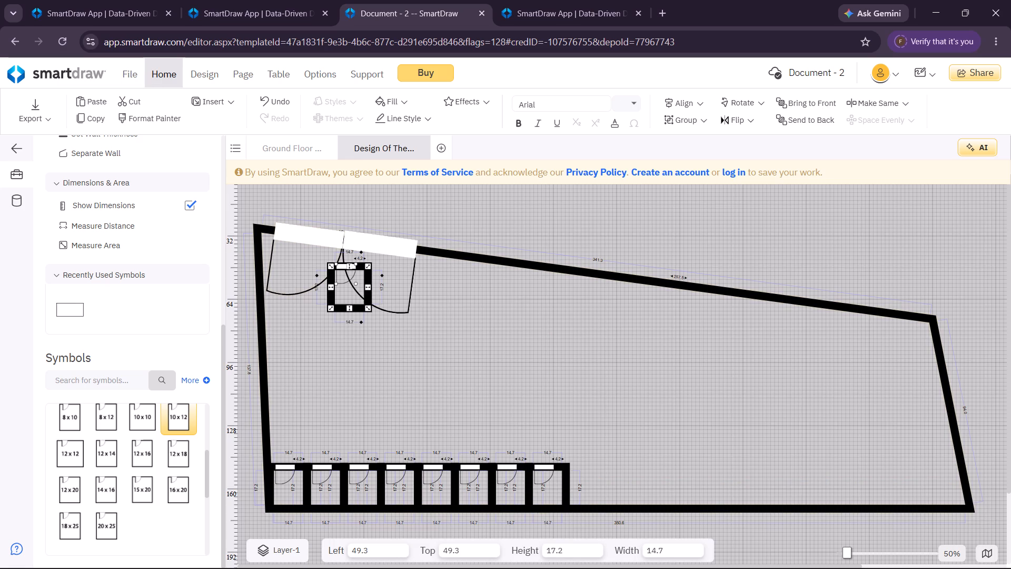
drag(343, 307, 343, 307)
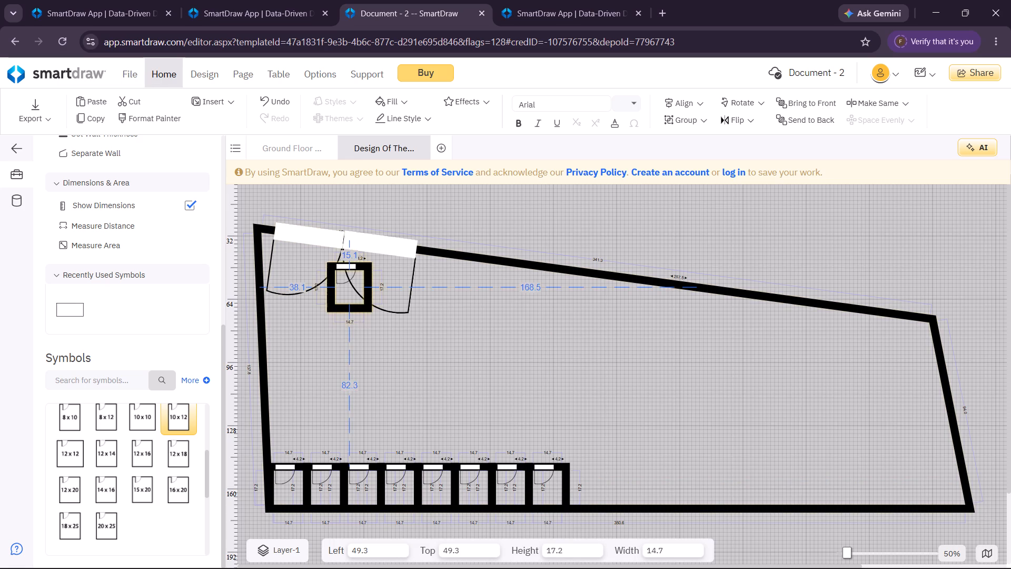
drag(343, 307, 577, 499)
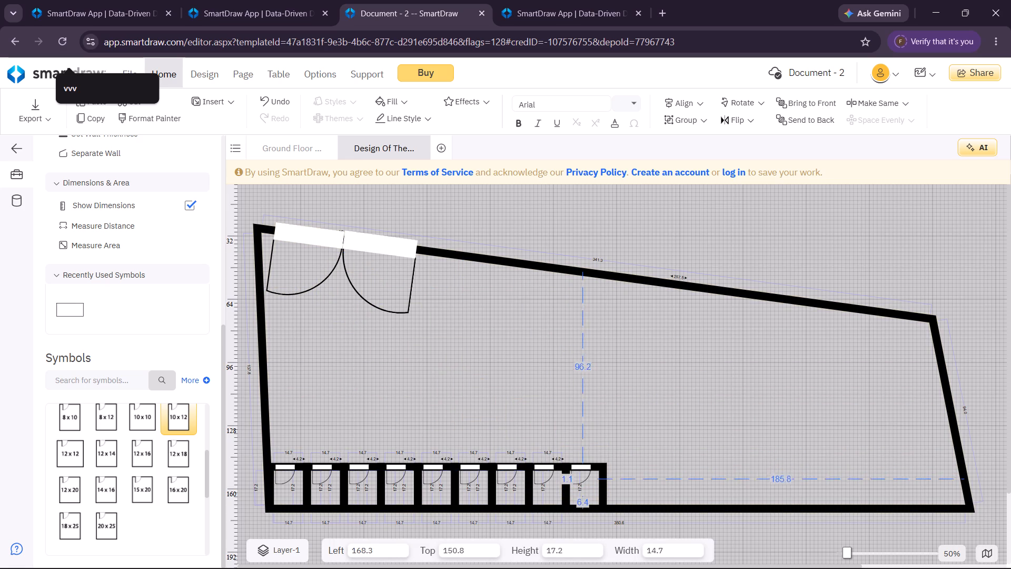
drag(577, 499, 577, 501)
click(594, 385)
key(ctrl+v)
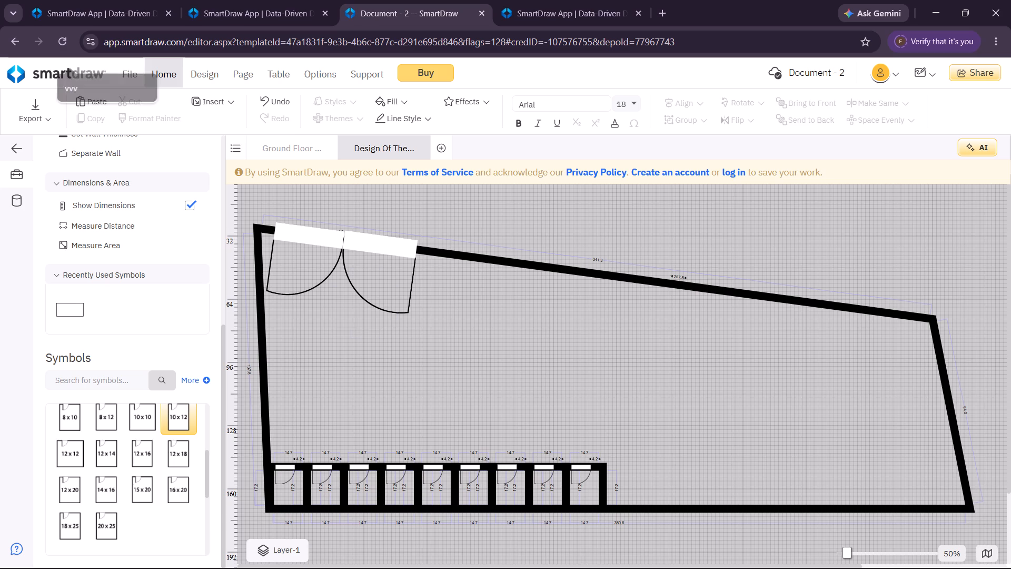
drag(354, 325, 616, 503)
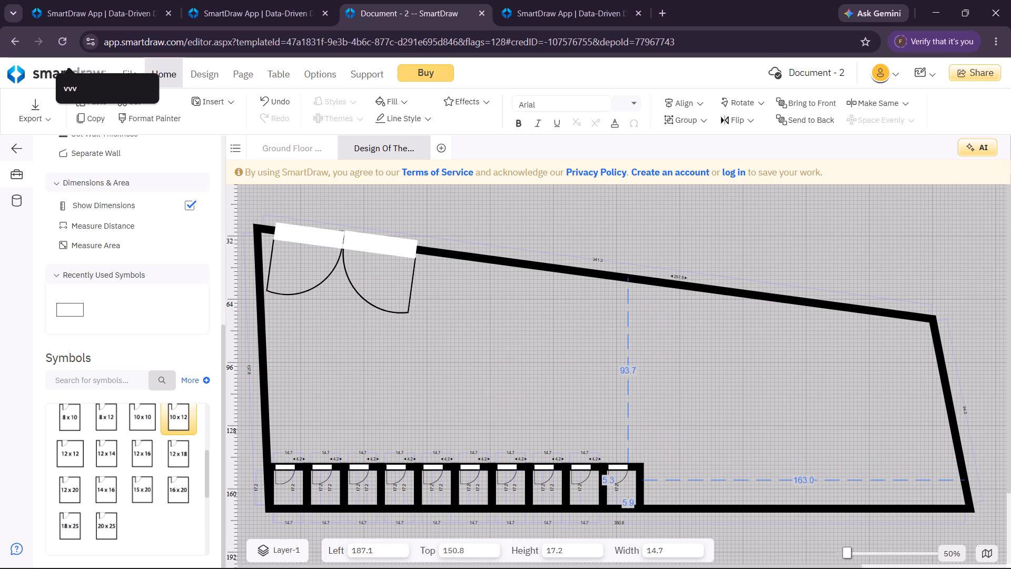
drag(616, 503, 618, 501)
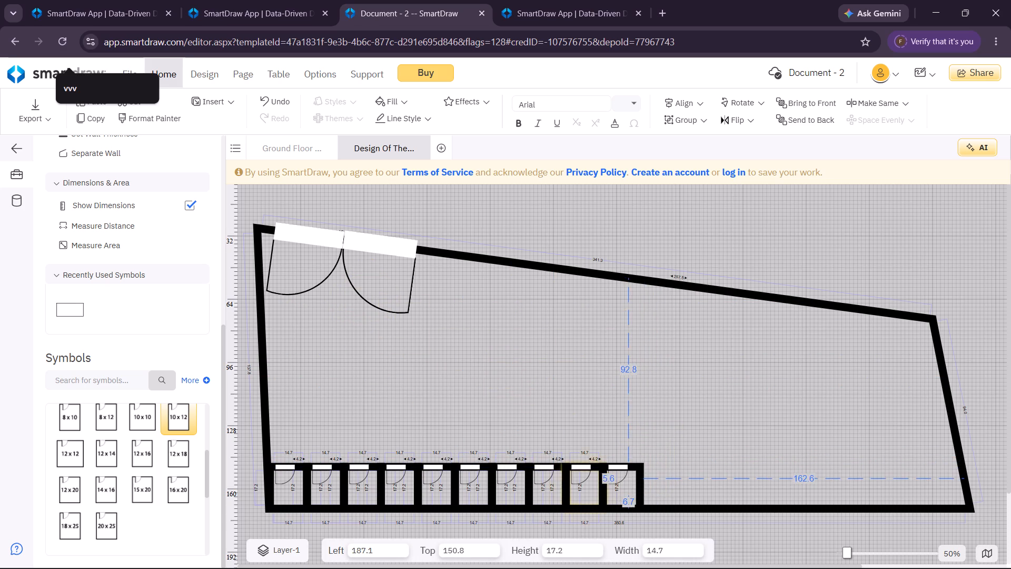
Add an eleventh and a twelfth copy of the small room to the right end of the row, wall to wall.
drag(618, 501, 613, 499)
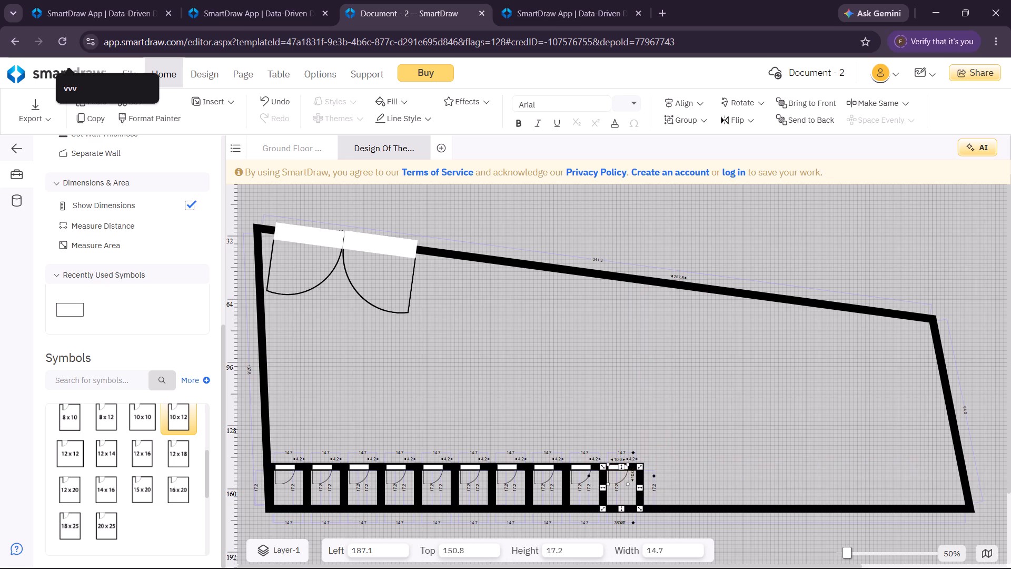
click(666, 360)
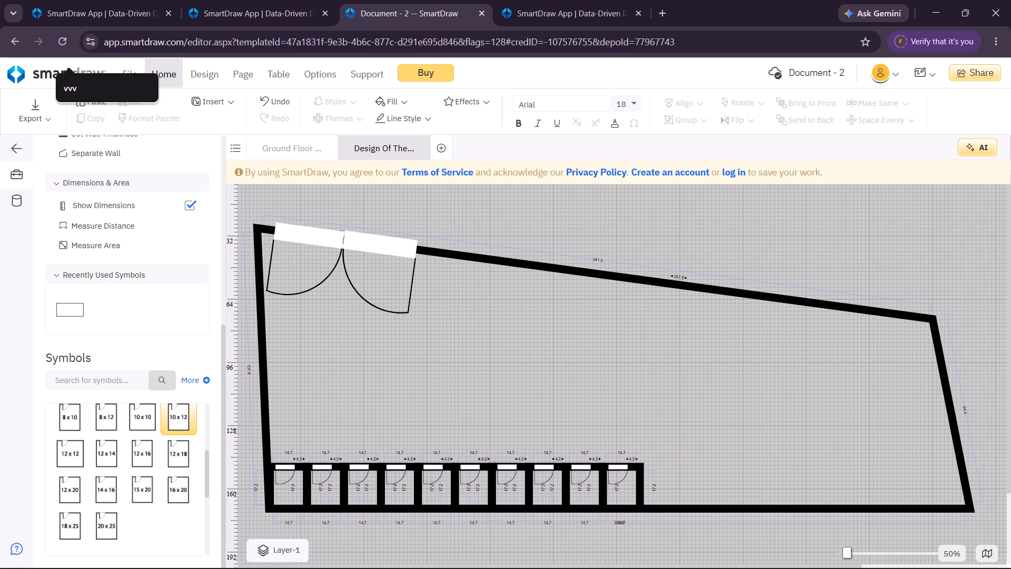
key(ctrl+v)
drag(372, 339, 667, 504)
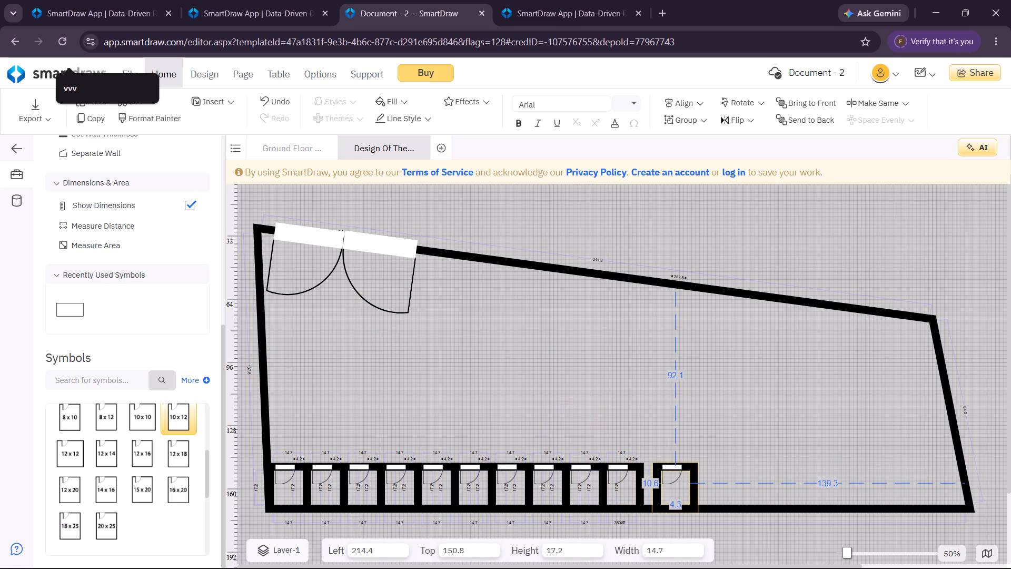
drag(667, 504, 652, 498)
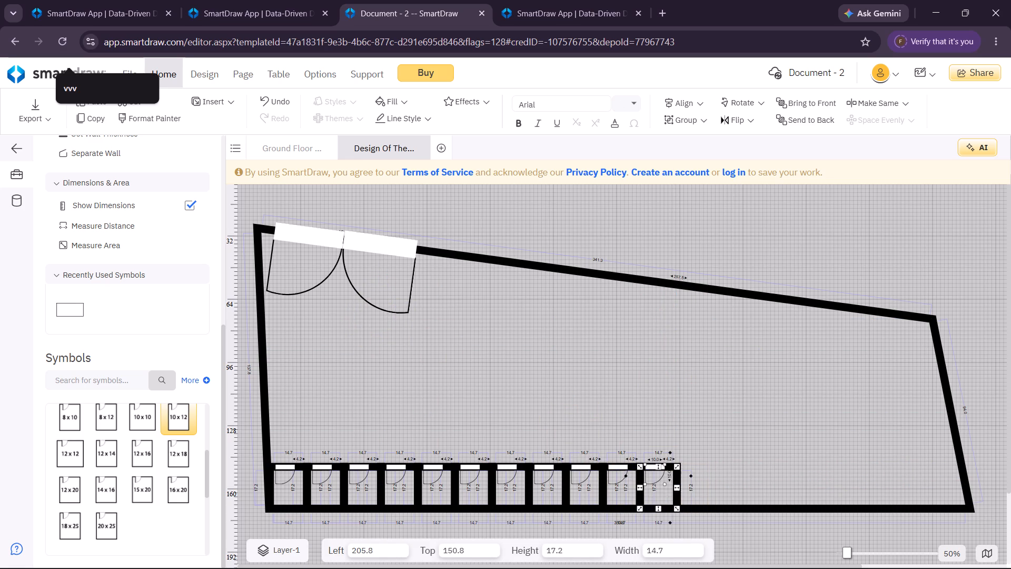
click(702, 436)
key(ctrl+v)
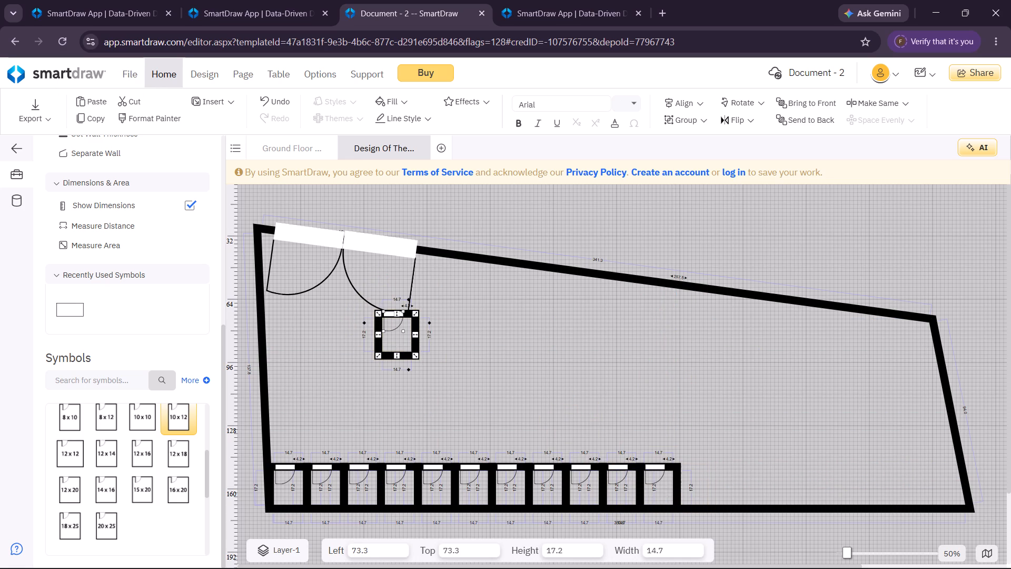
drag(387, 357, 707, 499)
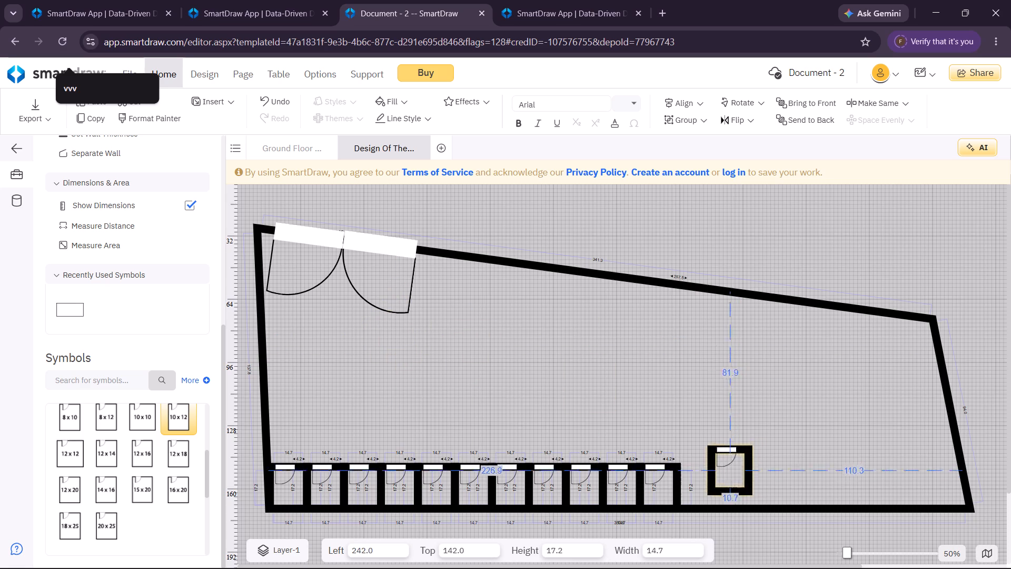
drag(707, 499, 694, 501)
Add a thirteenth and a fourteenth copy of the small room to the right end of the row, sharing walls.
click(632, 368)
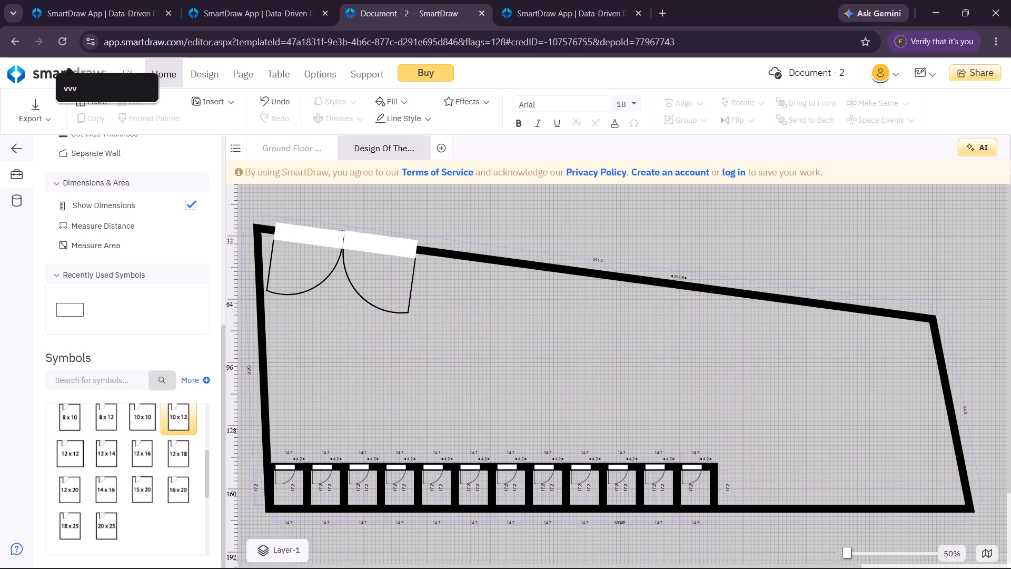
key(ctrl+v)
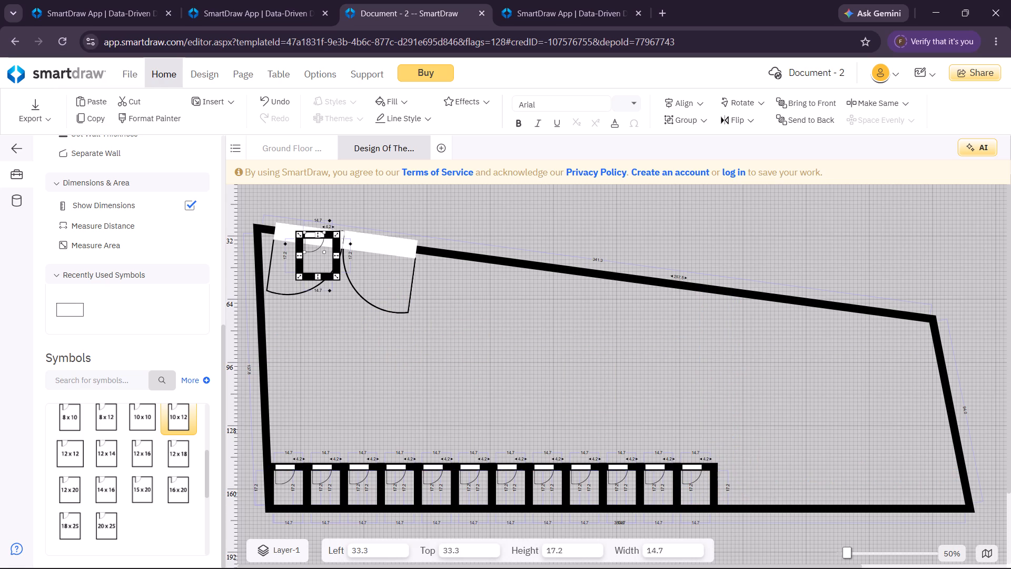
key(ctrl+v)
drag(326, 291, 500, 402)
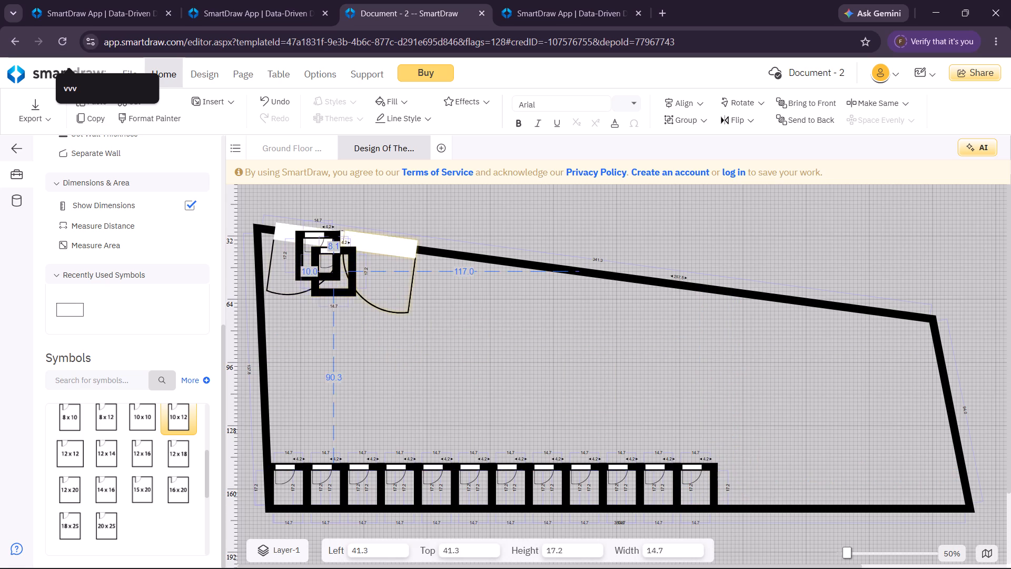
drag(500, 402, 726, 505)
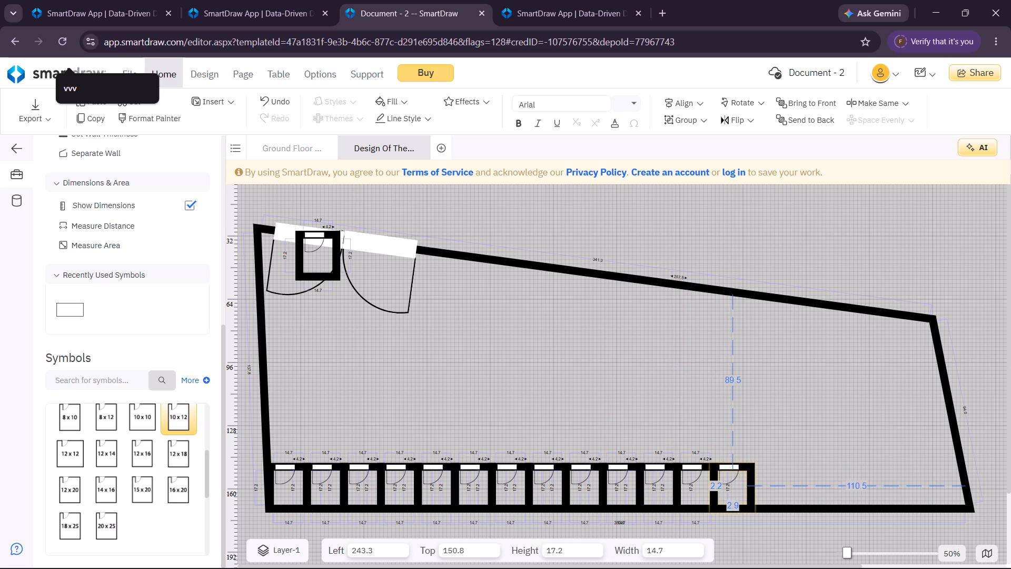
drag(333, 277, 757, 455)
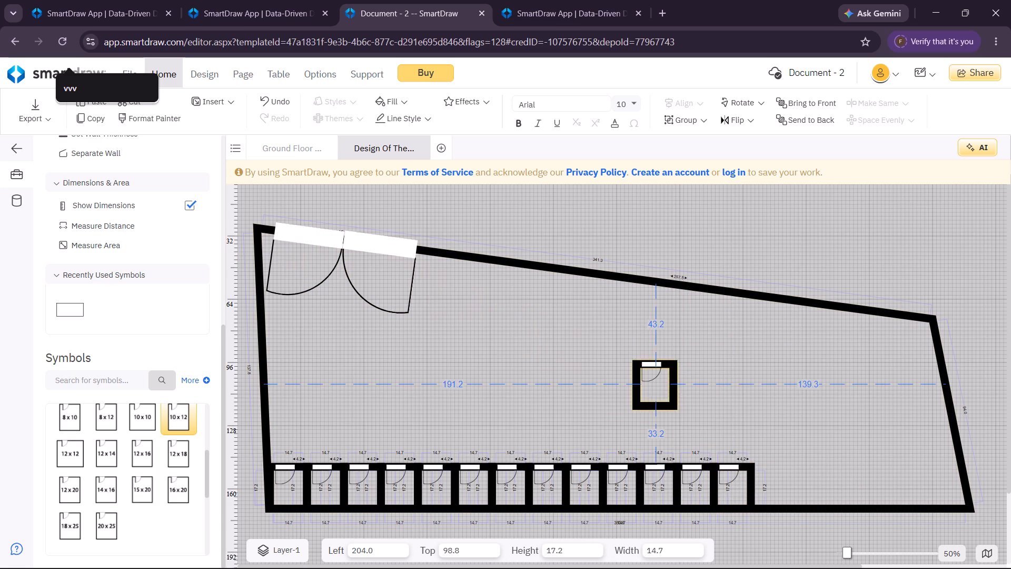
drag(757, 455, 780, 499)
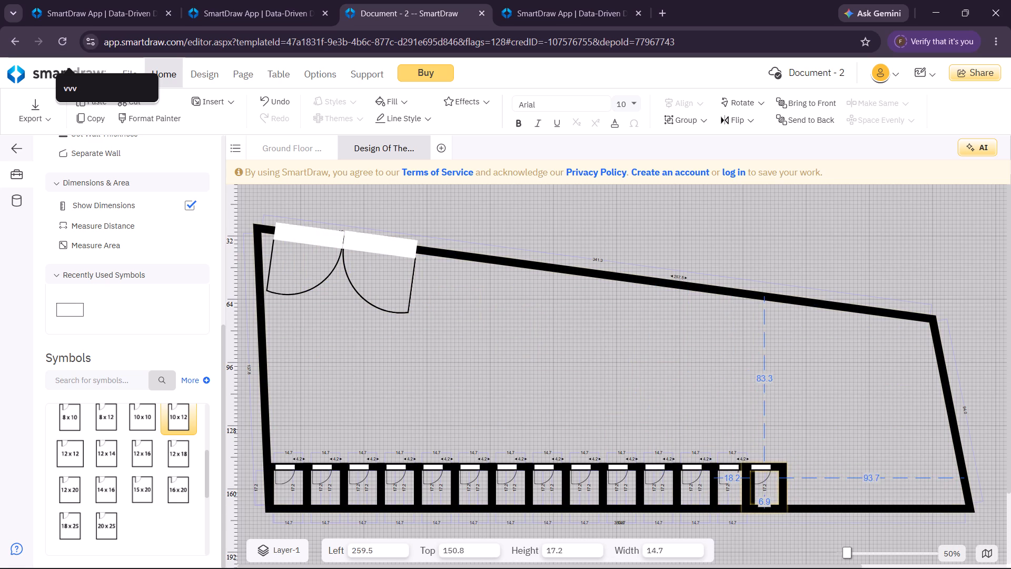
drag(780, 499, 783, 498)
Add a fifteenth and a sixteenth copy of the small room, extending the row along the bottom wall to left 299.5.
click(601, 408)
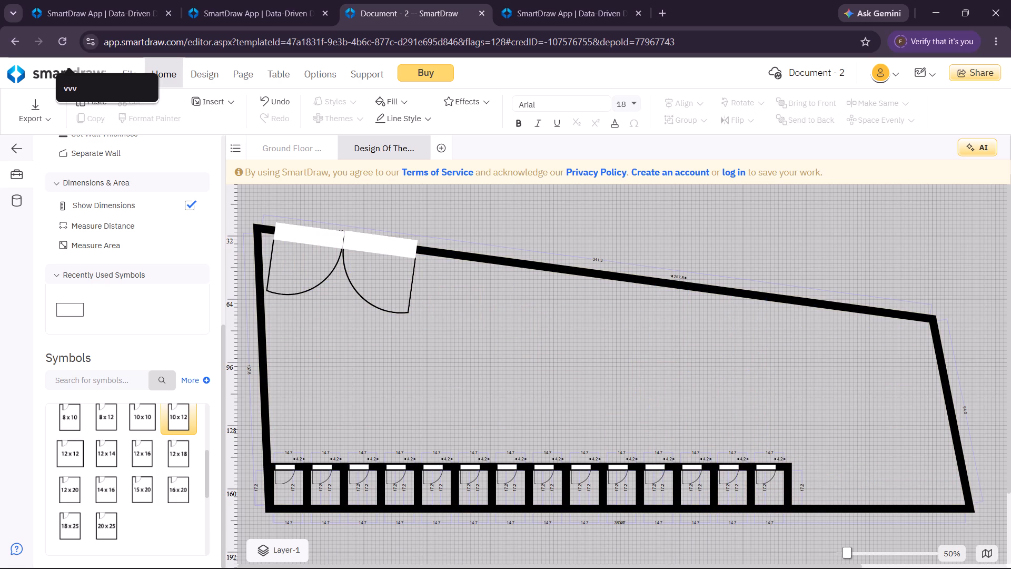
key(ctrl+v)
drag(339, 306, 791, 501)
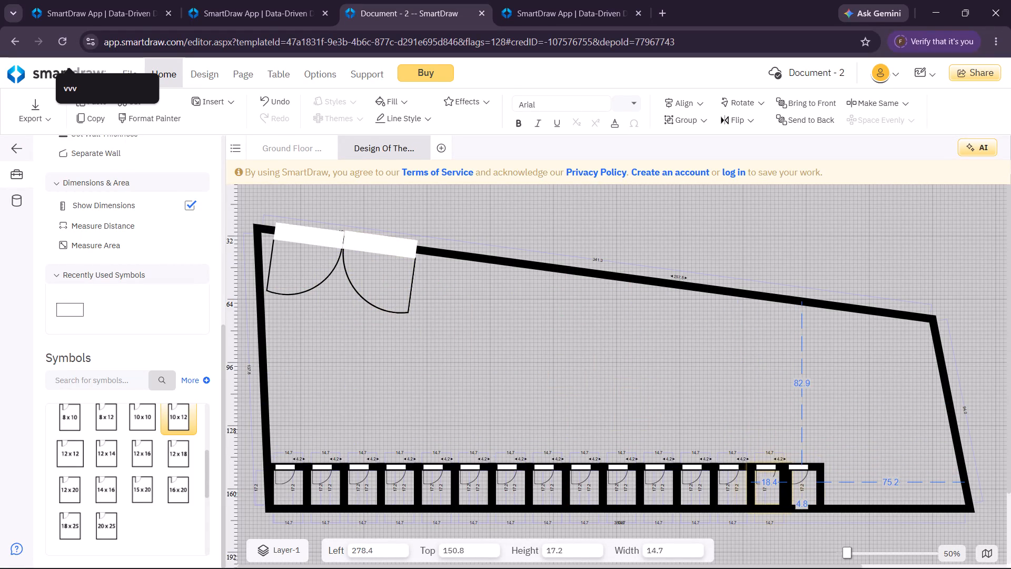
drag(791, 501, 795, 501)
click(699, 429)
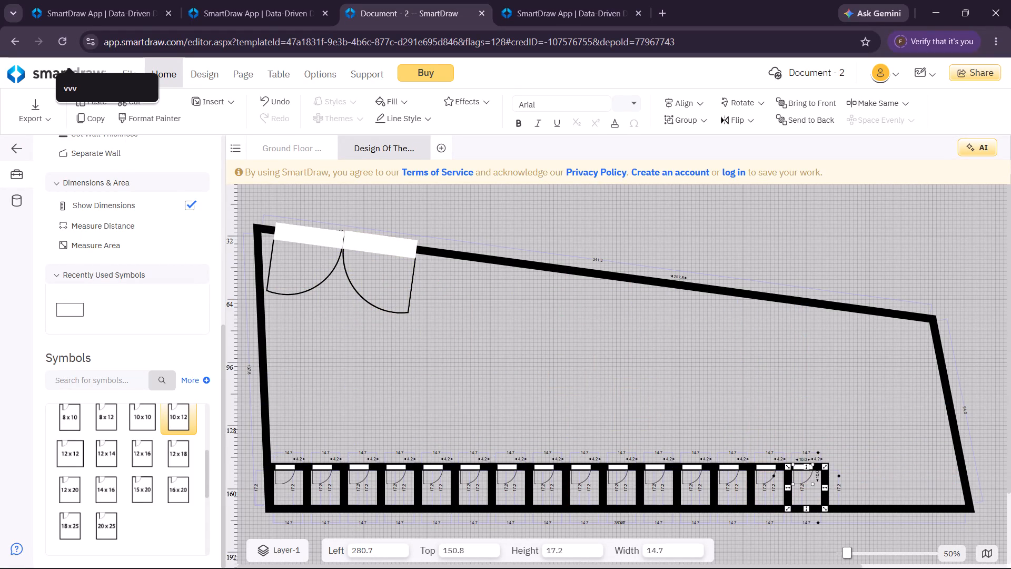
key(ctrl+v)
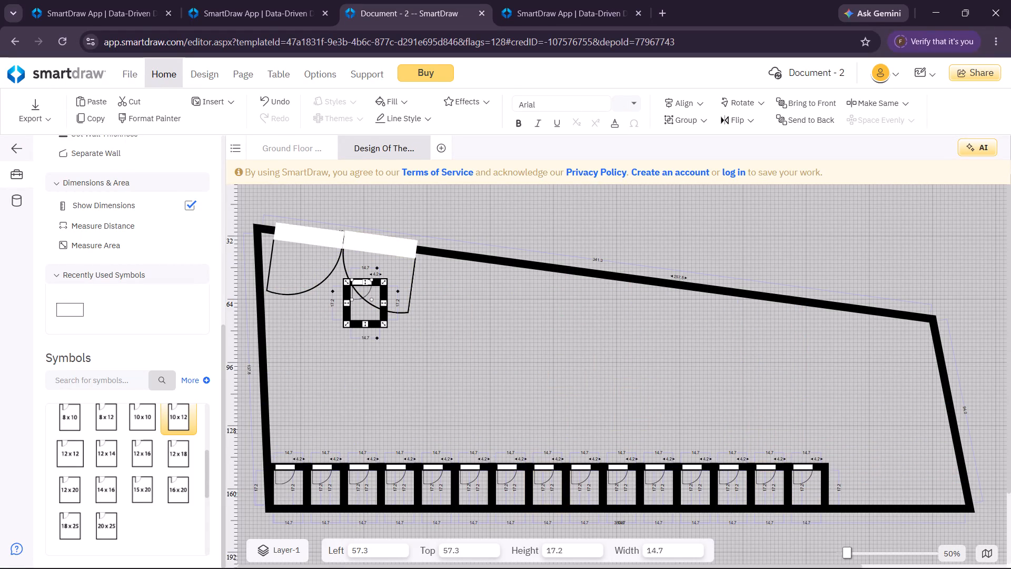
drag(356, 325, 783, 472)
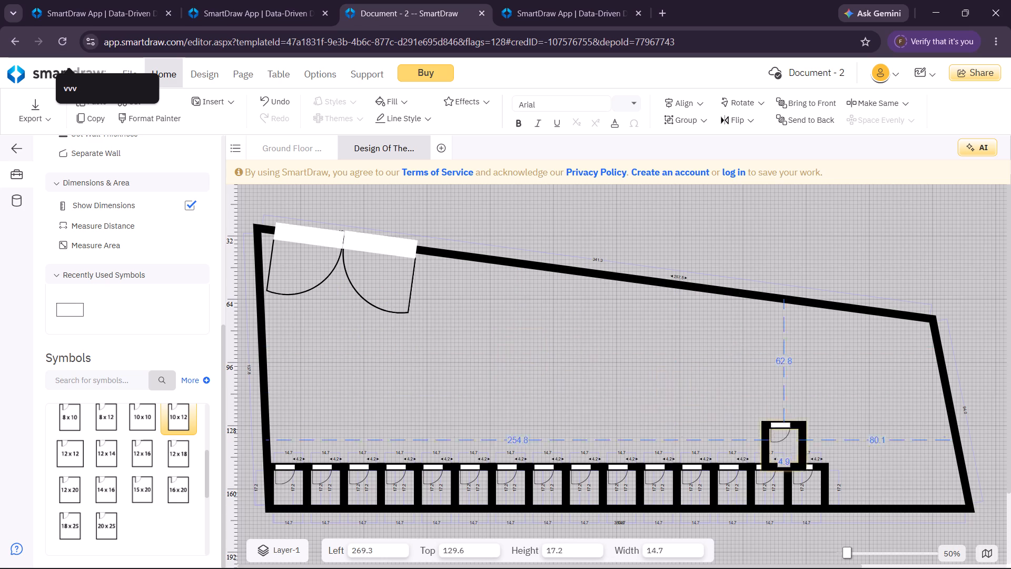
drag(783, 472, 837, 509)
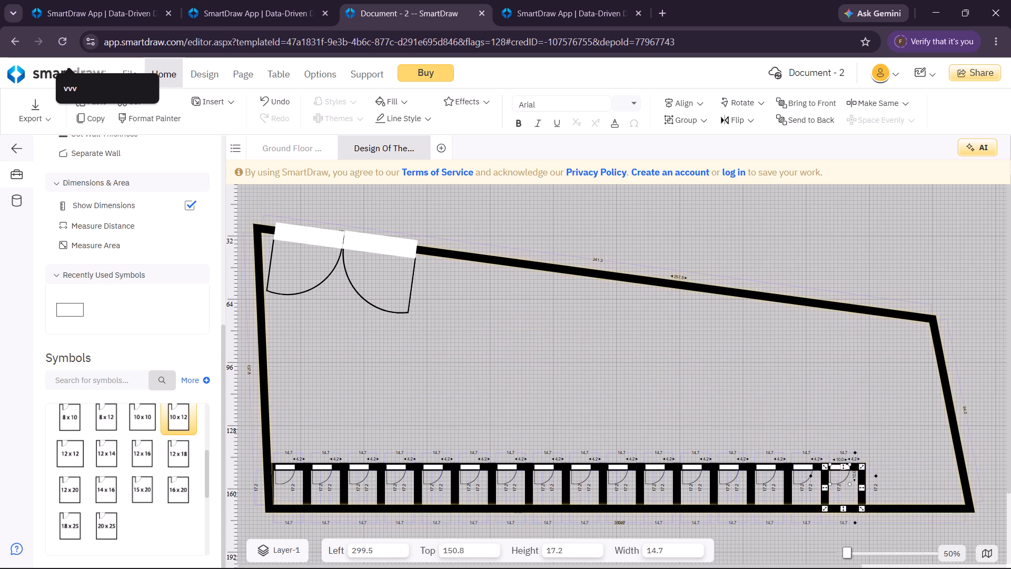
Add a seventeenth and an eighteenth copy of the small room, extending the row almost to the outer room's right wall.
click(669, 338)
key(ctrl+v)
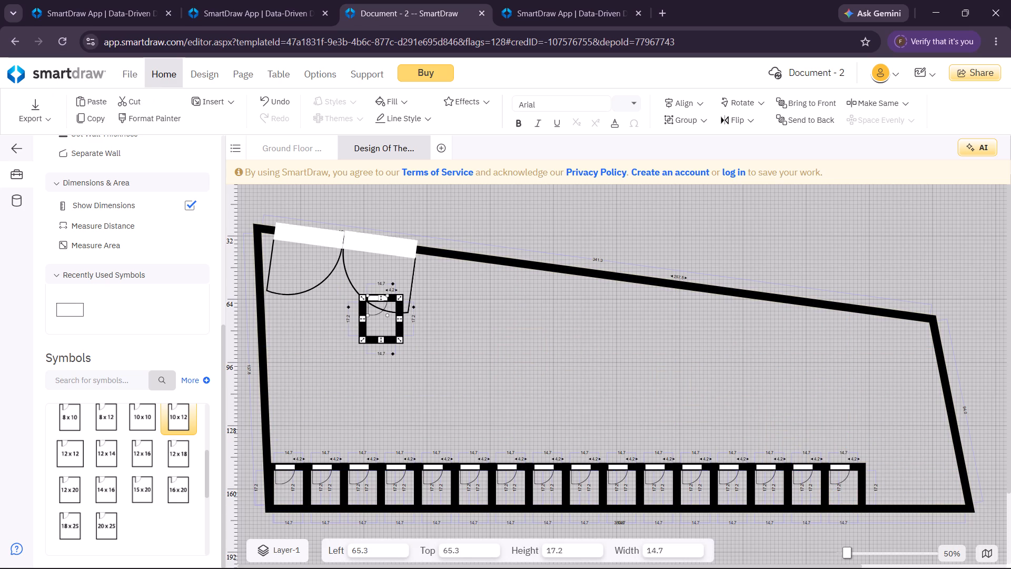
drag(373, 342, 865, 505)
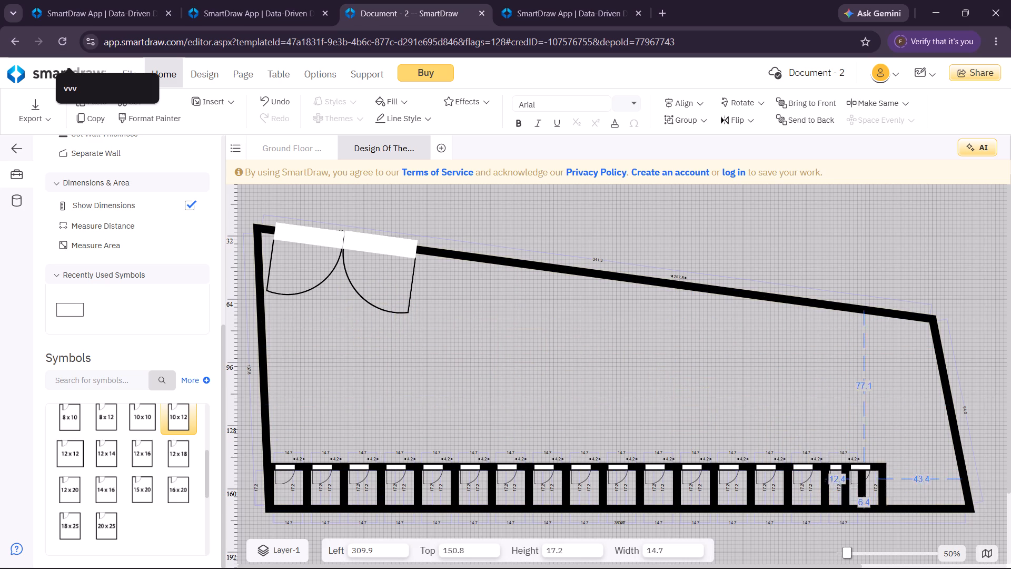
drag(865, 505, 880, 507)
click(725, 390)
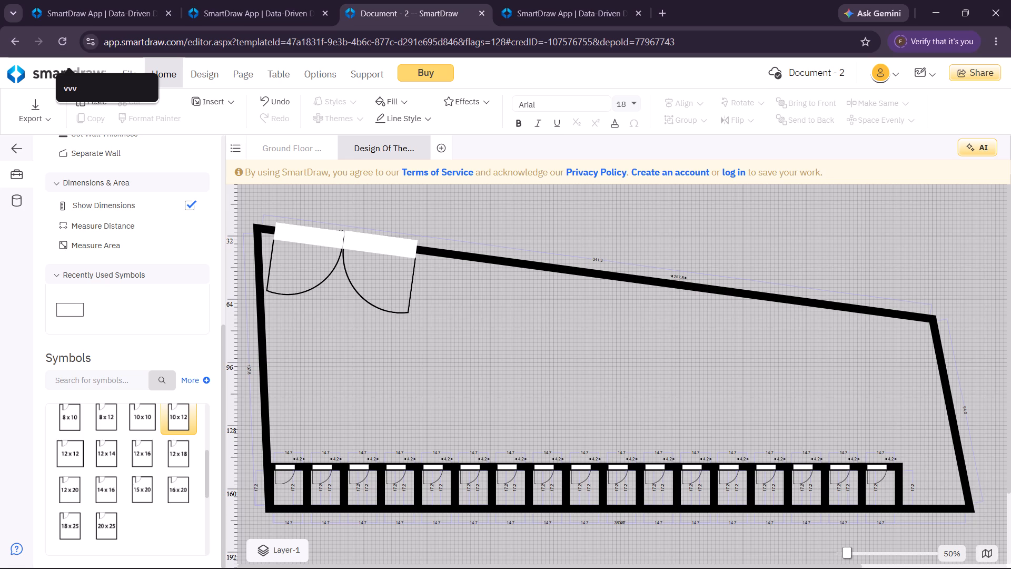
key(ctrl+v)
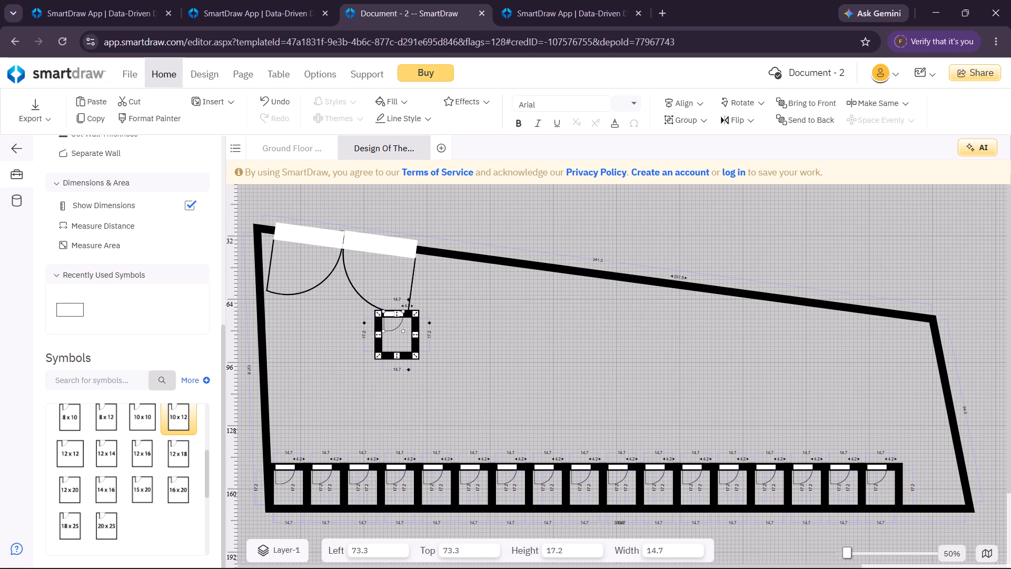
drag(388, 354, 878, 500)
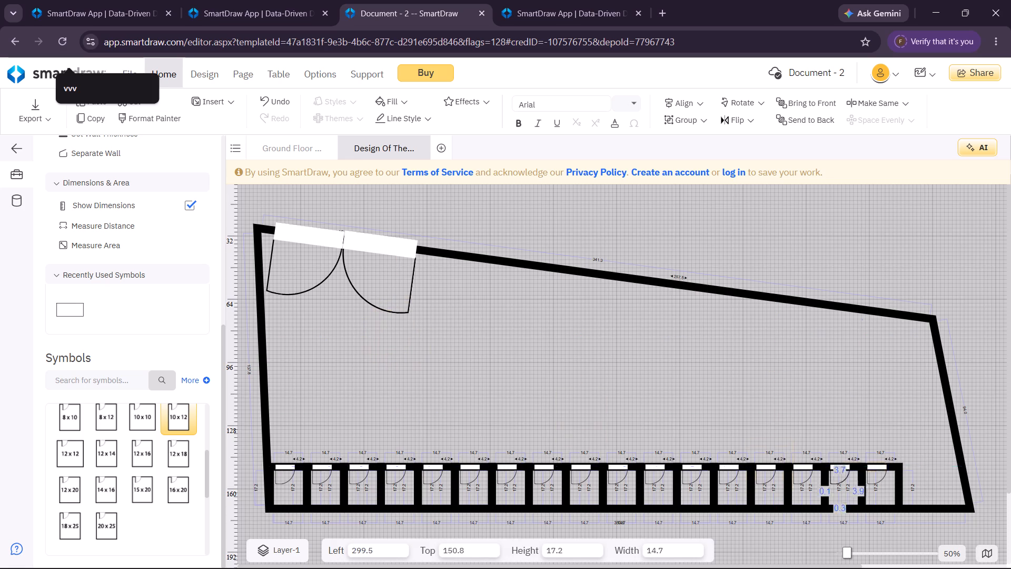
drag(878, 500, 917, 501)
Add another copy of the small room above the row's left end, near the left wall, at left 36.0 and top 106.8.
click(736, 386)
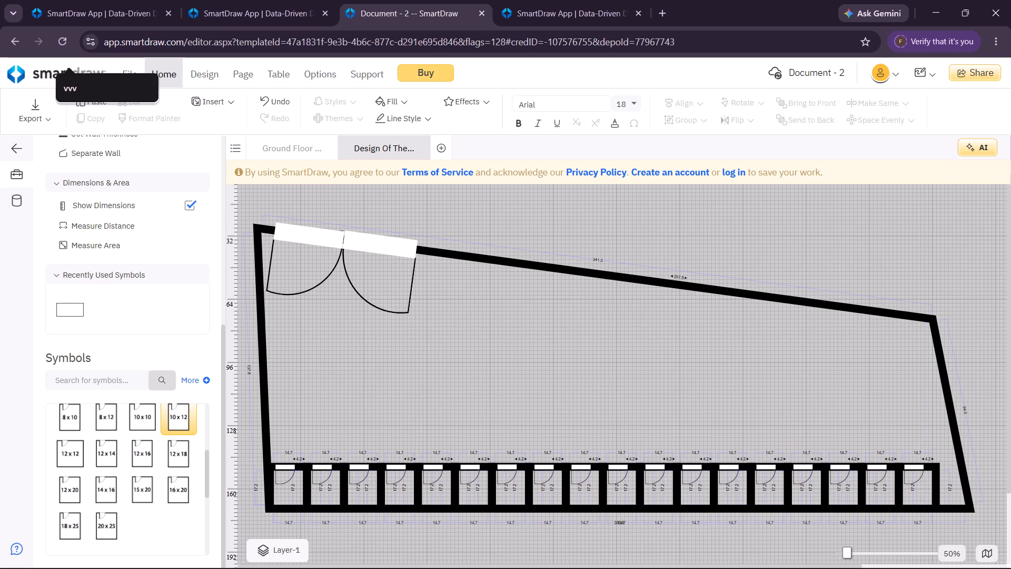
key(ctrl+v)
key(v)
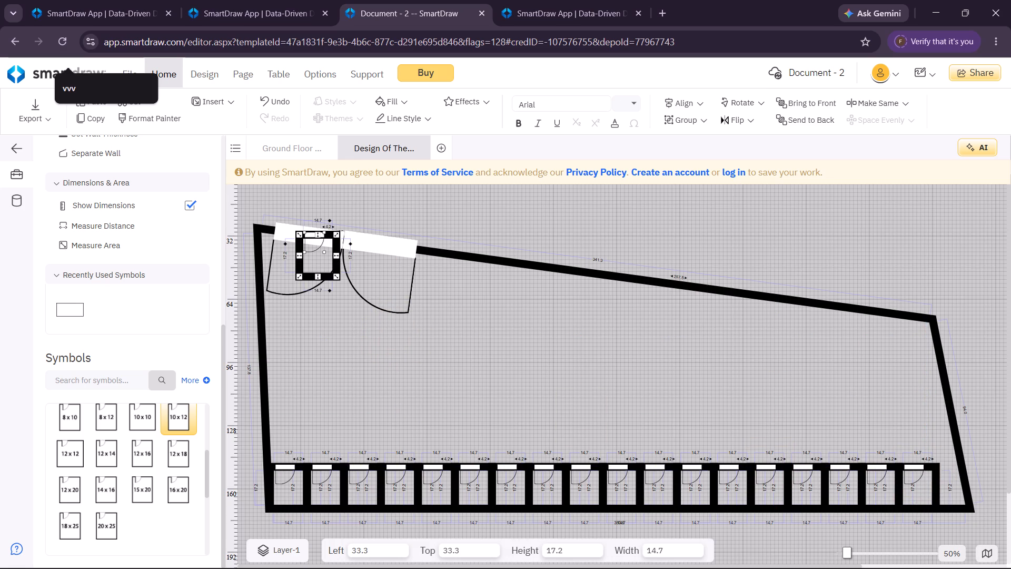
drag(308, 273, 291, 424)
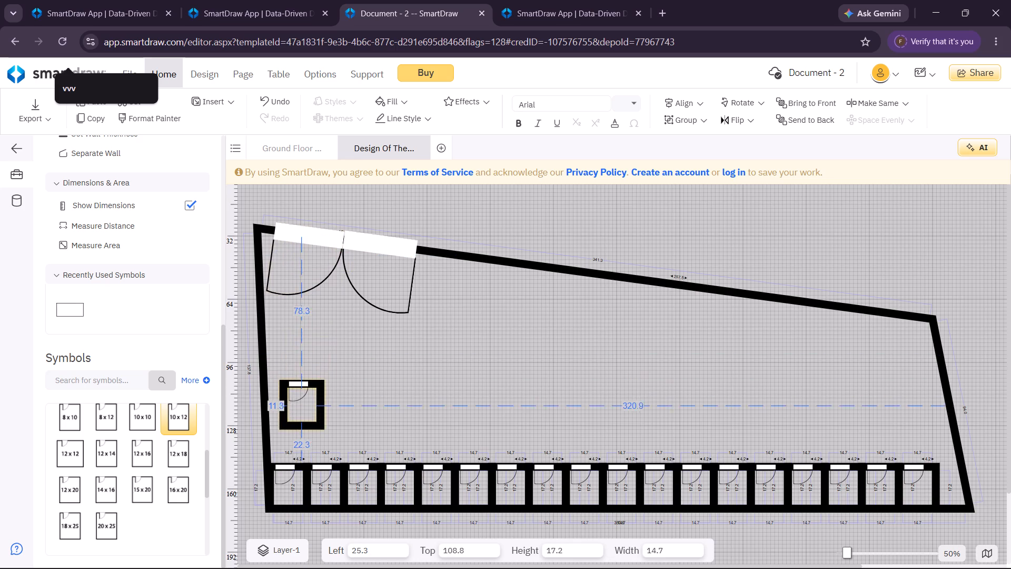
drag(291, 424, 281, 436)
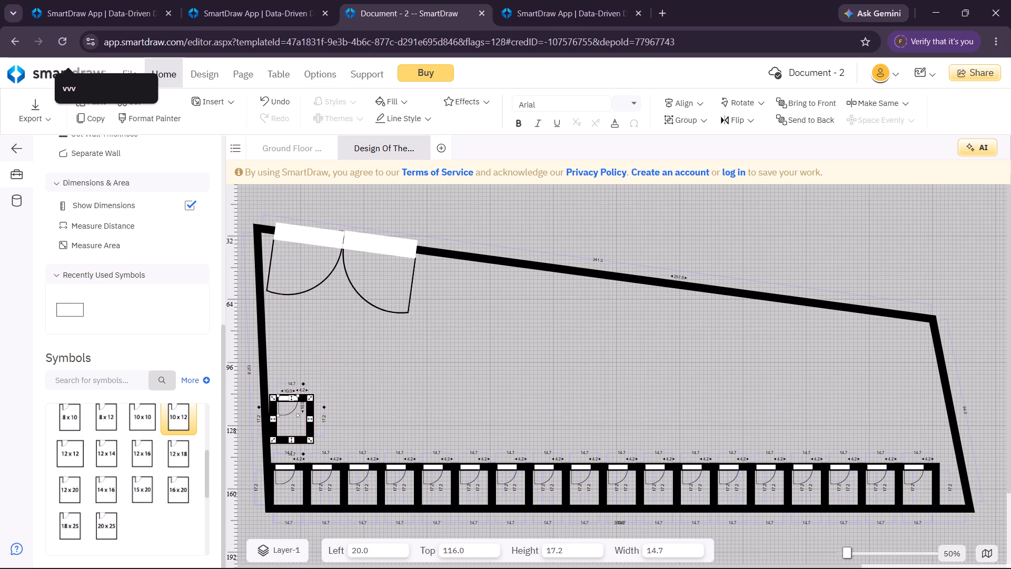
click(312, 427)
drag(312, 427, 344, 409)
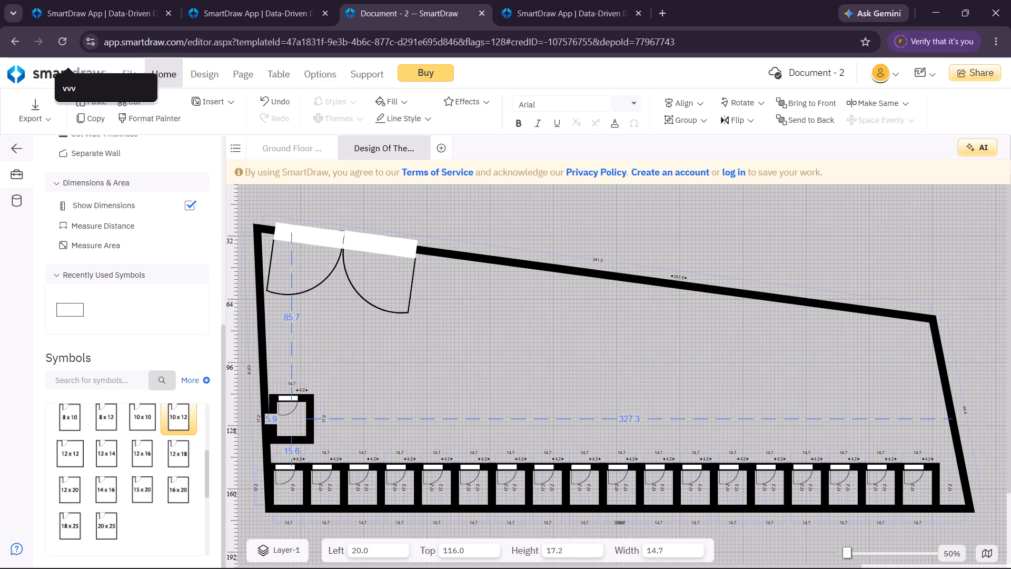
drag(344, 409, 345, 409)
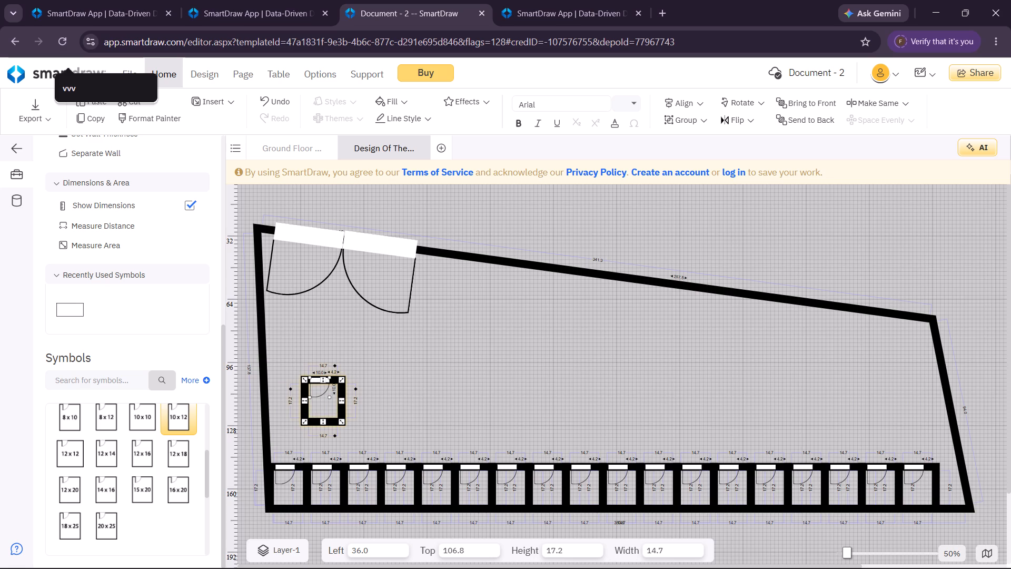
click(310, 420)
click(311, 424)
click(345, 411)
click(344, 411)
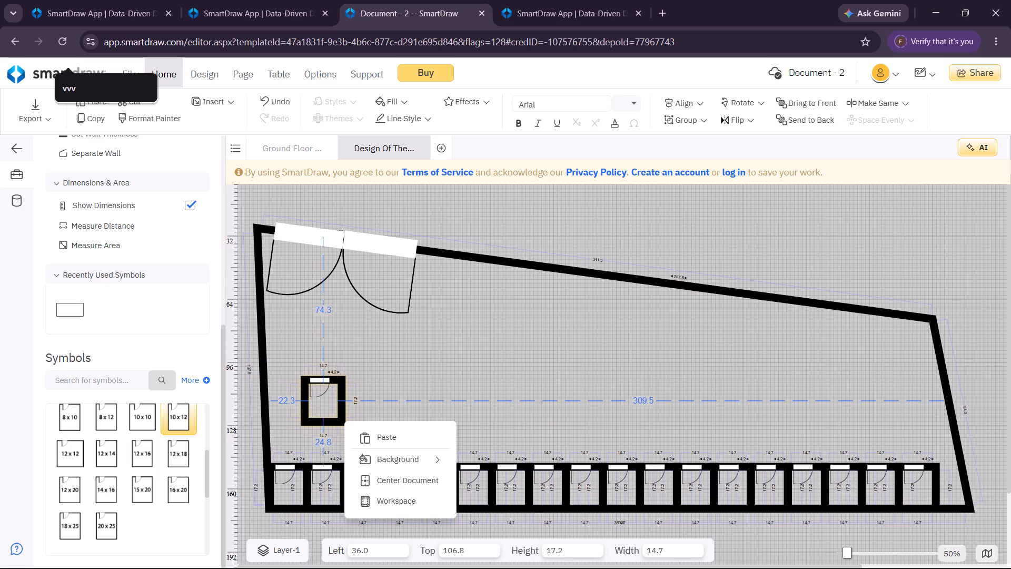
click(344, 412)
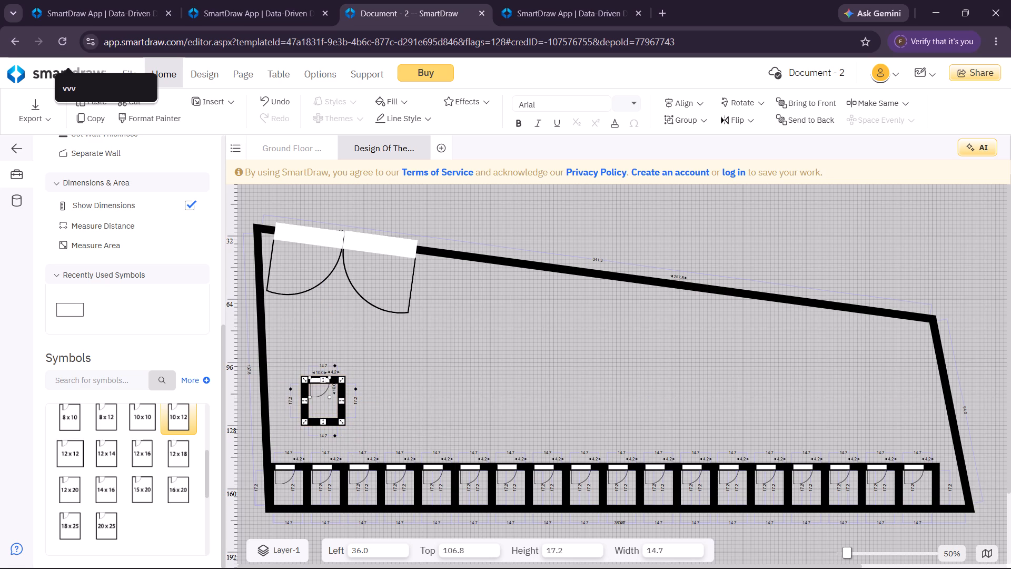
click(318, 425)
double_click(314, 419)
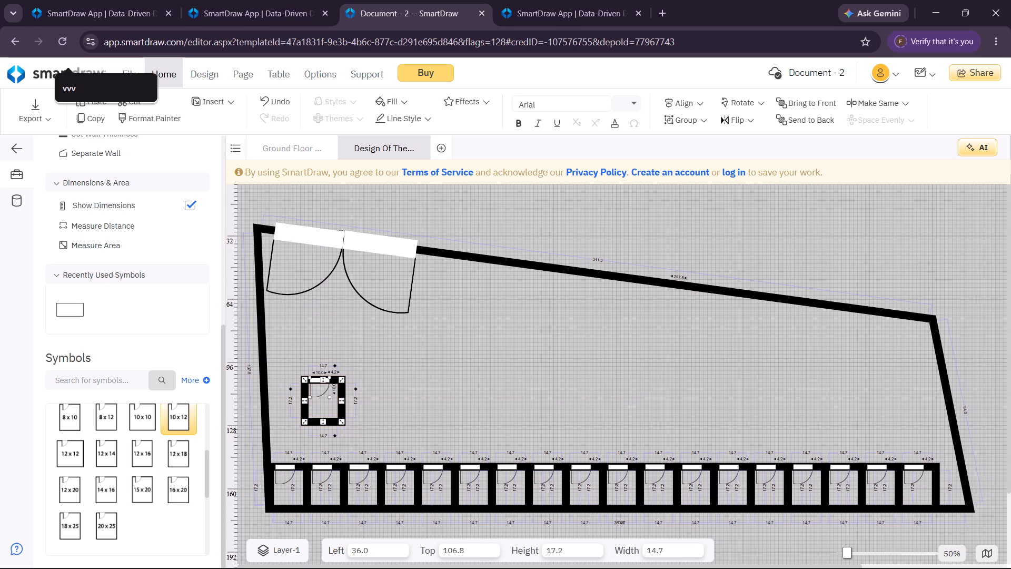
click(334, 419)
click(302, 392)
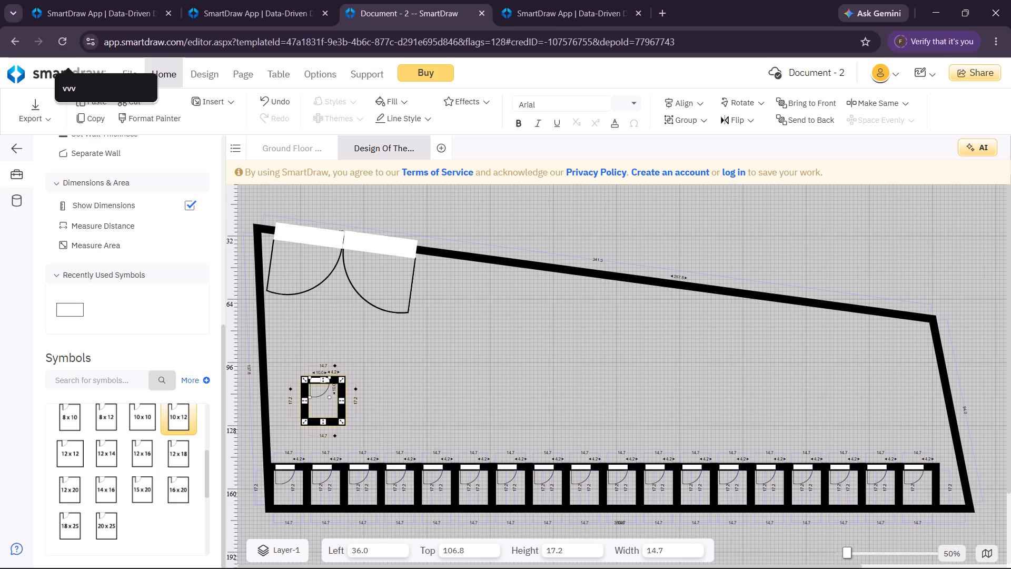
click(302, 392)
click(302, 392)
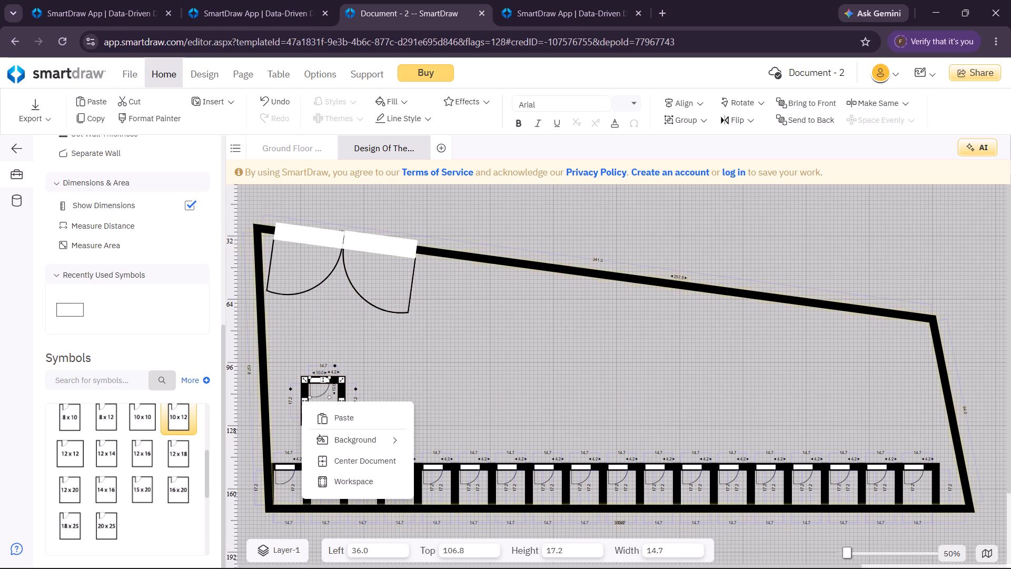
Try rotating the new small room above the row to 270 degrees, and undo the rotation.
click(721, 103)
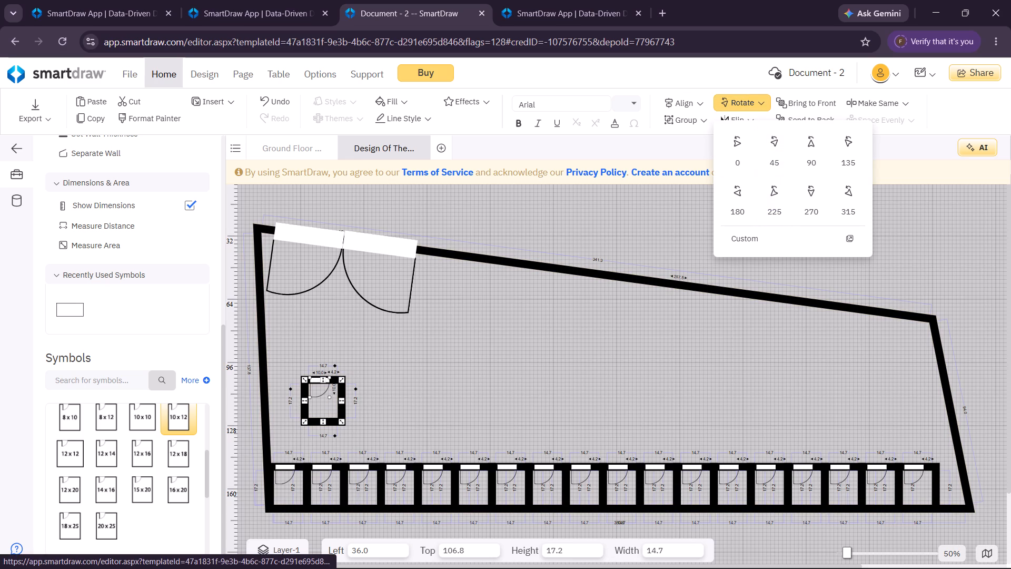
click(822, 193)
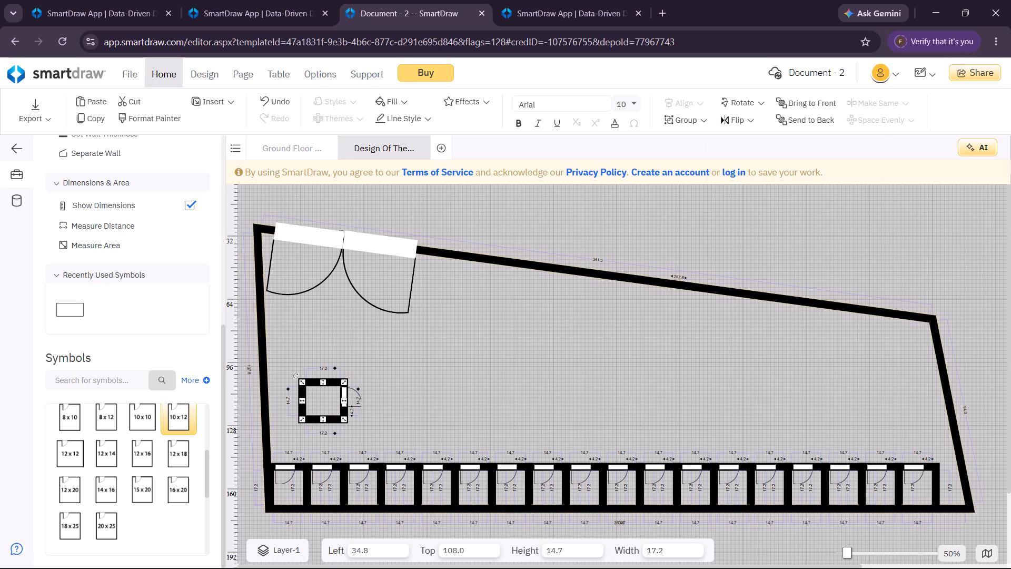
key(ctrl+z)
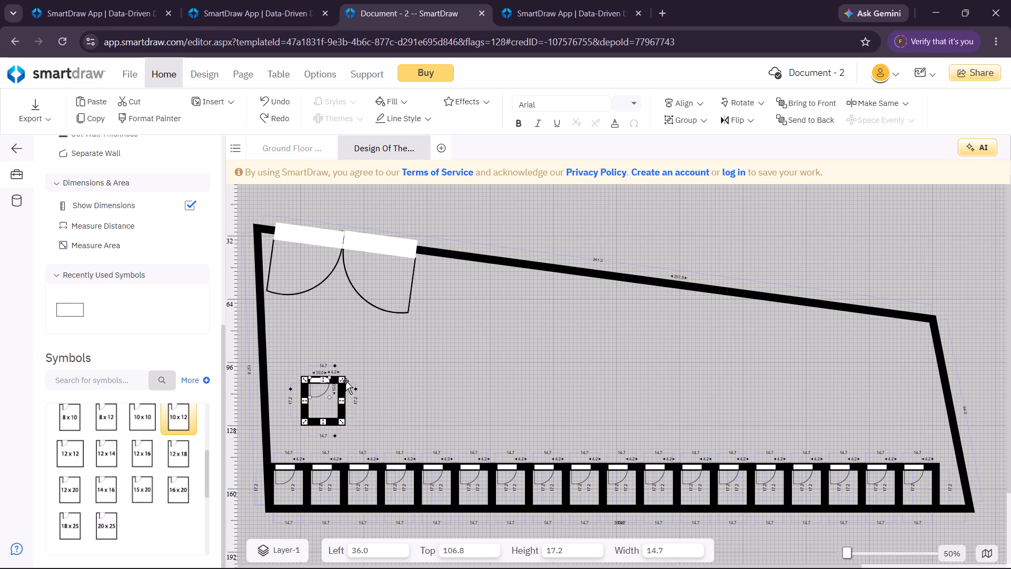
Turn the small room upside down so its door faces the bottom row, and place it beside the outer room's left wall.
drag(343, 389, 487, 389)
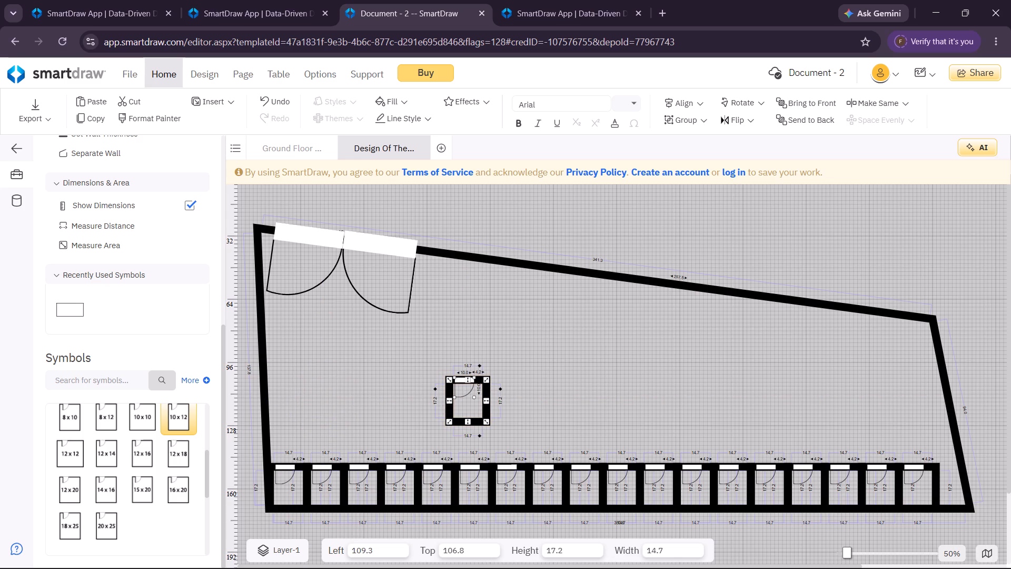
drag(438, 379, 530, 360)
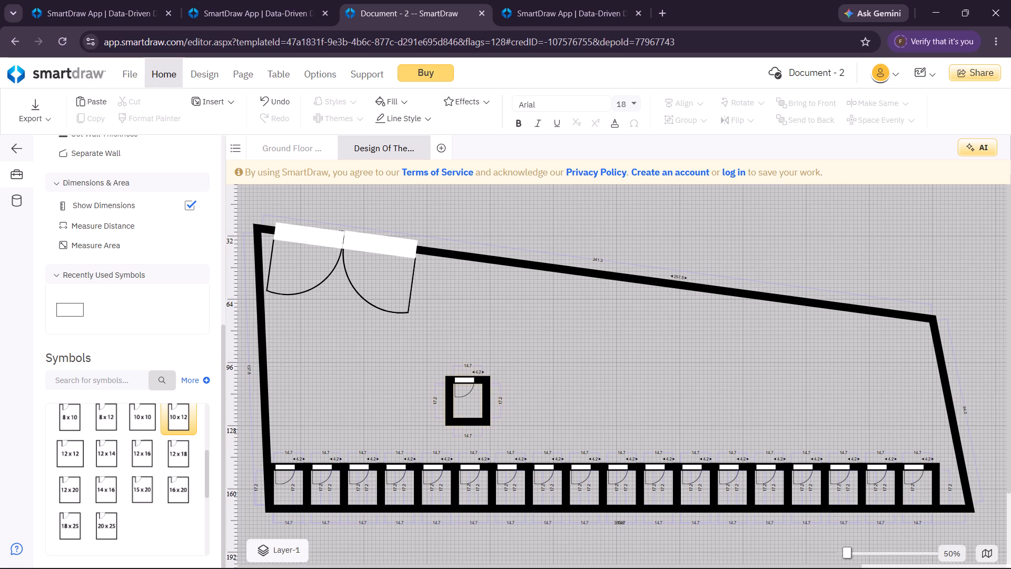
click(471, 421)
click(488, 425)
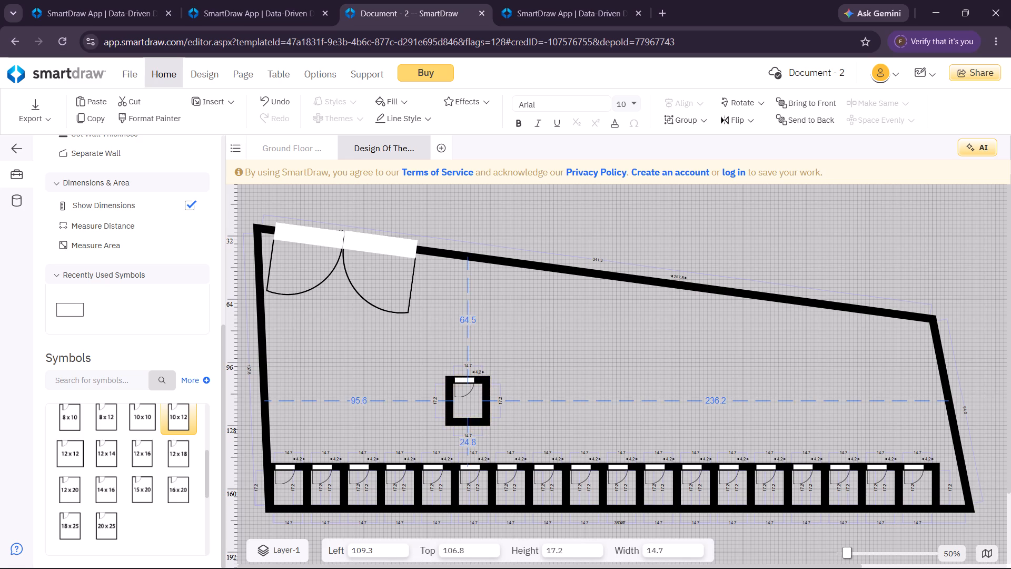
drag(438, 371, 535, 364)
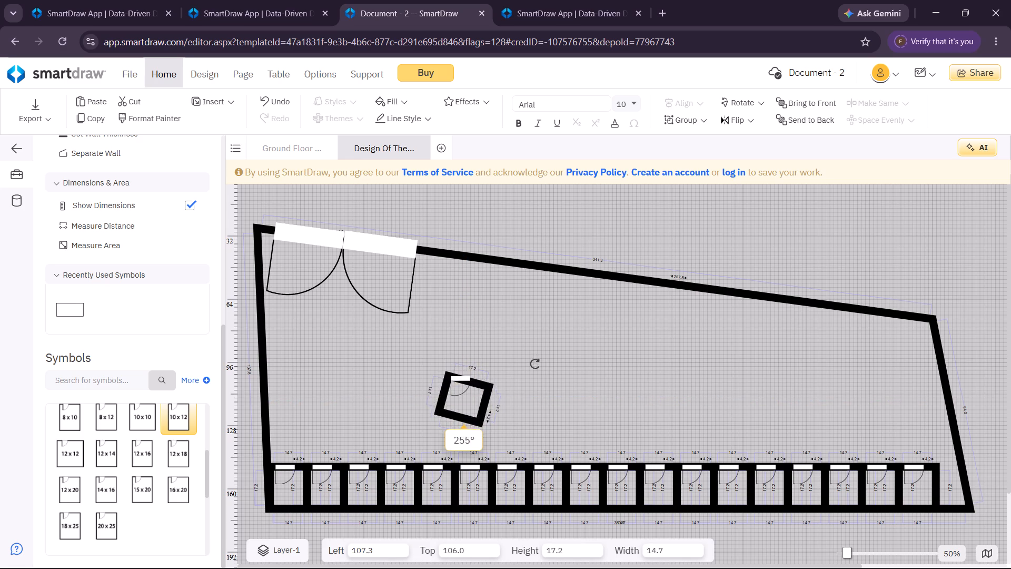
drag(535, 364, 481, 418)
drag(480, 410, 463, 409)
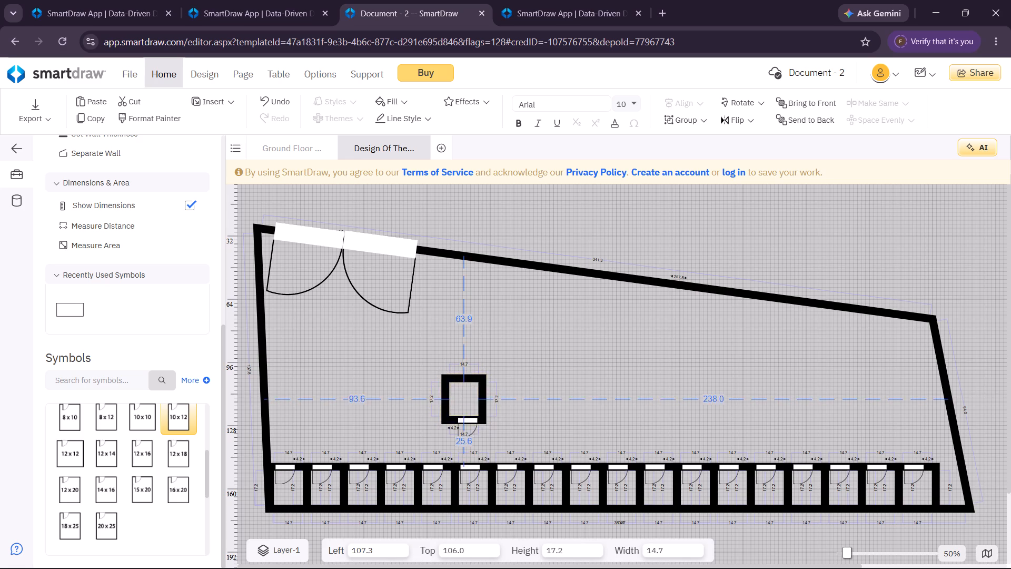
drag(463, 409, 311, 420)
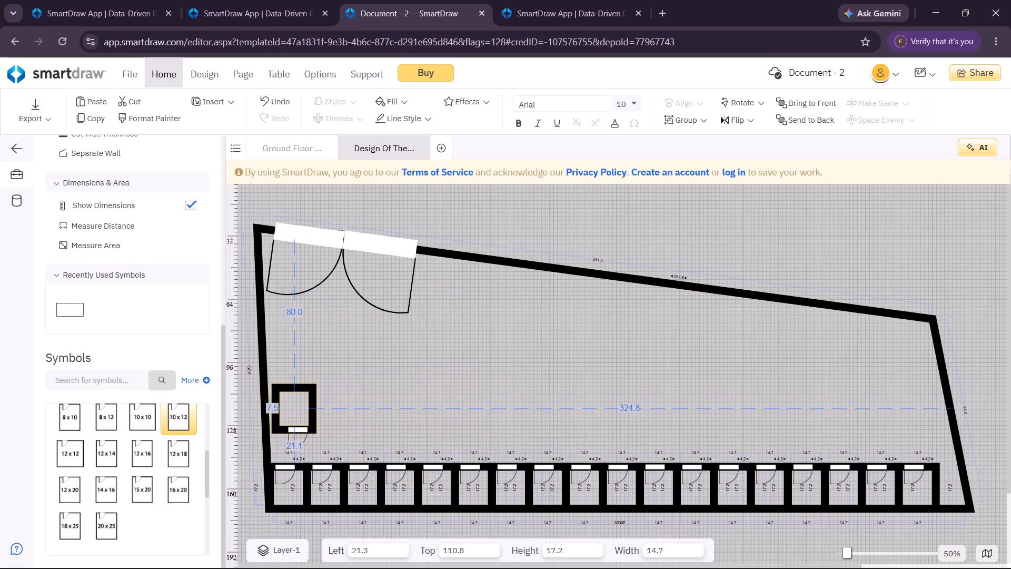
drag(311, 420, 307, 424)
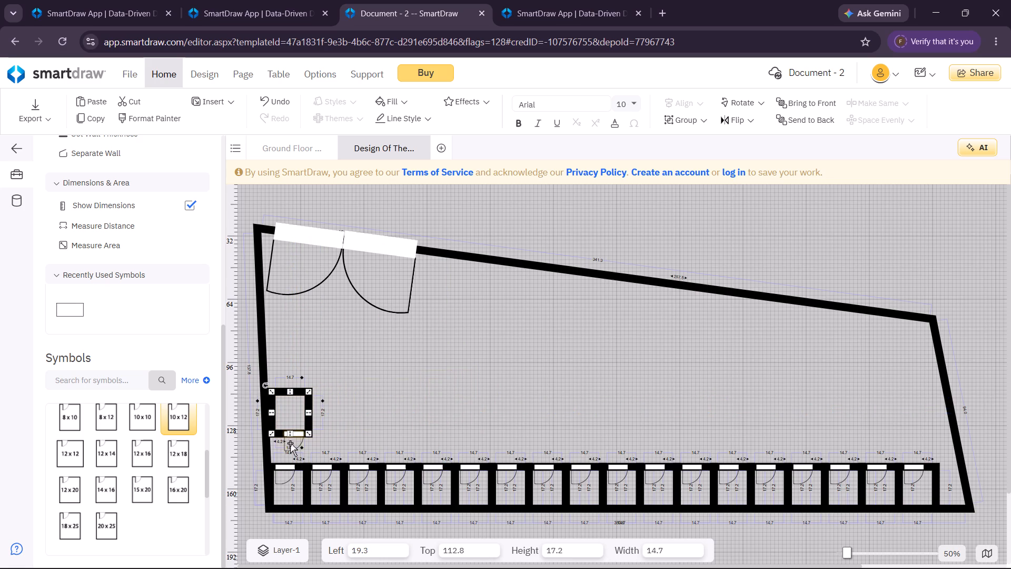
Shift the upper small room's door slightly toward the left wall and flip it to swing into the room.
drag(294, 435, 288, 426)
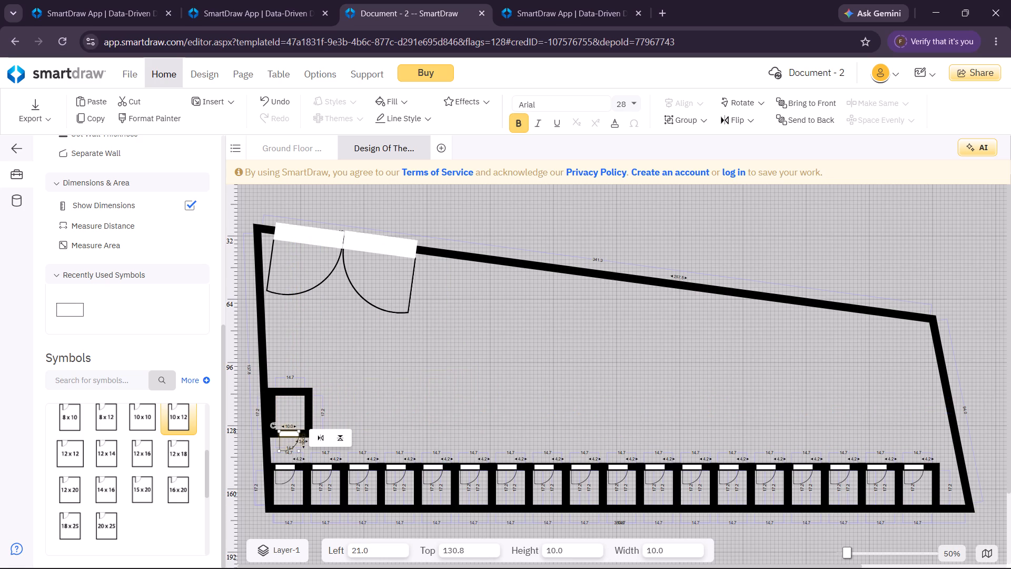
click(340, 434)
click(361, 445)
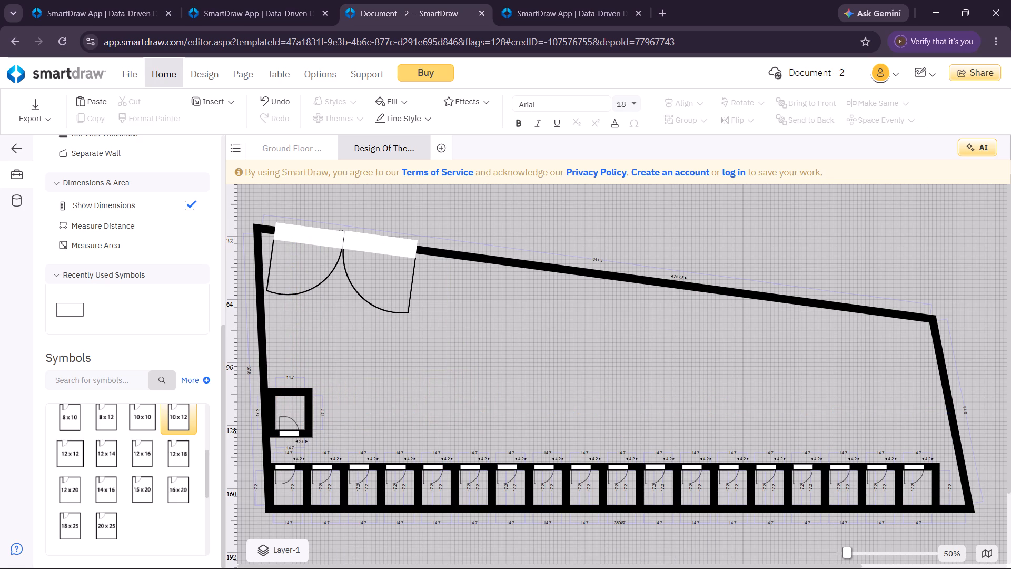
Move the upper small room down and against the outer room's left wall, to left 16.0 and top 116.8.
drag(303, 417, 303, 429)
drag(303, 429, 303, 428)
drag(307, 414, 306, 420)
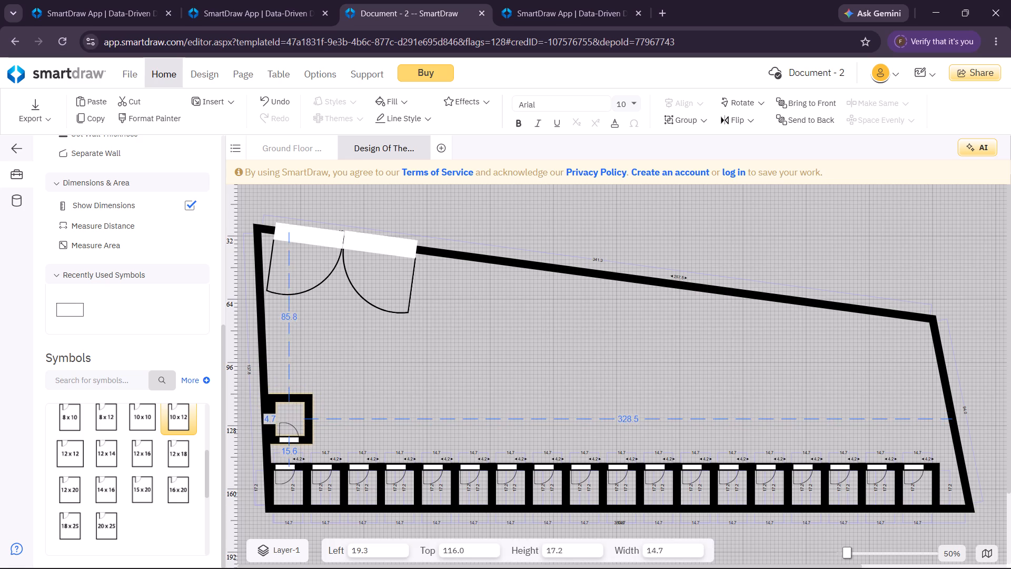
drag(306, 420, 303, 420)
click(385, 447)
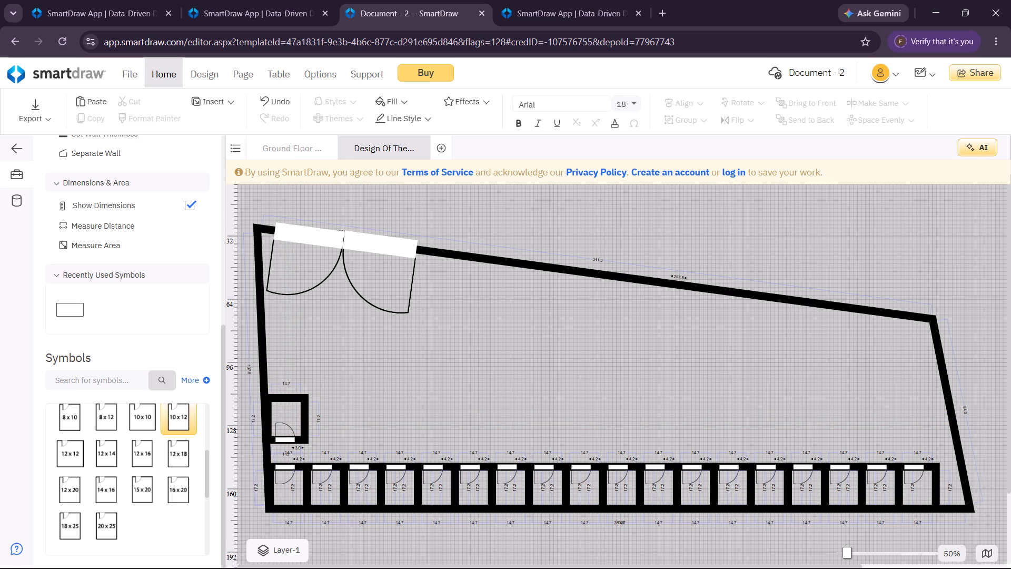
click(303, 418)
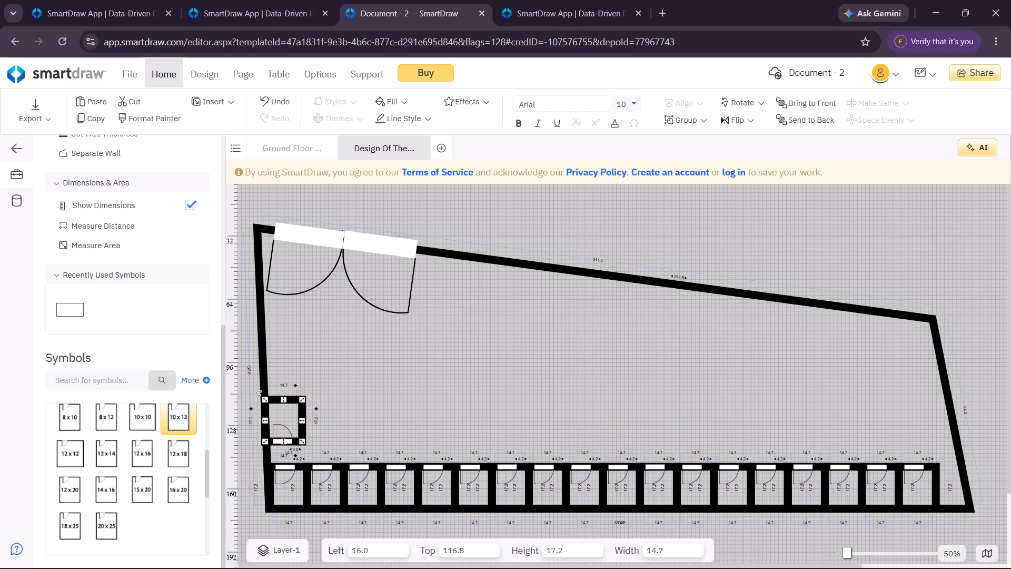
click(365, 405)
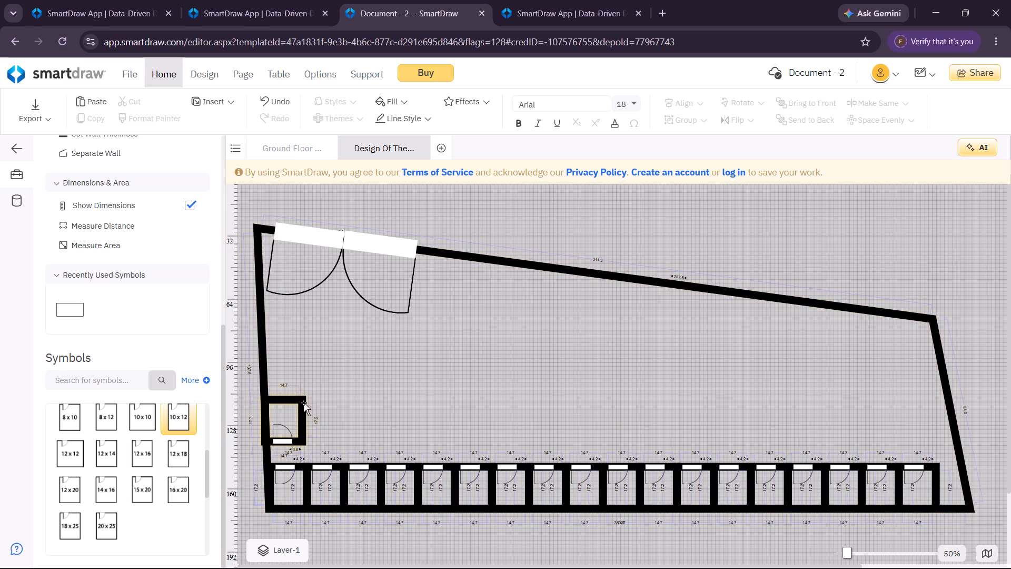
Copy the upper small room and place the copy directly to its right, sharing a wall, at left 35.3 and top 116.8.
click(303, 403)
key(ctrl+c)
key(ctrl+v)
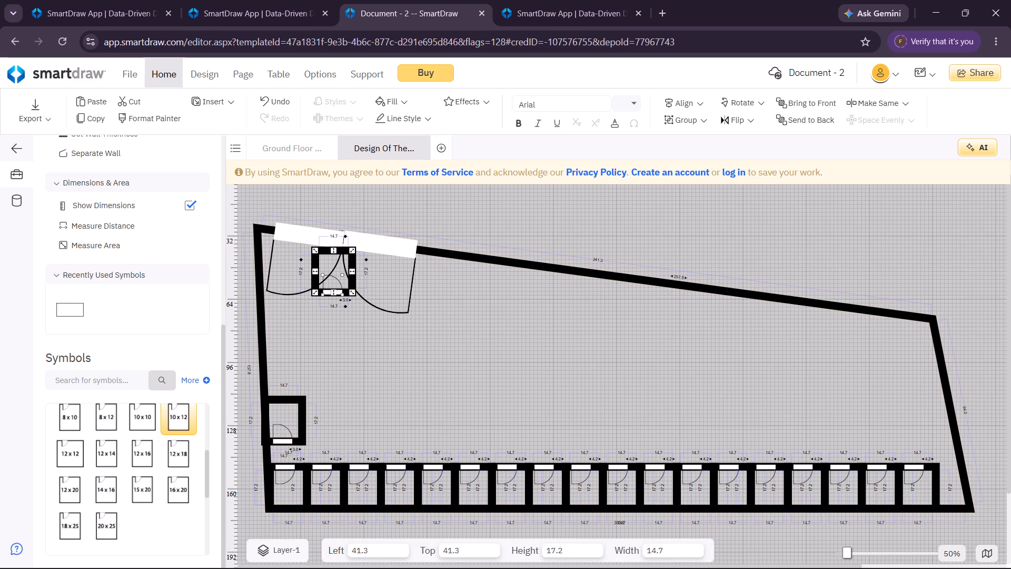
drag(352, 292, 351, 301)
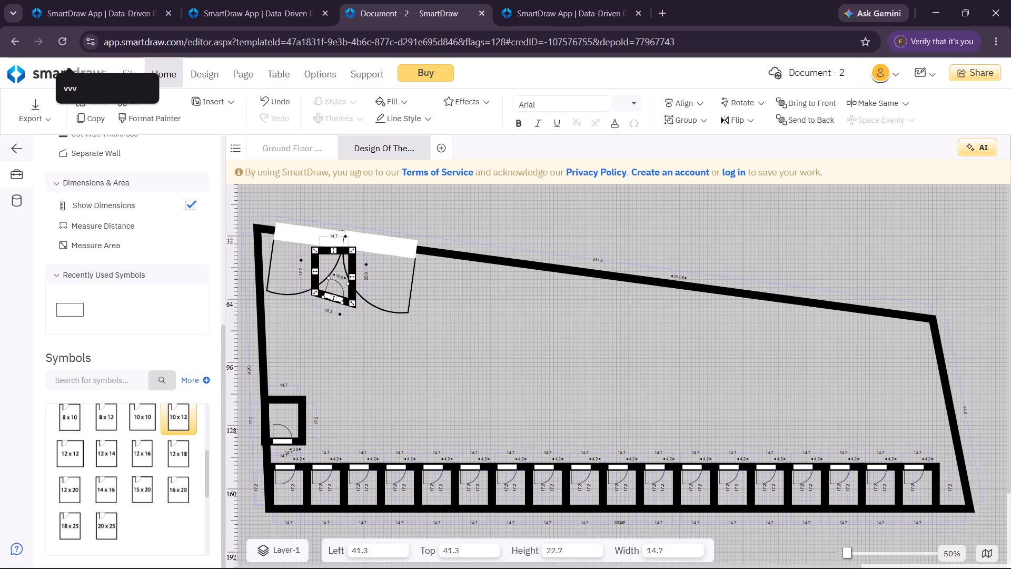
key(ctrl+z)
drag(315, 261, 306, 406)
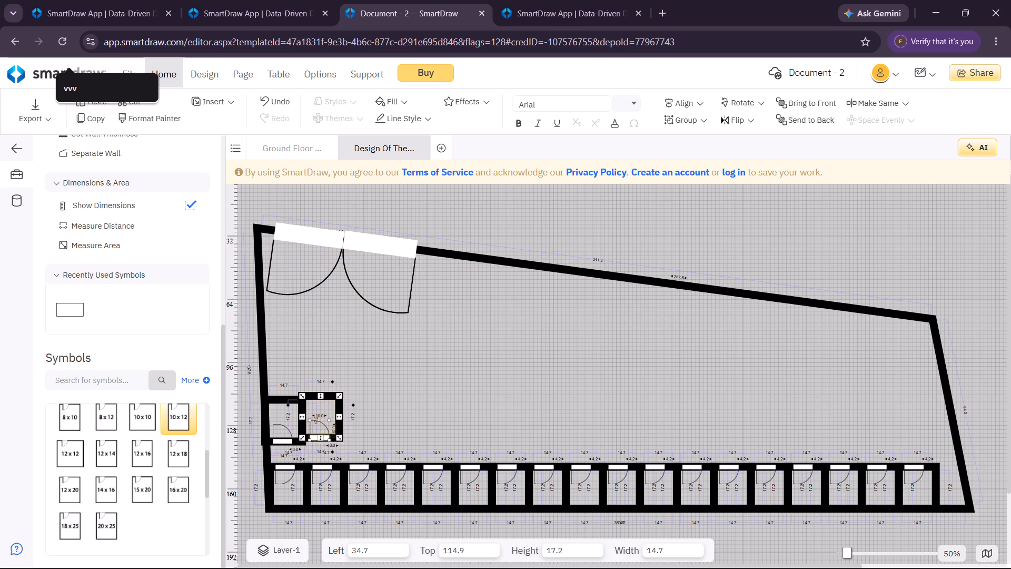
click(339, 430)
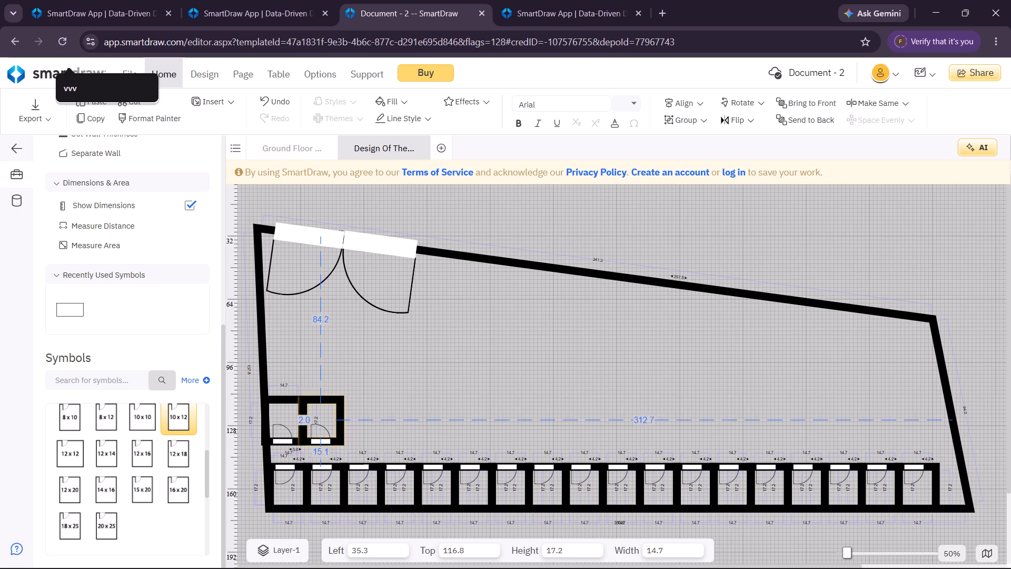
click(370, 426)
Add a third and a fourth room to the right end of the upper row, aligned at top 116.8 and sharing walls.
key(ctrl+v)
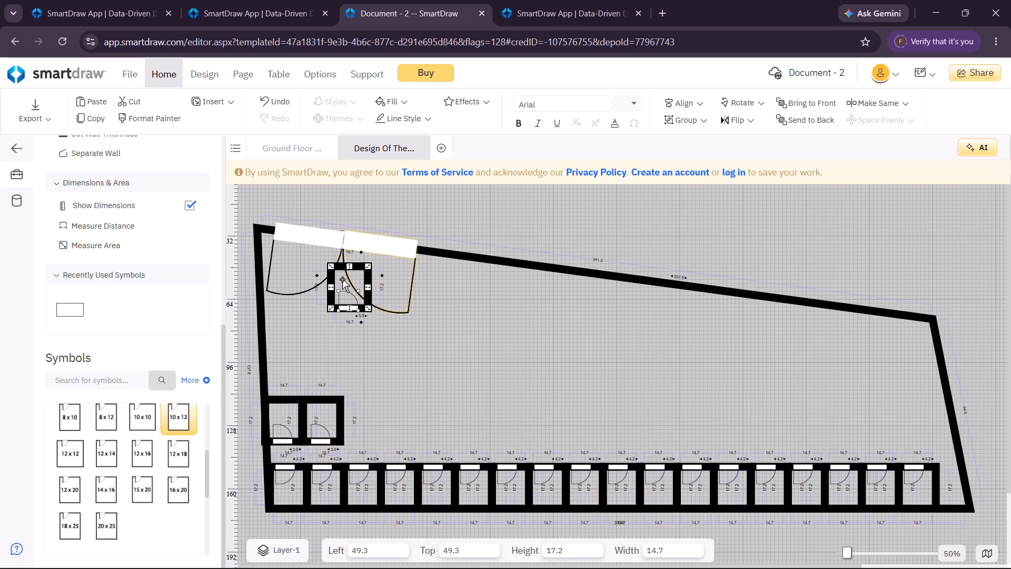
drag(334, 296, 338, 416)
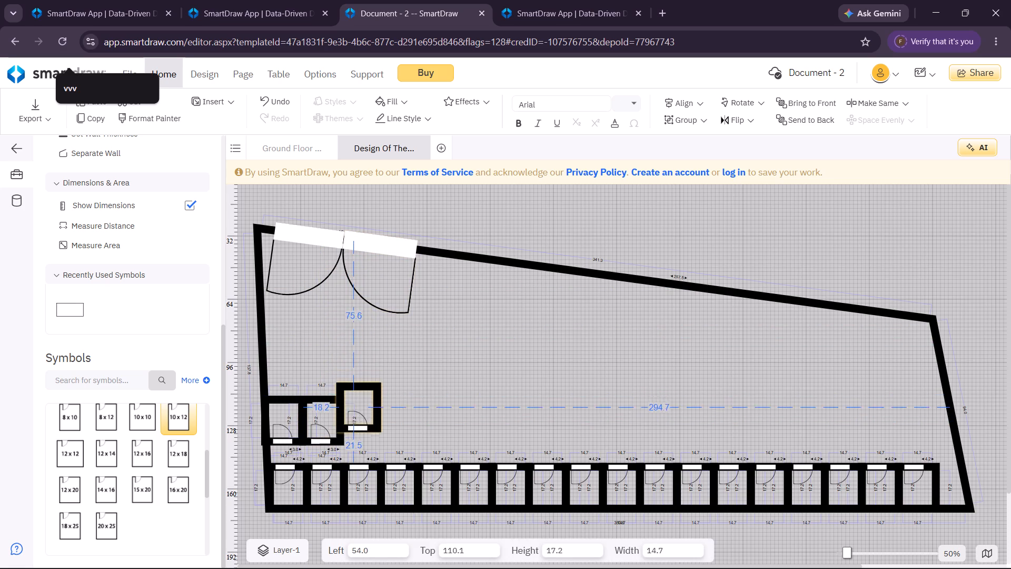
drag(338, 416, 342, 423)
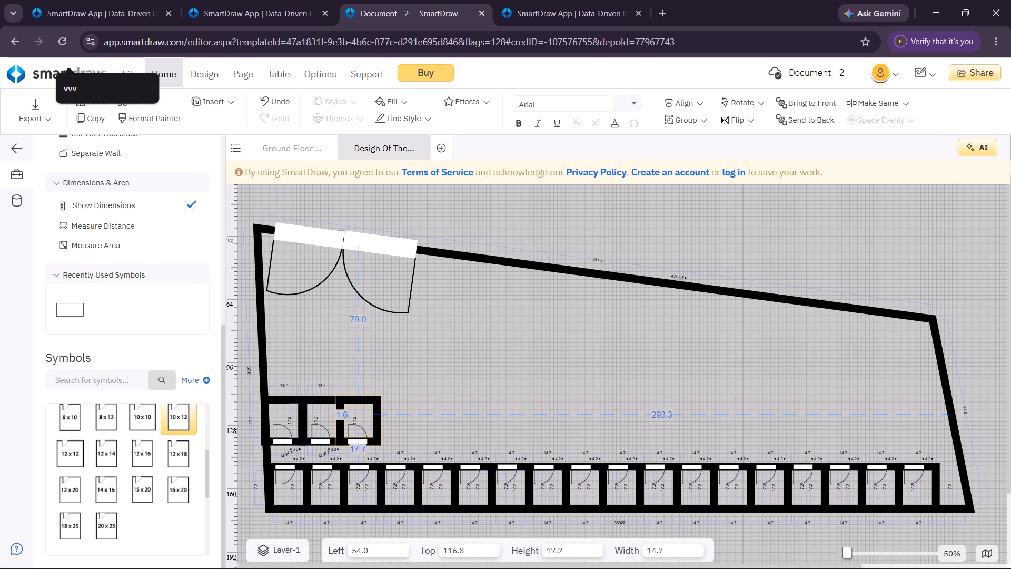
click(421, 394)
key(ctrl+v)
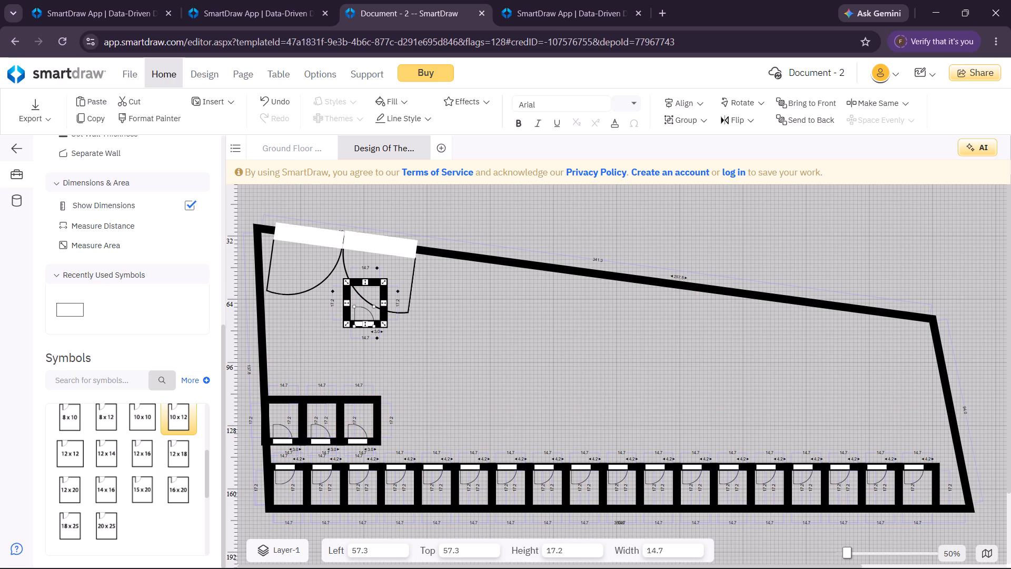
drag(345, 311, 381, 418)
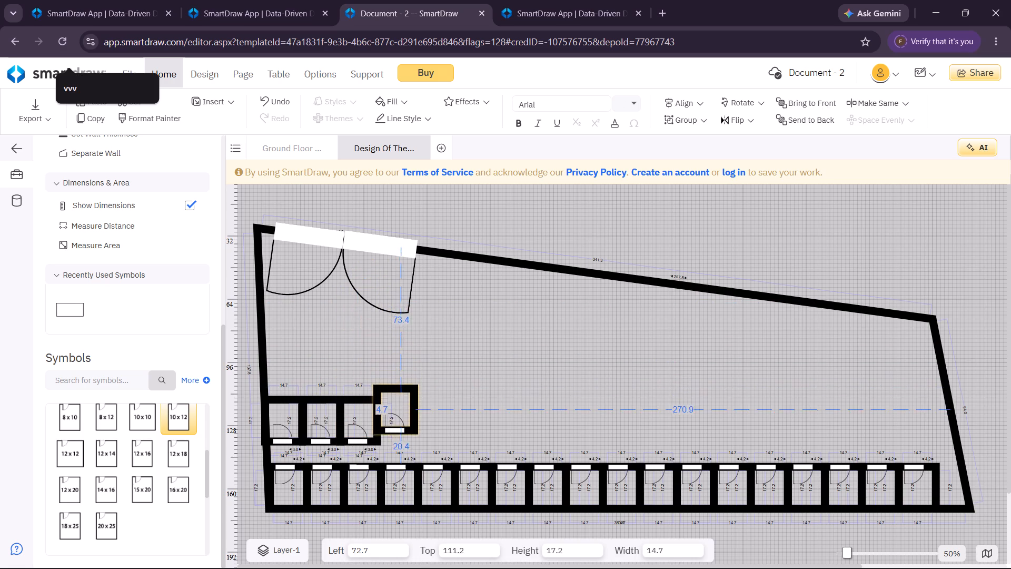
drag(381, 418, 382, 428)
click(491, 389)
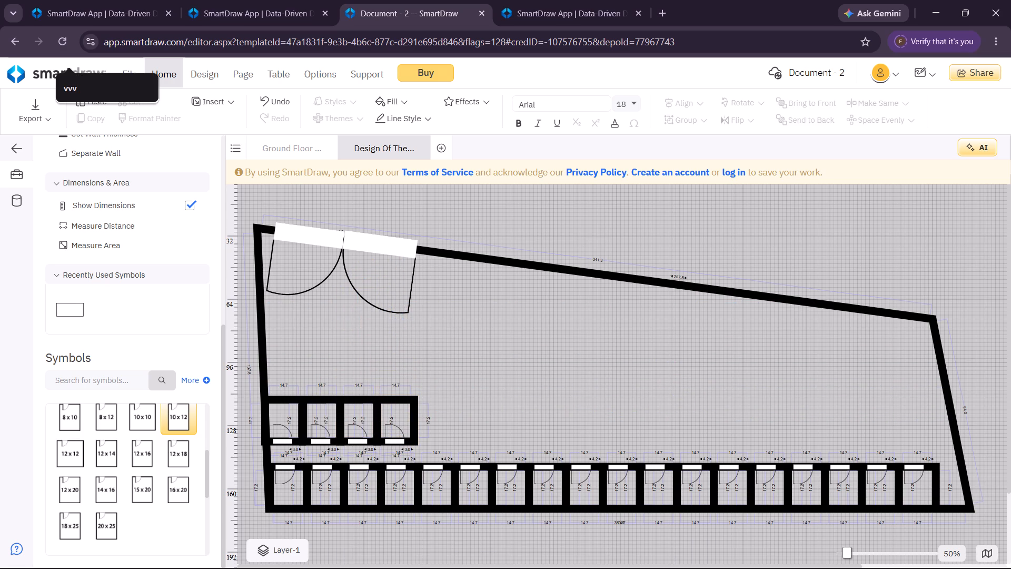
Add a fifth and a sixth room to the right end of the upper row, aligned at top 116.8 and sharing walls.
key(ctrl+v)
drag(361, 326, 361, 327)
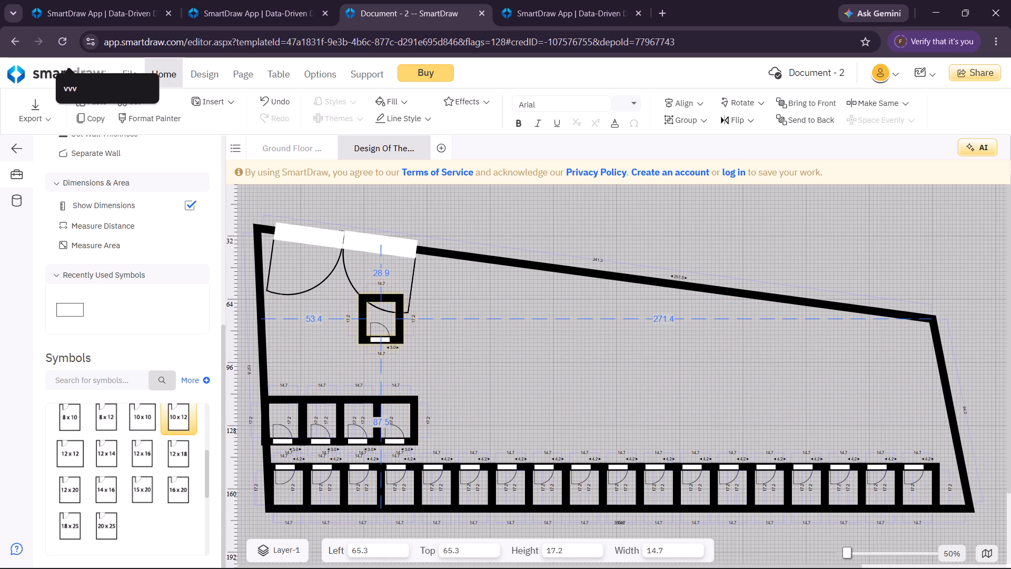
drag(361, 327, 411, 424)
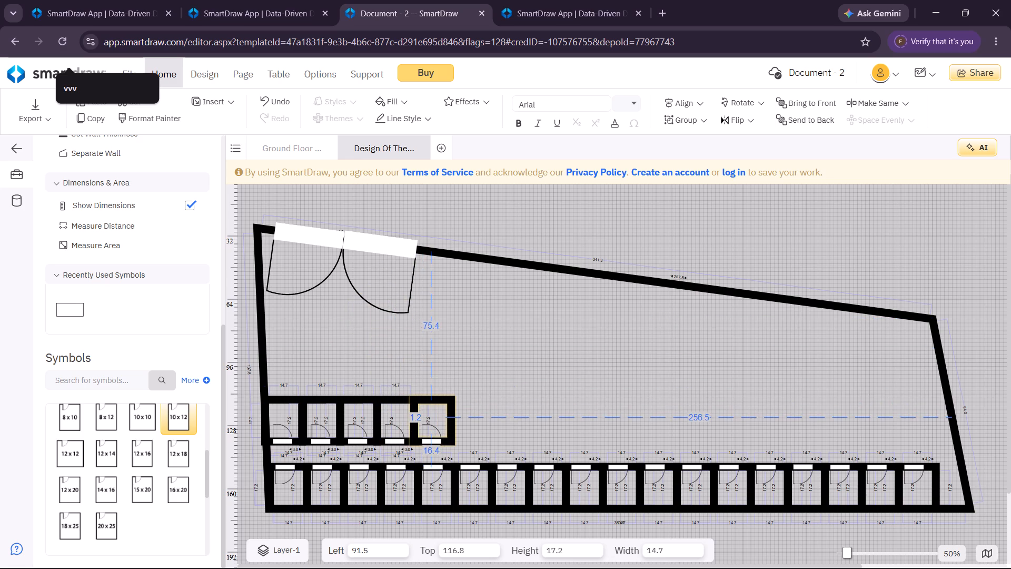
click(485, 363)
key(ctrl+v)
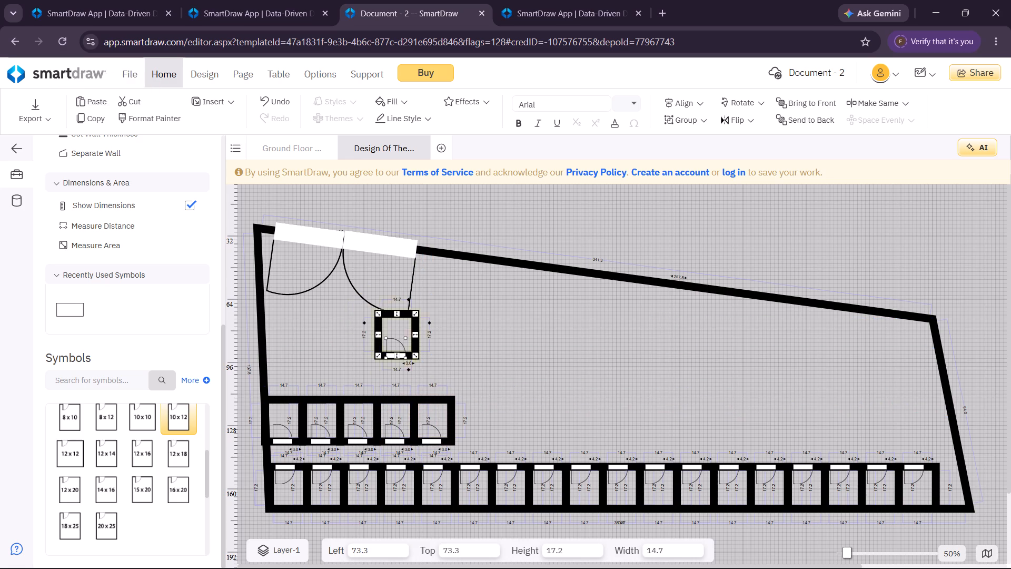
drag(378, 344, 447, 427)
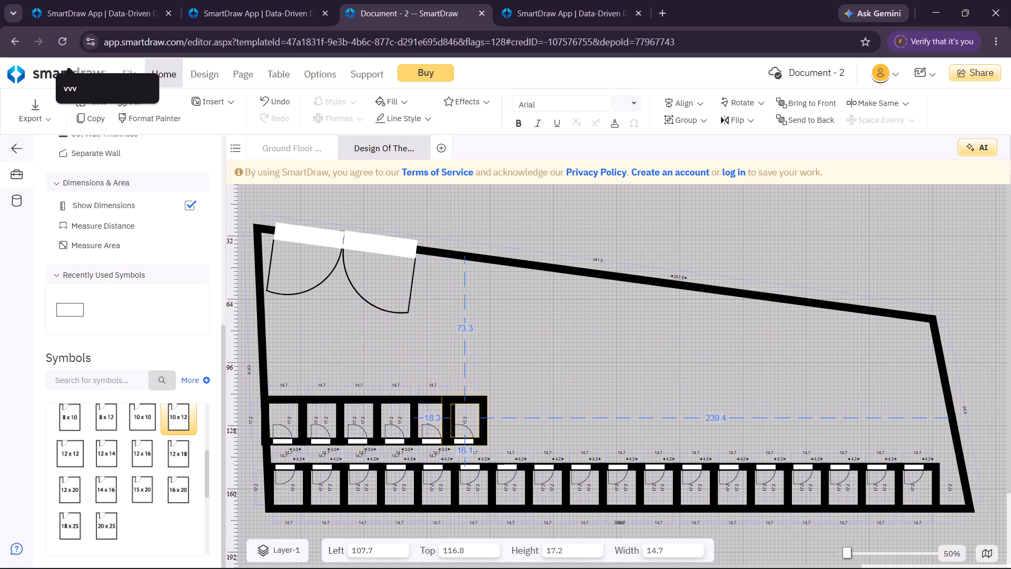
drag(447, 427, 449, 427)
click(576, 374)
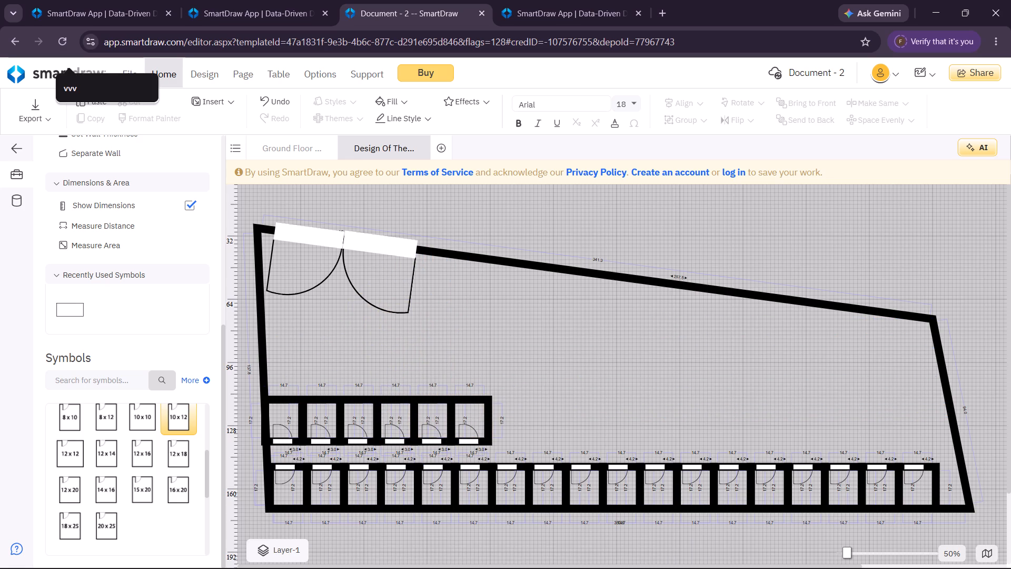
Add a seventh and an eighth room to the right end of the upper row, aligned at top 116.8 and sharing walls.
key(ctrl+v)
drag(302, 267, 490, 435)
click(636, 388)
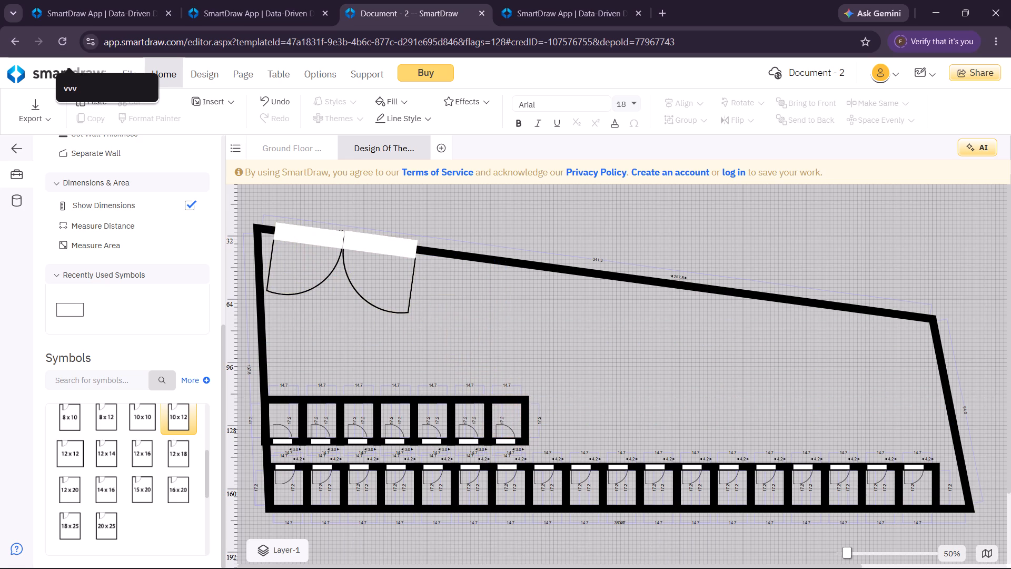
key(ctrl+v)
drag(314, 280, 528, 430)
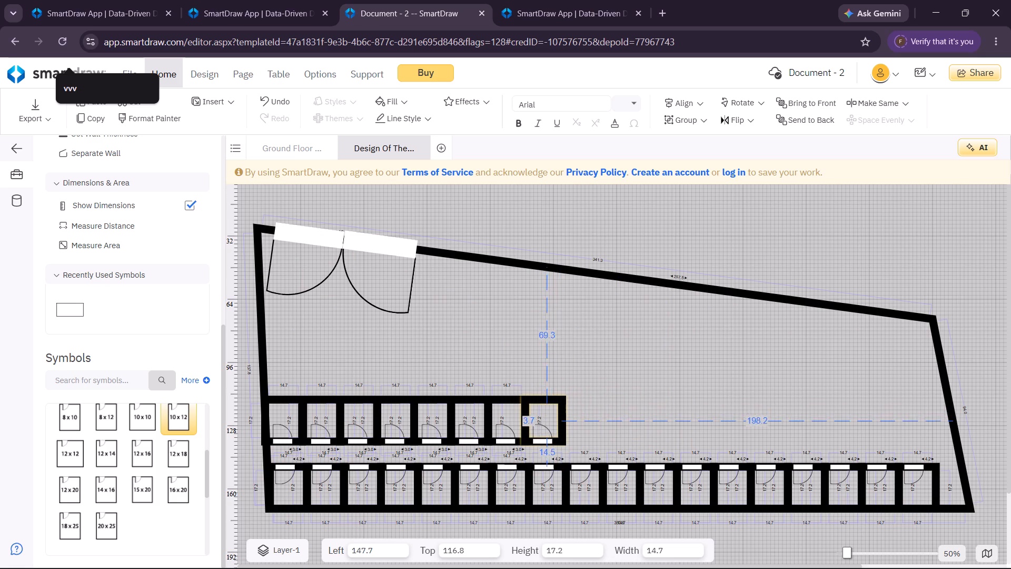
drag(528, 430, 529, 430)
click(504, 378)
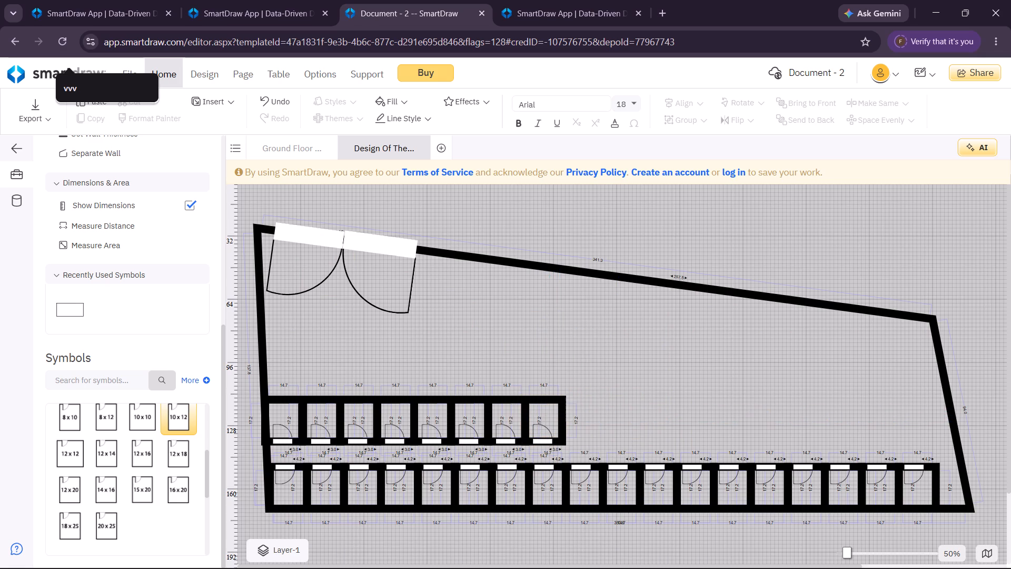
Add a ninth and a tenth room to the right end of the upper row, aligned at top 116.8 and sharing walls.
key(ctrl+v)
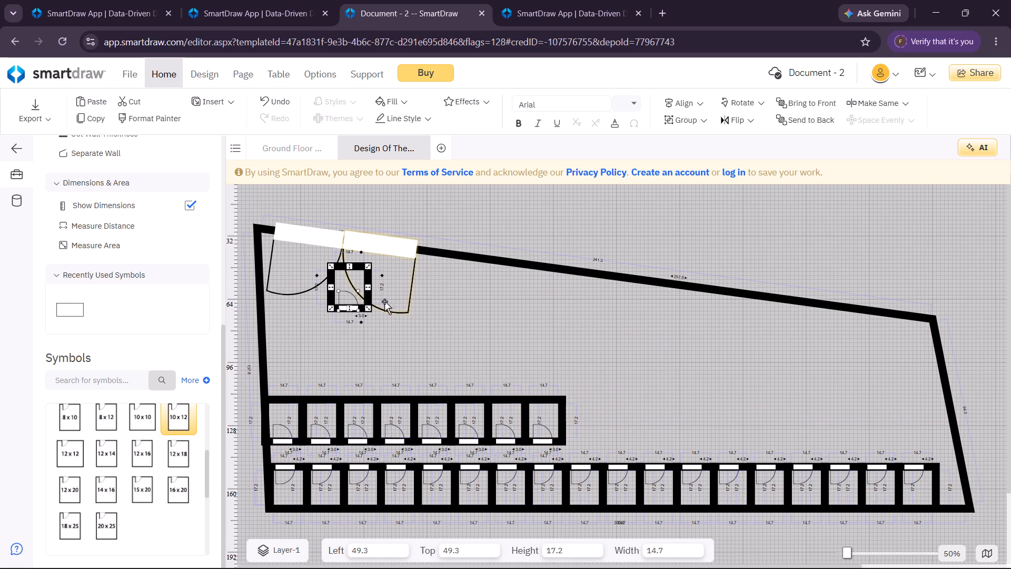
drag(366, 298, 594, 426)
click(678, 364)
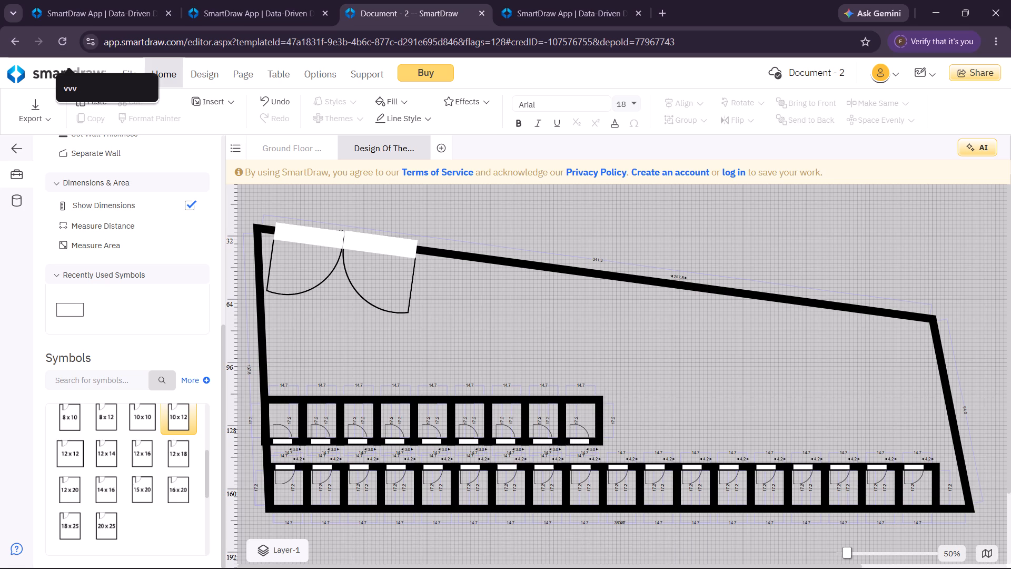
key(ctrl+v)
drag(386, 312, 636, 438)
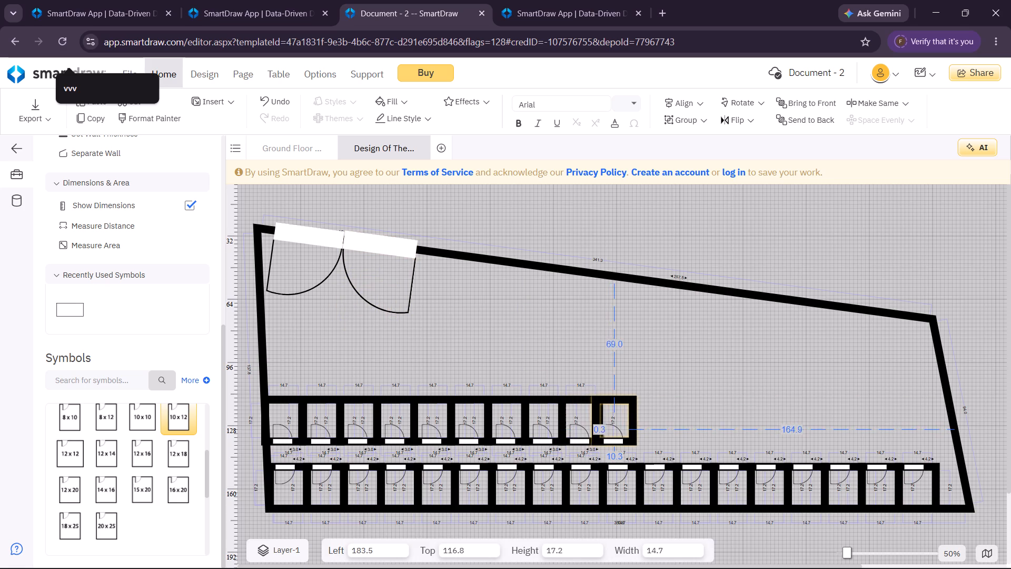
drag(636, 438, 637, 440)
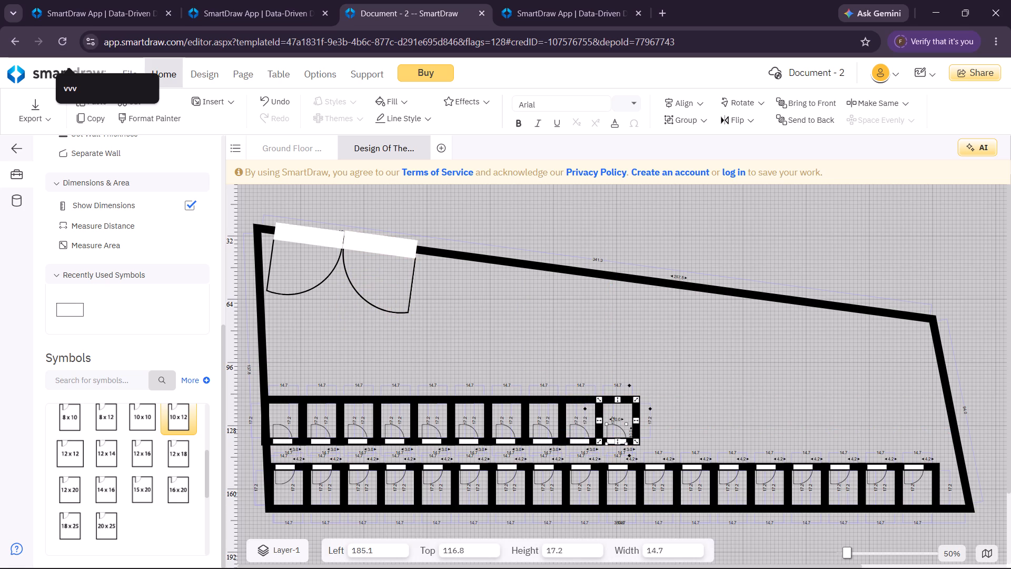
Add an eleventh and a twelfth room to the right end of the upper row, aligned at top 116.8 and sharing walls.
key(ctrl+v)
drag(400, 326, 734, 448)
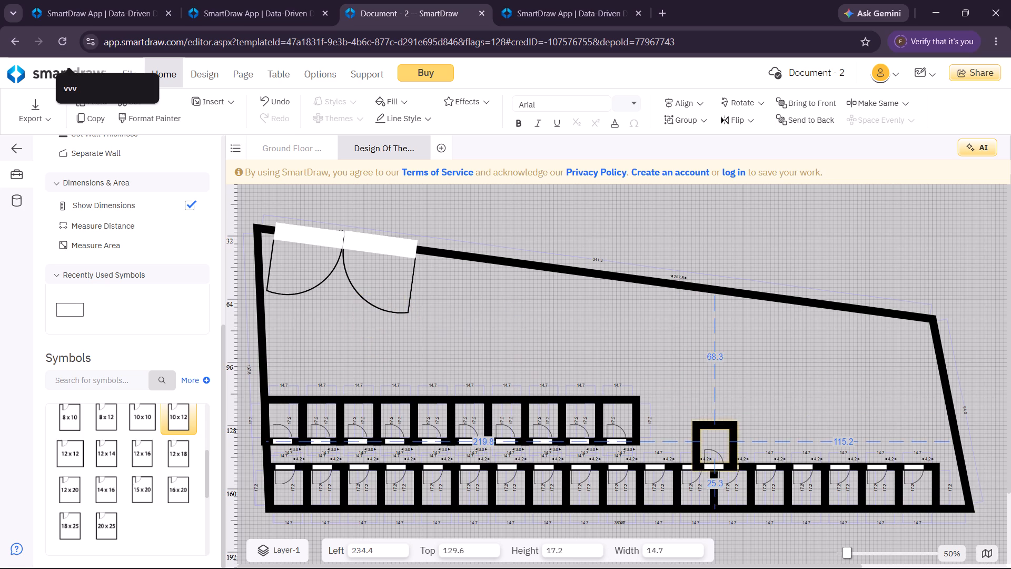
drag(734, 448, 682, 425)
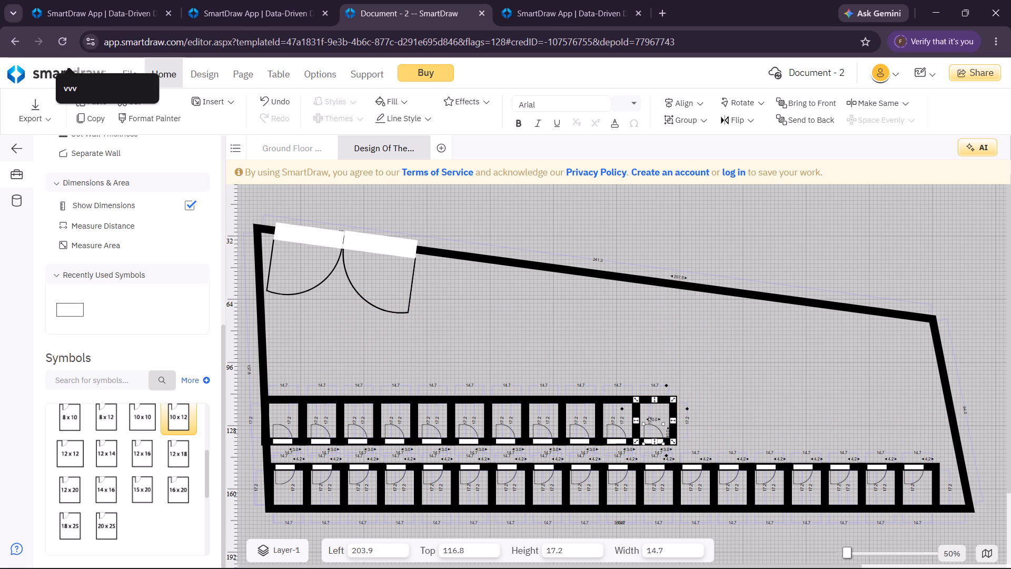
key(ctrl+v)
drag(414, 342, 414, 342)
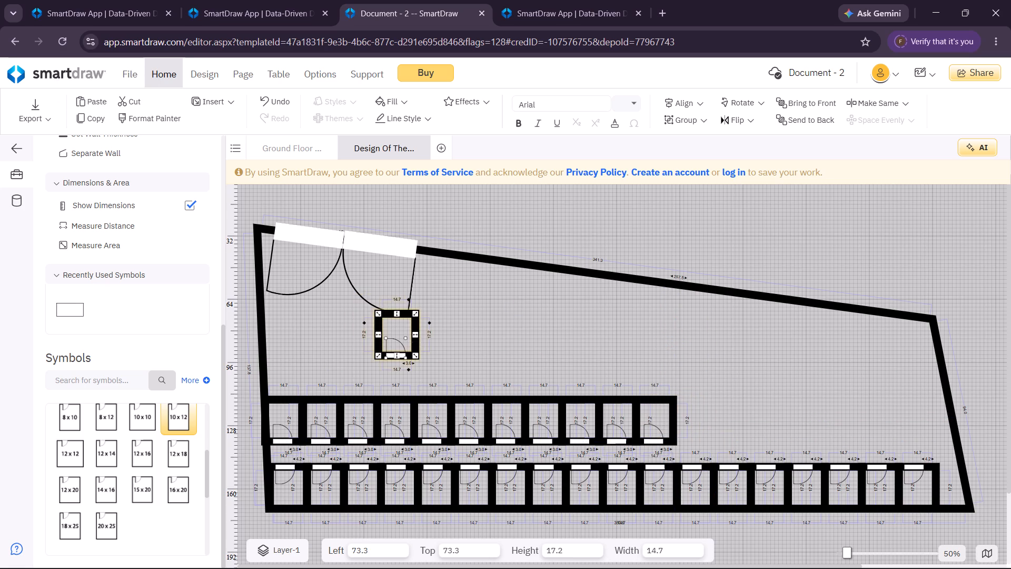
drag(414, 342, 712, 427)
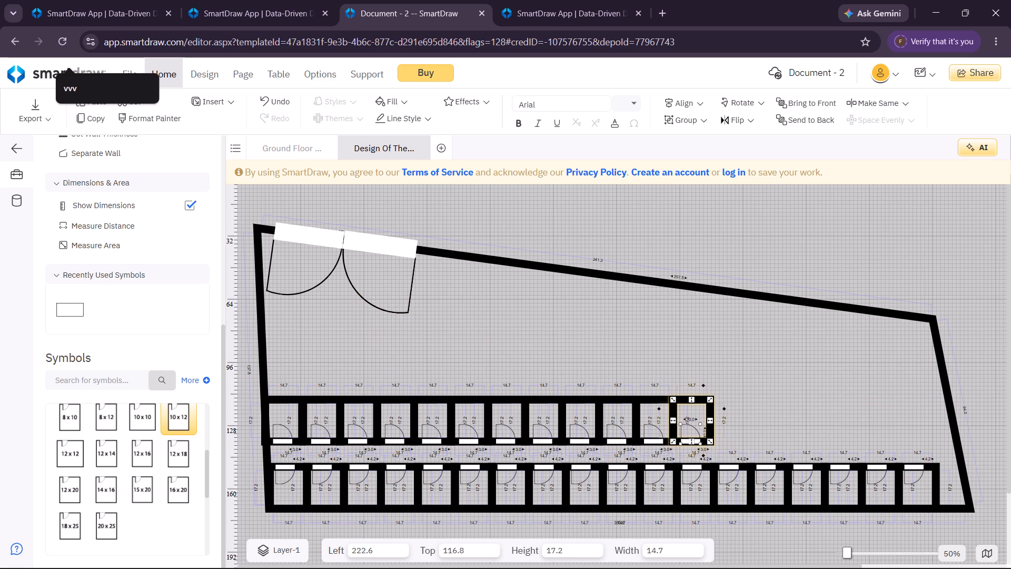
click(622, 340)
Add a thirteenth and a fourteenth room to the right end of the upper row, aligned at top 116.8 and sharing walls.
key(ctrl+v)
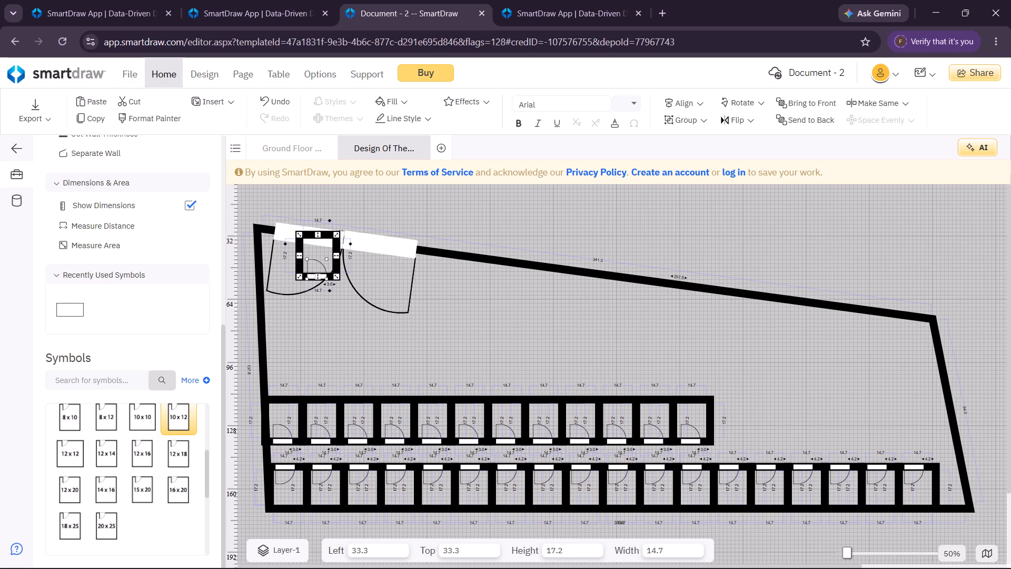
drag(335, 266, 686, 415)
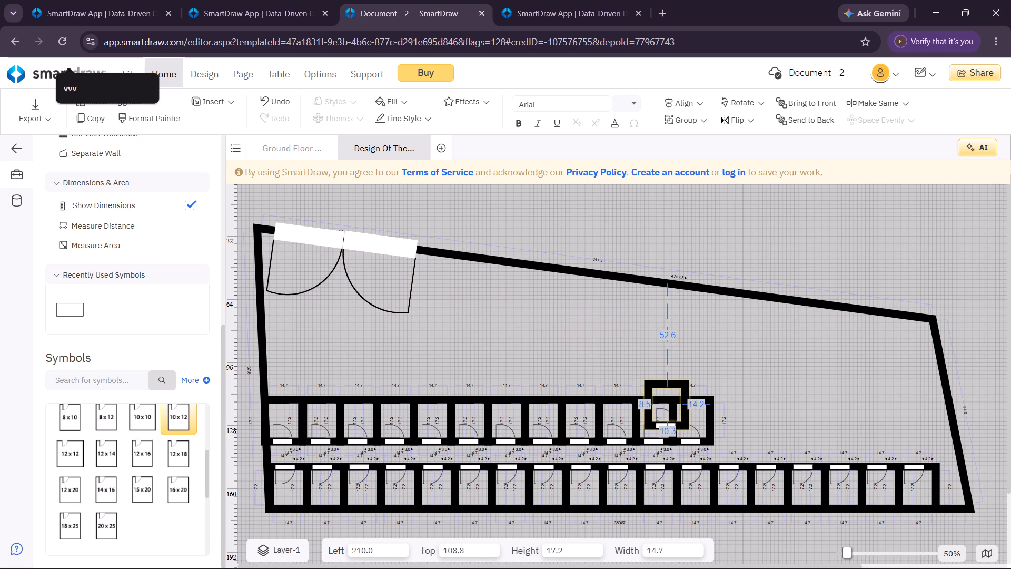
drag(686, 415, 746, 430)
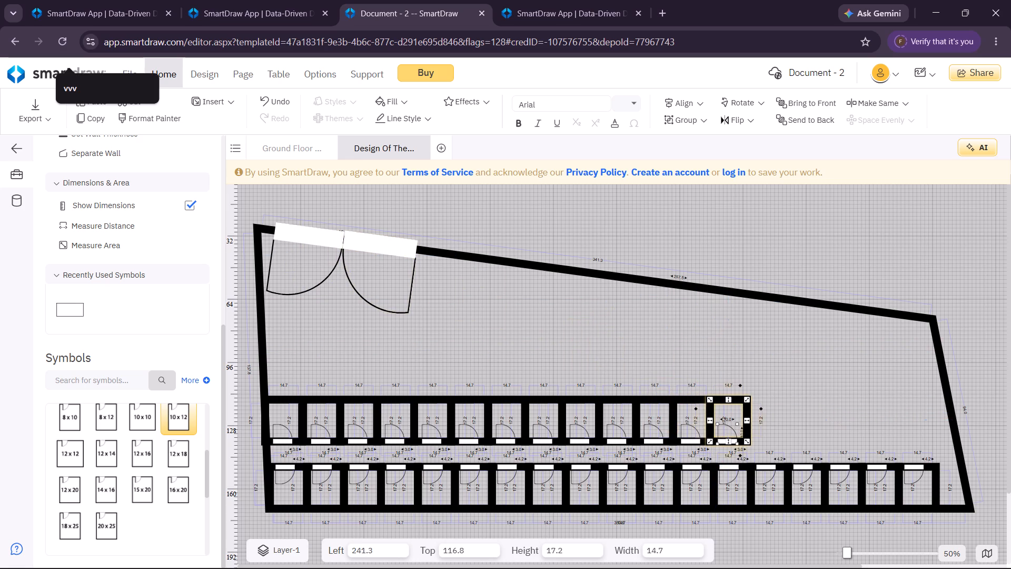
click(590, 342)
key(ctrl+v)
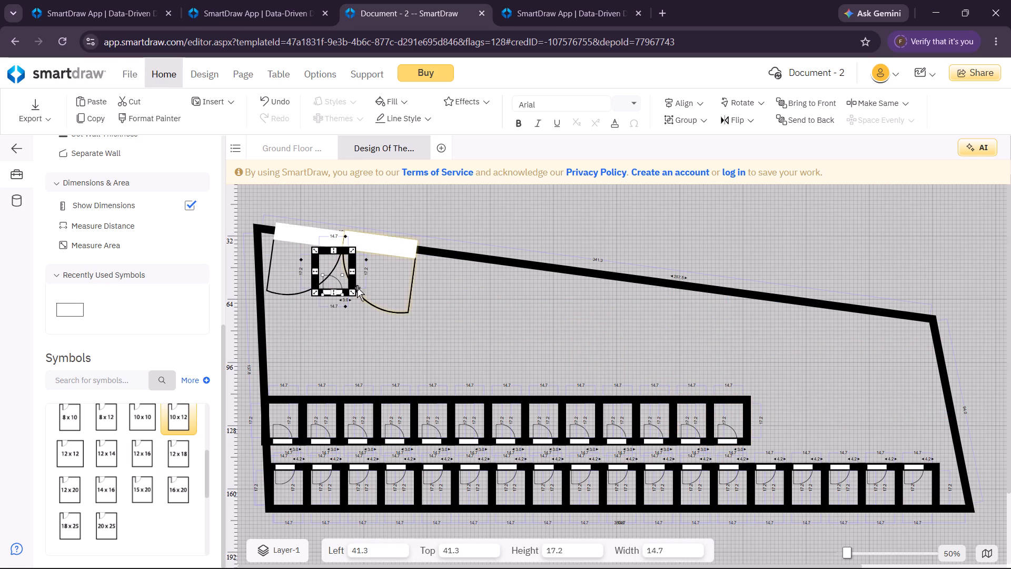
drag(352, 285, 774, 421)
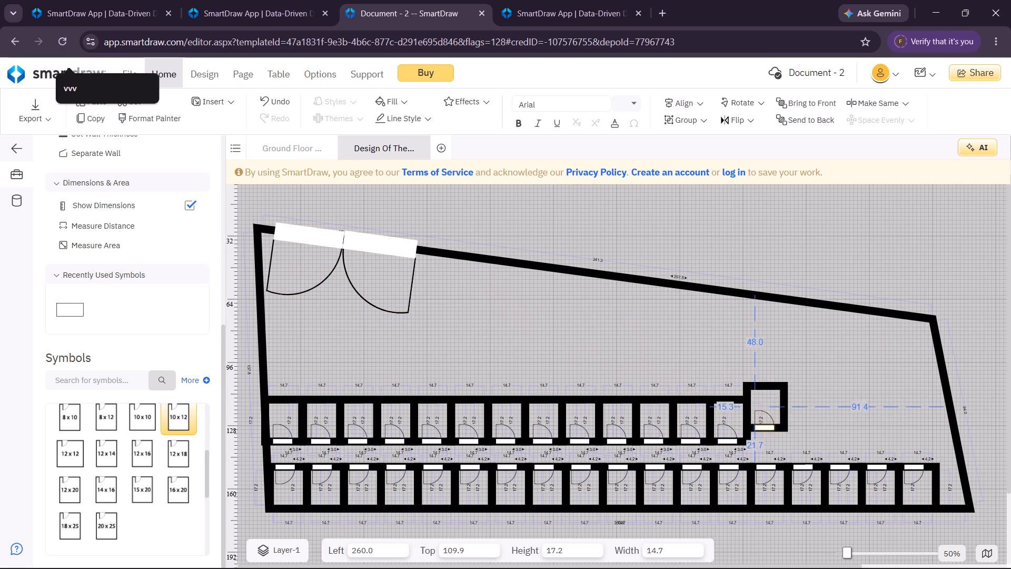
drag(774, 421, 782, 427)
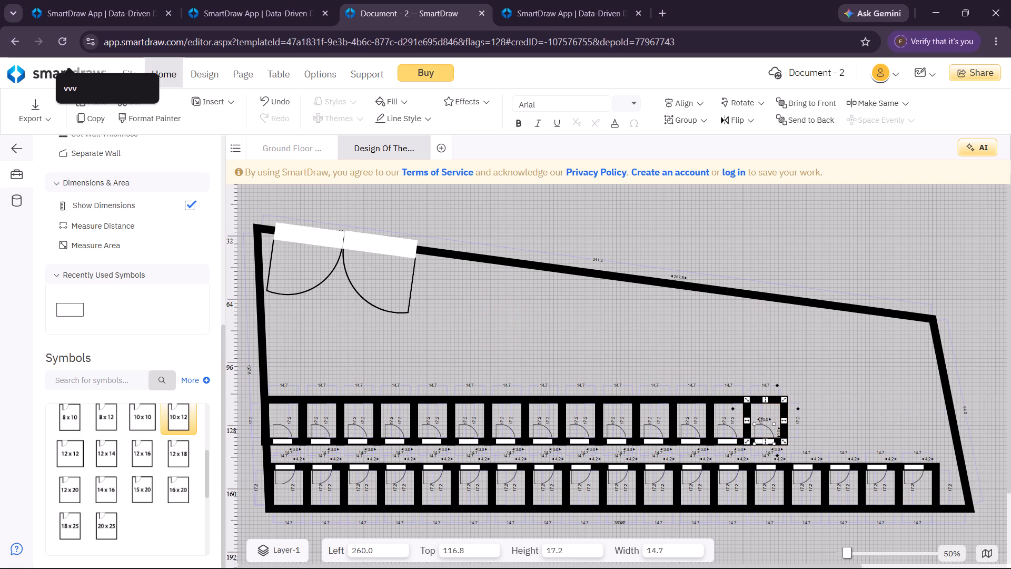
click(626, 359)
Add a fifteenth and a sixteenth room to the right end of the upper row, aligned at top 116.8 and sharing walls.
key(ctrl+v)
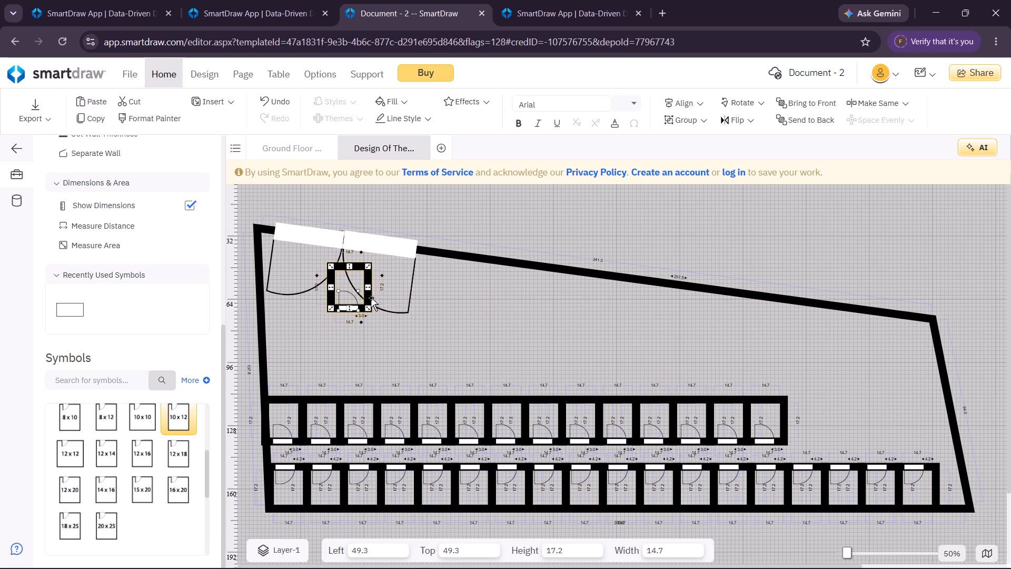
drag(371, 298, 814, 431)
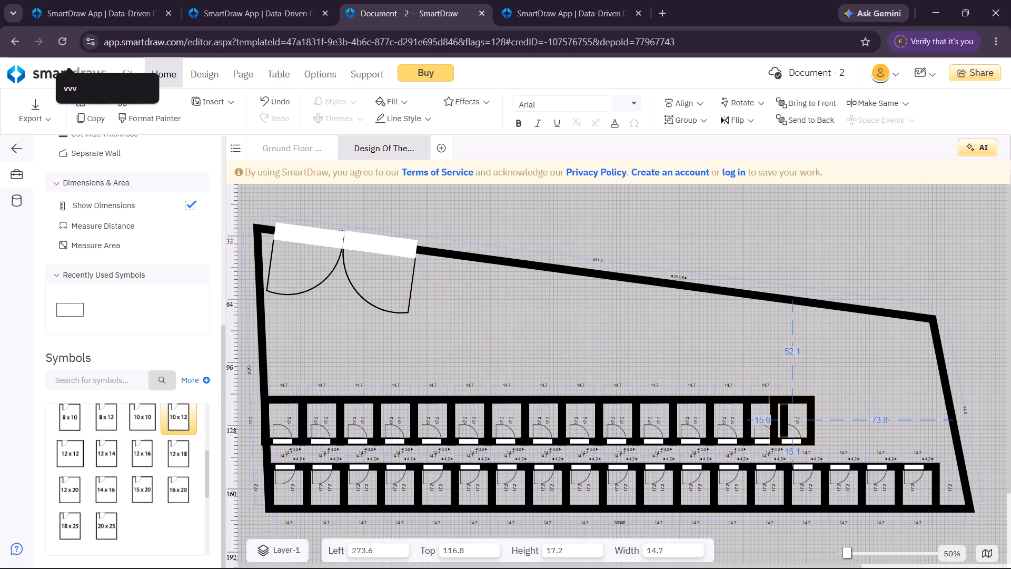
drag(814, 431, 825, 431)
click(670, 361)
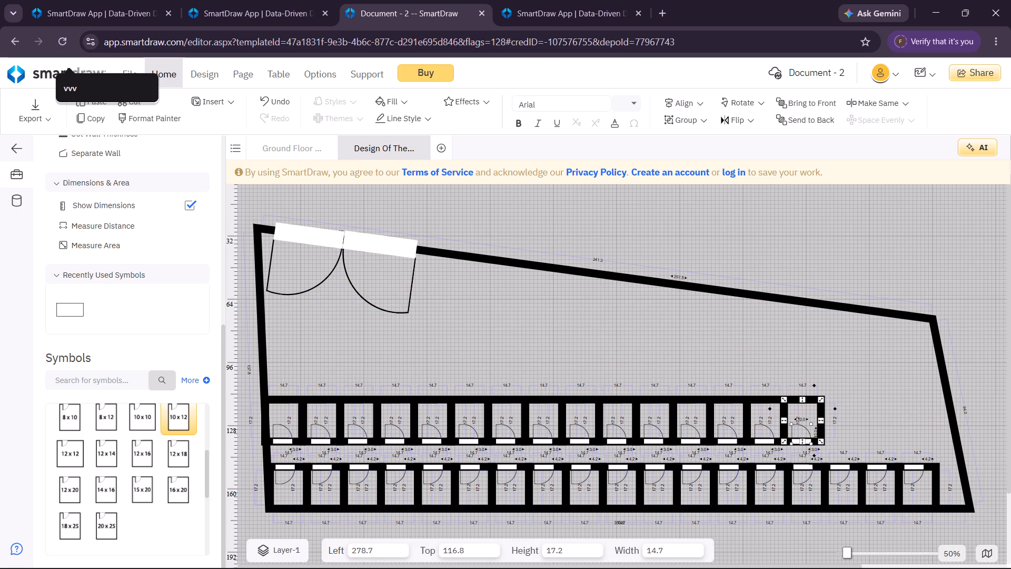
key(ctrl+v)
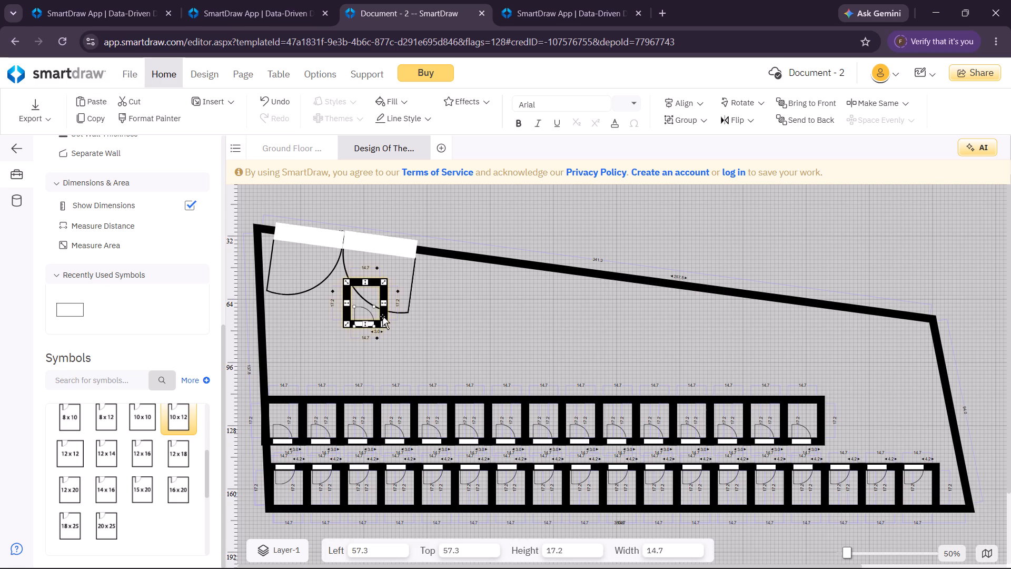
drag(382, 316, 857, 437)
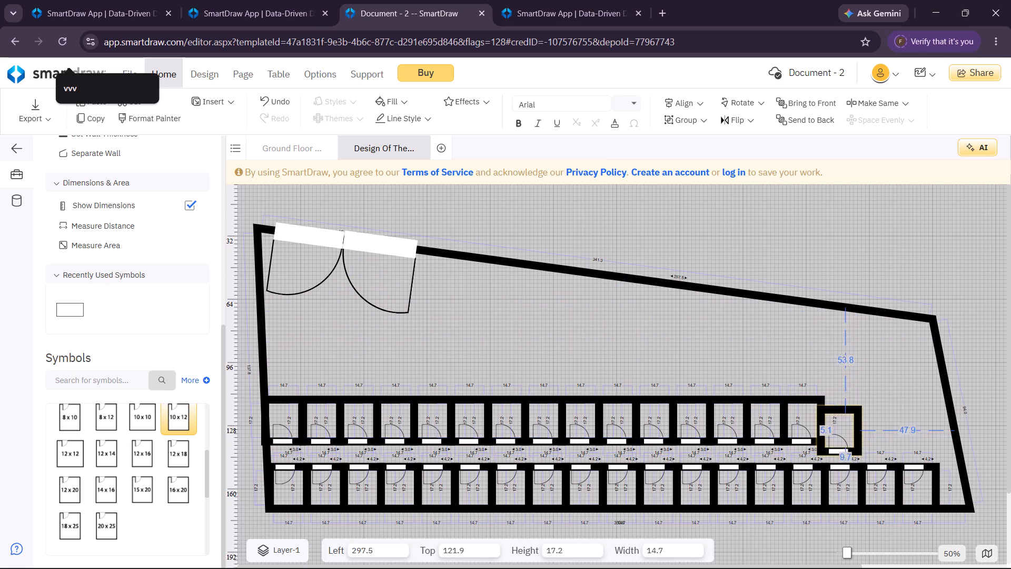
drag(857, 437, 857, 434)
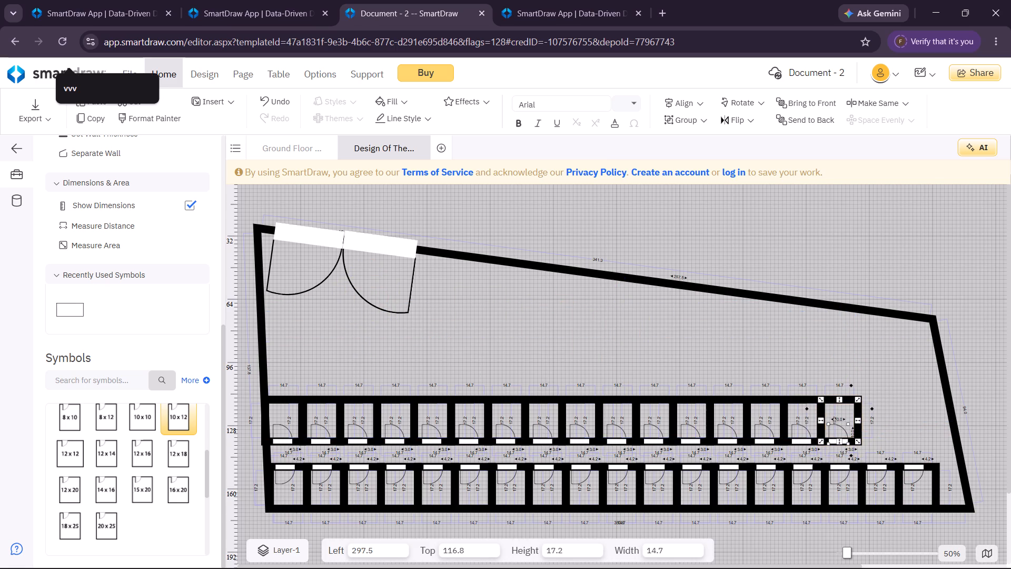
click(724, 328)
Add a seventeenth room to the right end of the upper row, aligned with the row and sharing a wall.
key(ctrl+b)
key(ctrl+v)
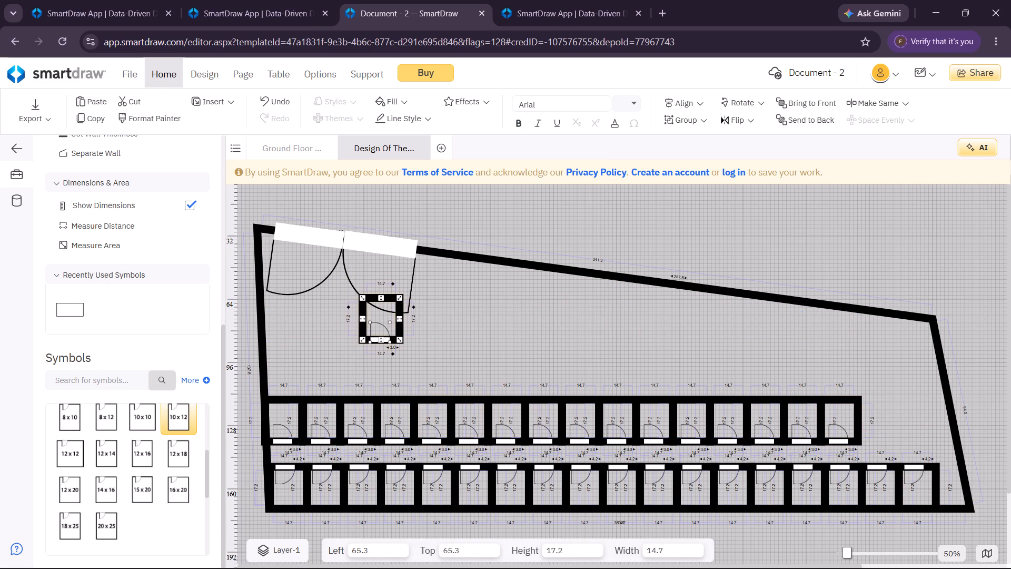
drag(400, 326, 868, 423)
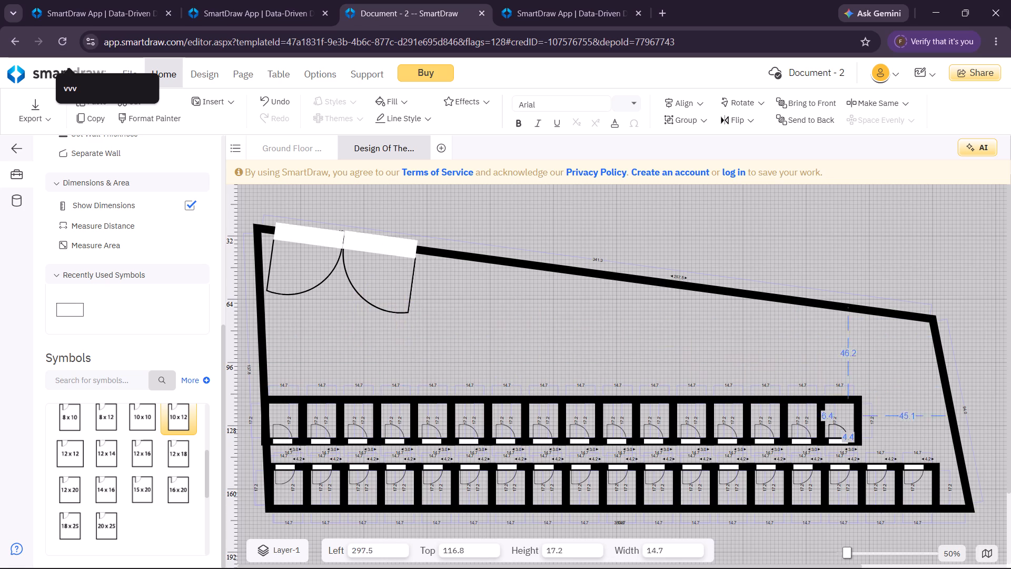
drag(868, 423, 894, 430)
click(846, 366)
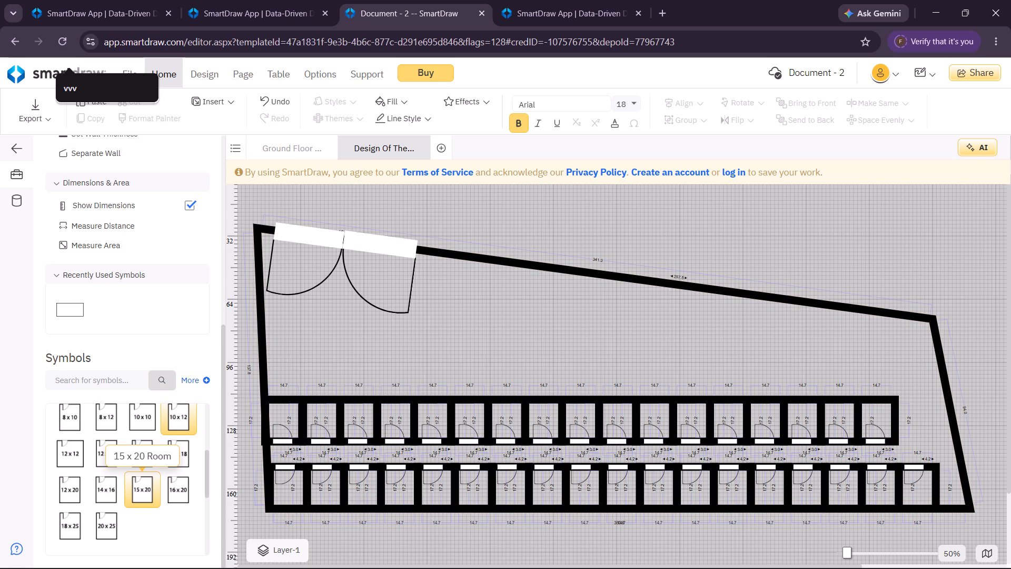
Paste another small room into the open area above the rows and stretch it to a width of about 171.9.
click(435, 310)
key(ctrl+v)
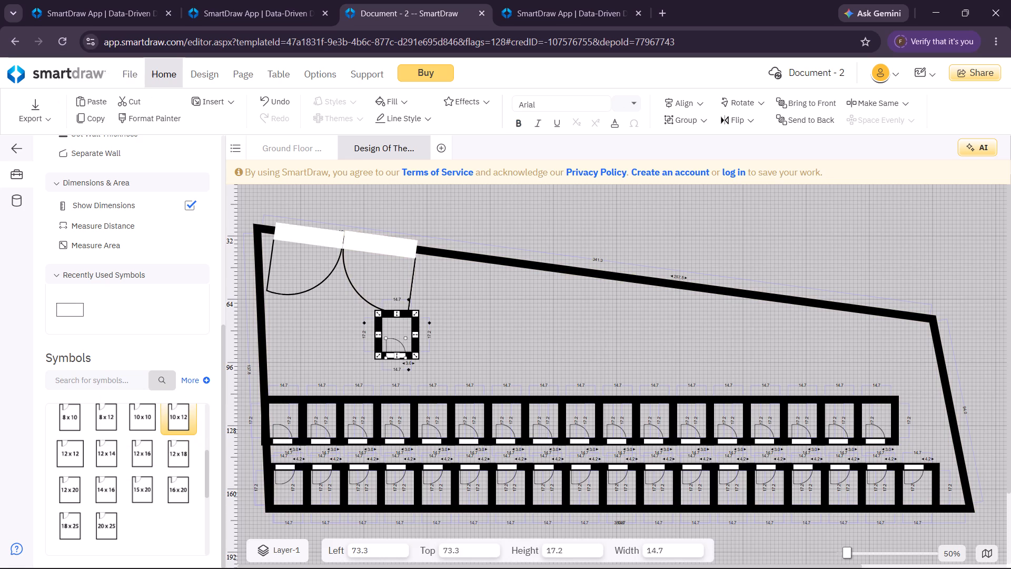
drag(416, 335, 608, 302)
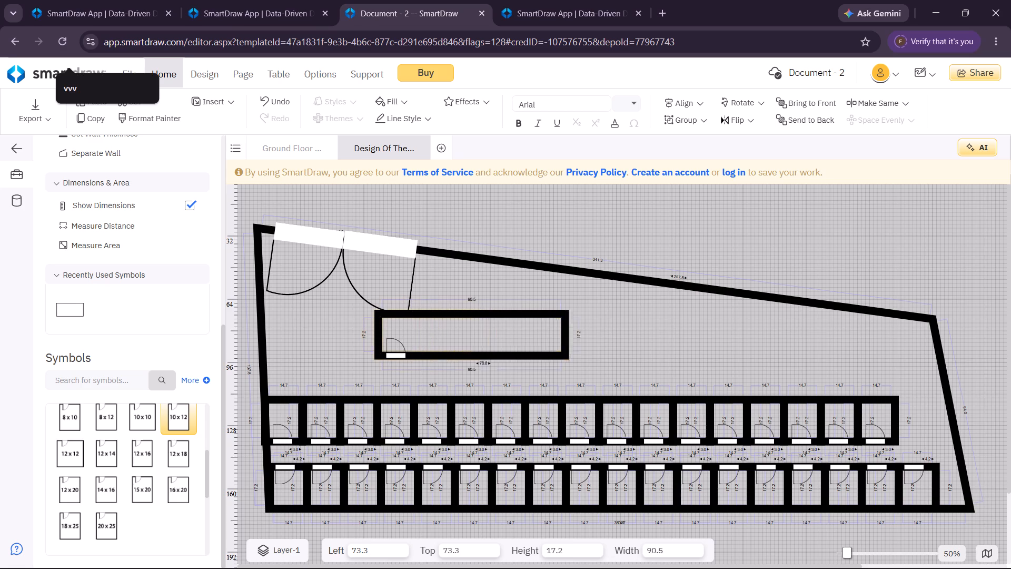
drag(608, 302, 726, 325)
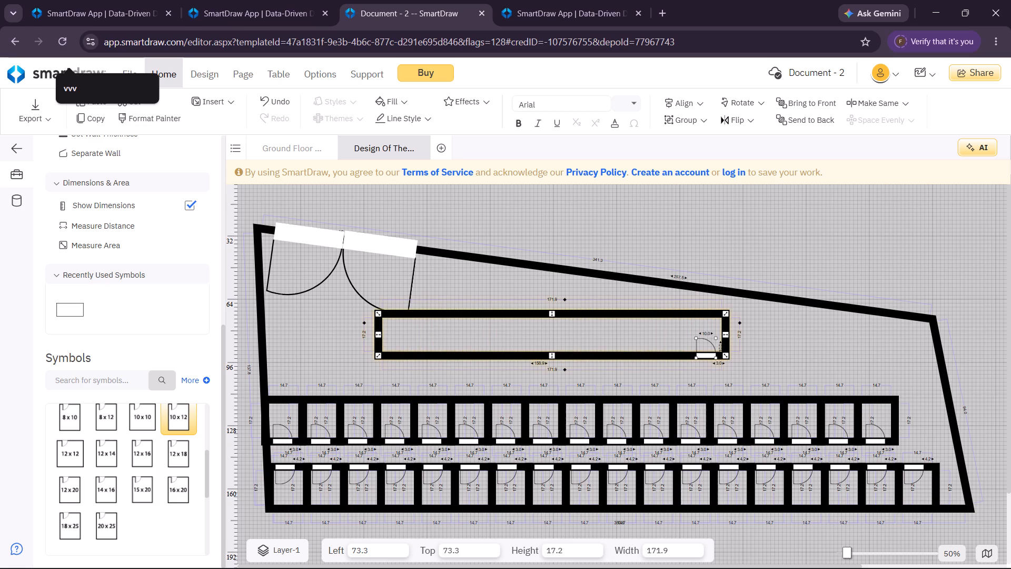
Move the long room against the outer room's upper-right corner, at about left 178.0 and top 76.8.
drag(566, 316, 717, 315)
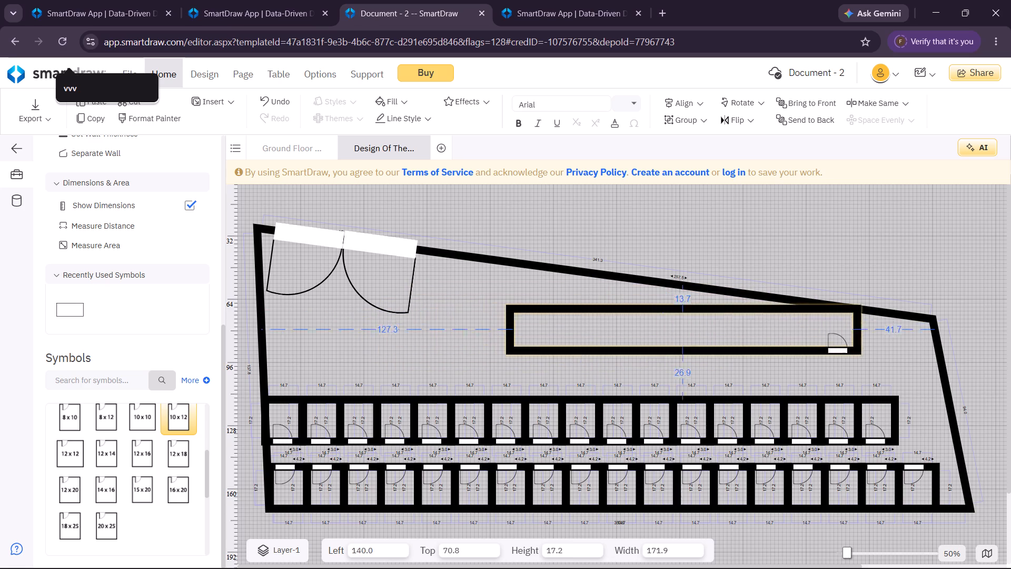
drag(717, 315, 782, 325)
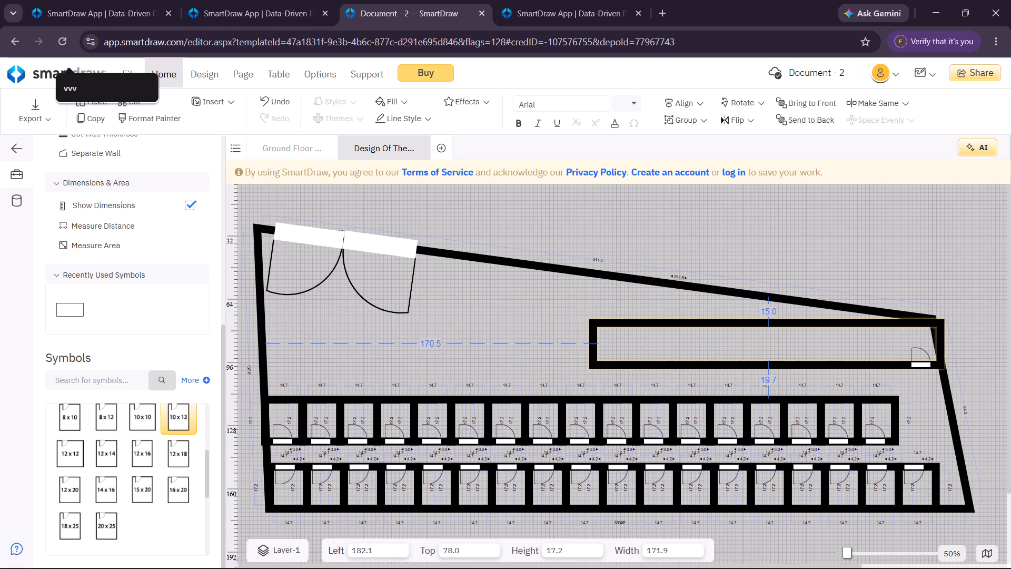
drag(782, 325, 771, 323)
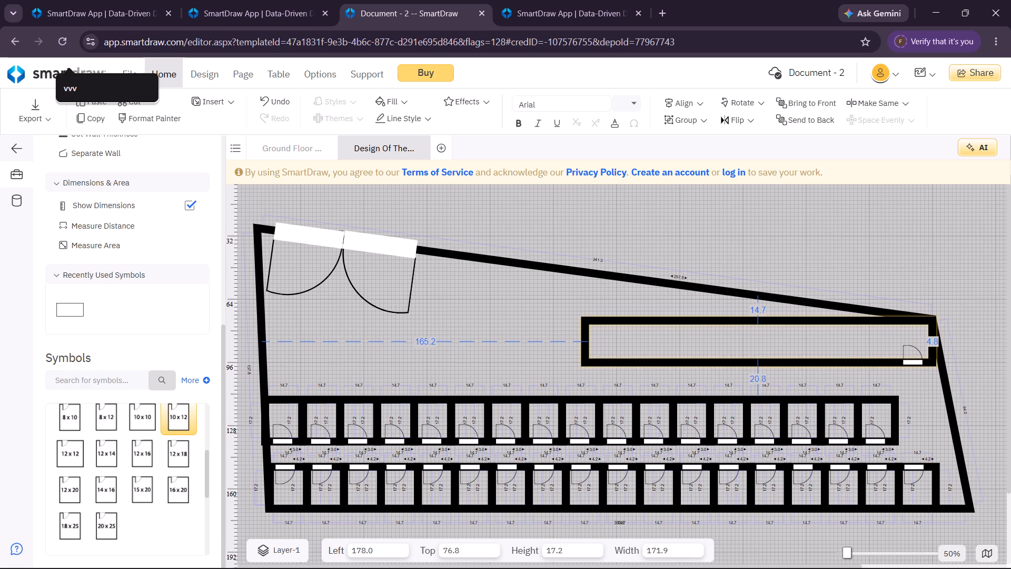
drag(771, 323, 771, 322)
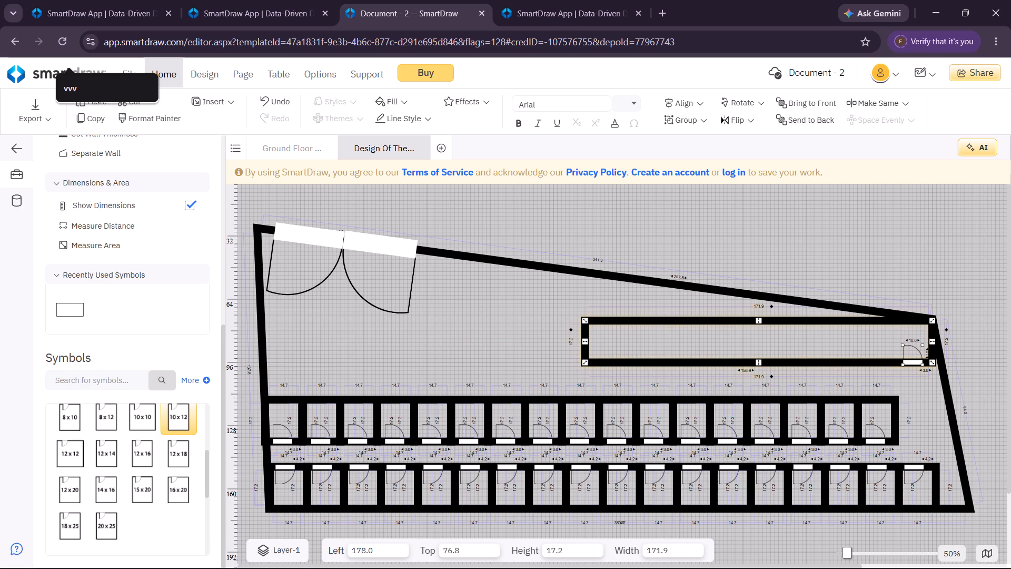
Copy the long room's door and place the copy in its lower wall near the opposite end, at left 183.0 and top 87.2.
click(914, 362)
double_click(914, 362)
click(931, 394)
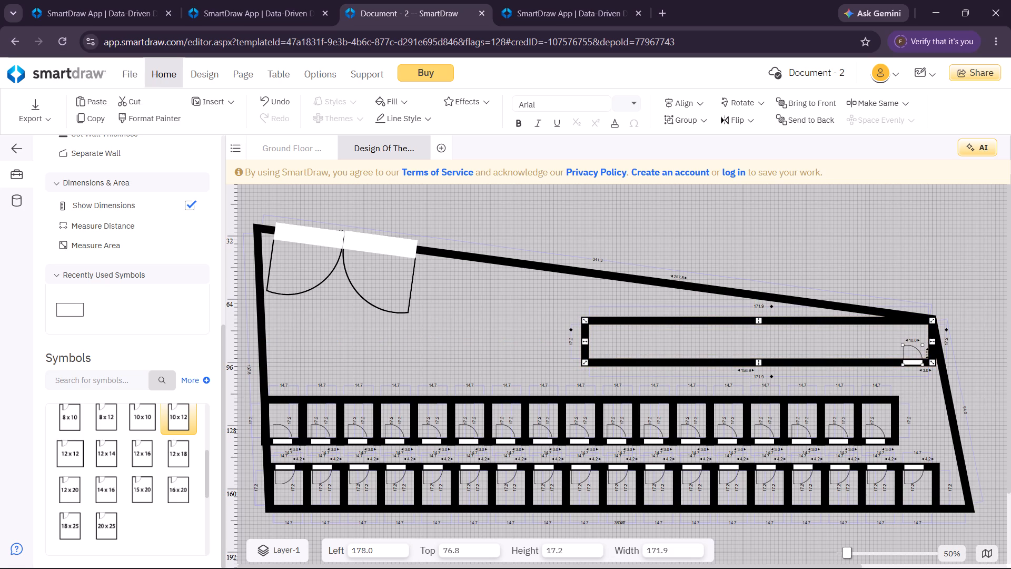
click(910, 365)
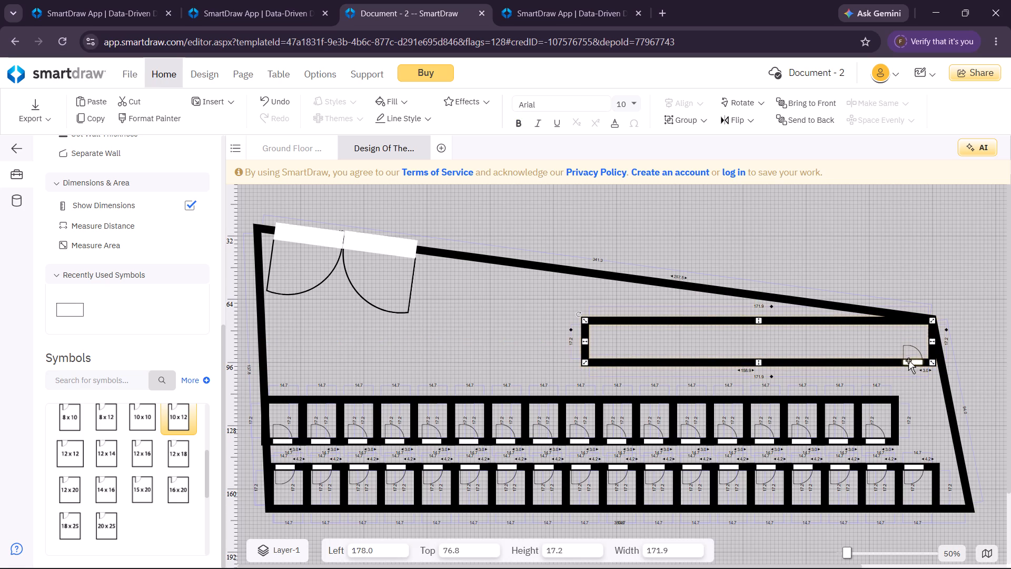
click(911, 360)
key(ctrl+c)
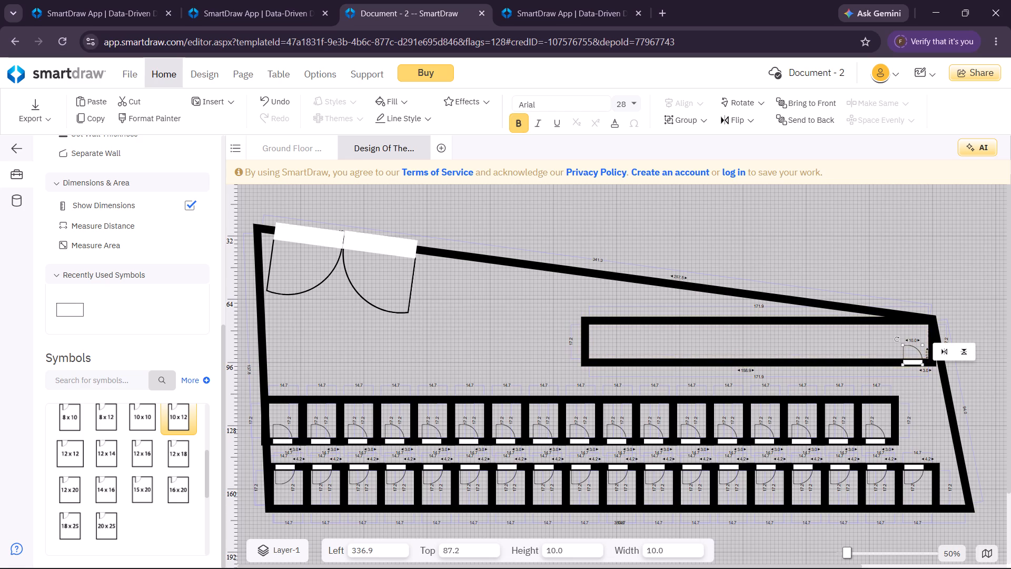
key(ctrl+v)
drag(315, 253, 558, 337)
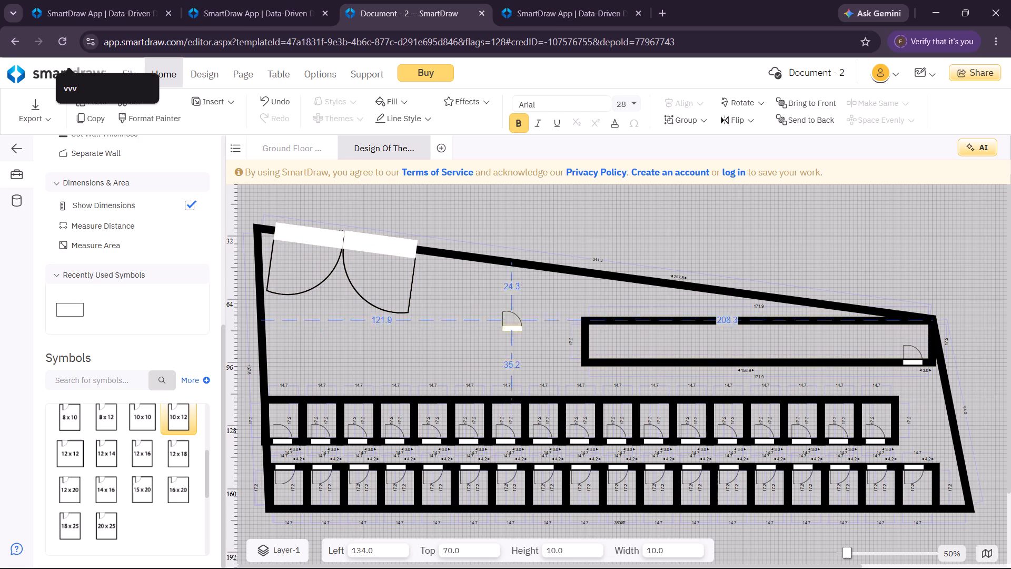
drag(558, 337, 609, 346)
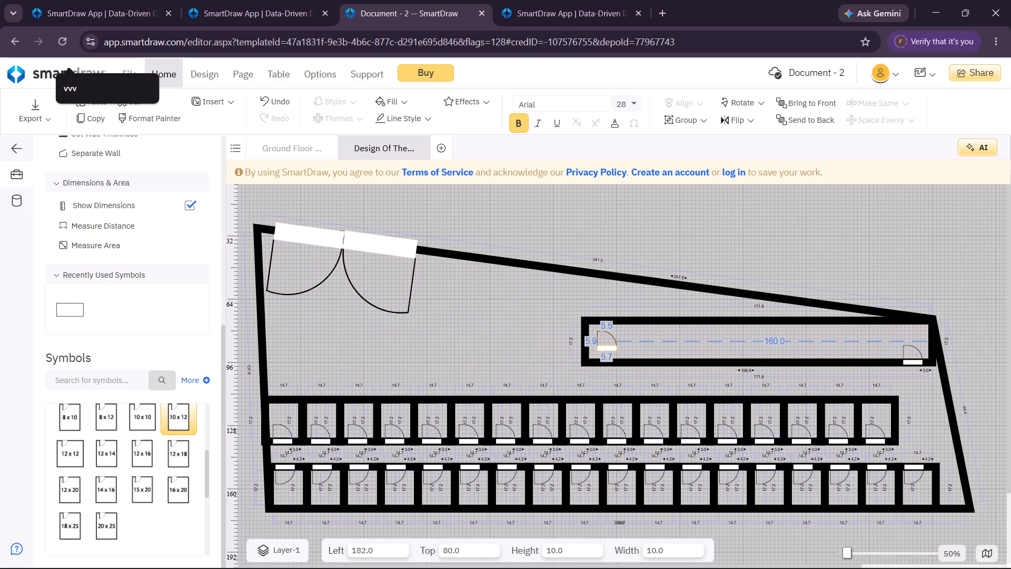
drag(609, 346, 612, 356)
click(706, 347)
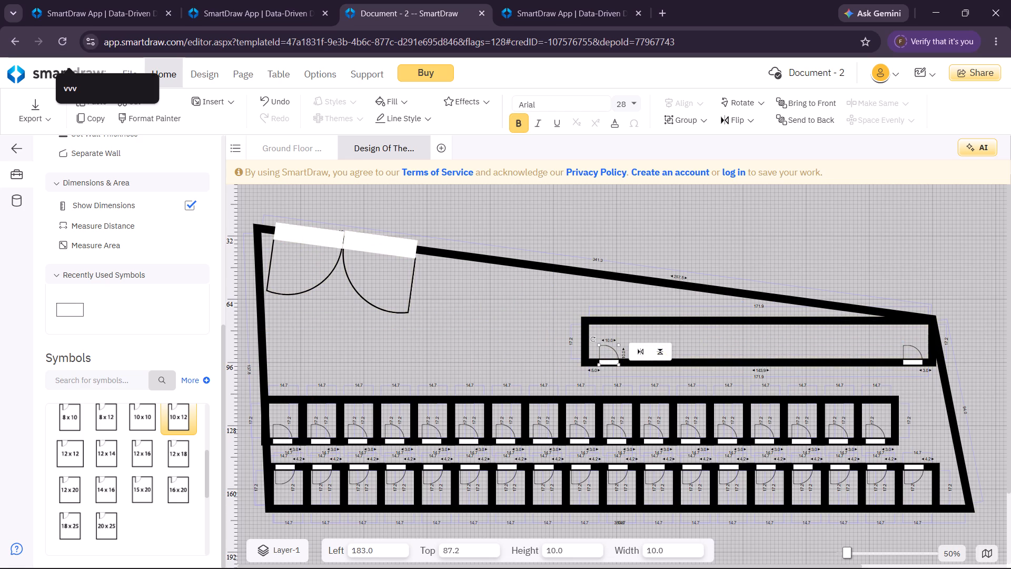
Paste another door into the long room's lower wall, near the middle between the two end doors.
key(ctrl+v)
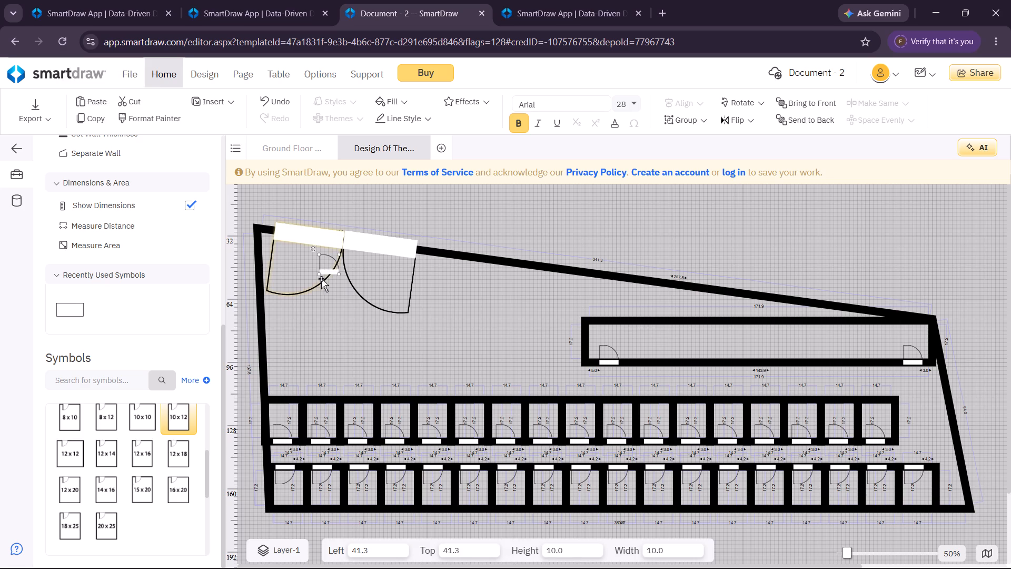
drag(332, 271, 749, 355)
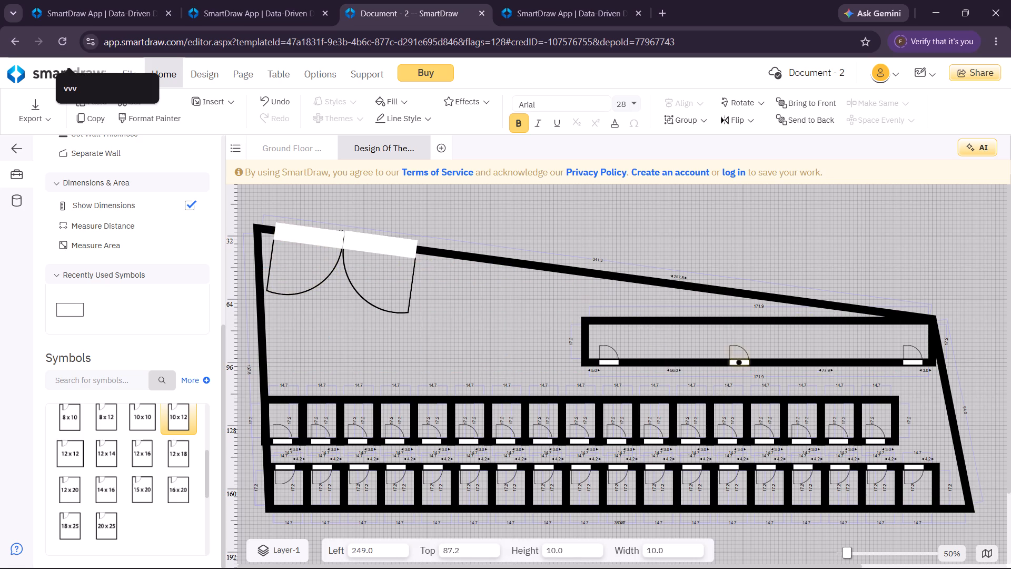
drag(749, 355, 755, 350)
click(445, 323)
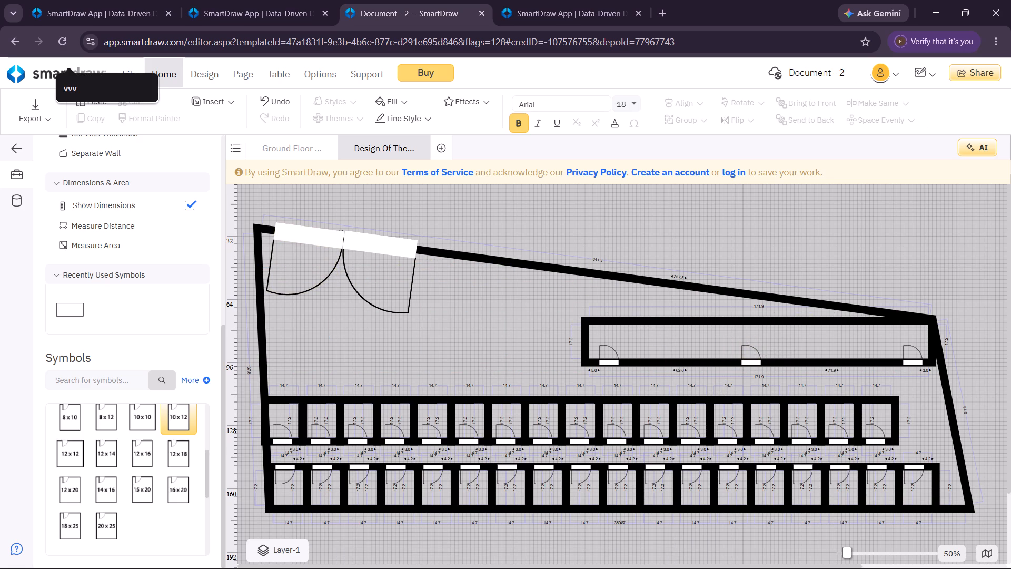
Paste two doors into the long room's upper wall, at left 213.0 and left 287.0, both at top 66.0.
key(ctrl+v)
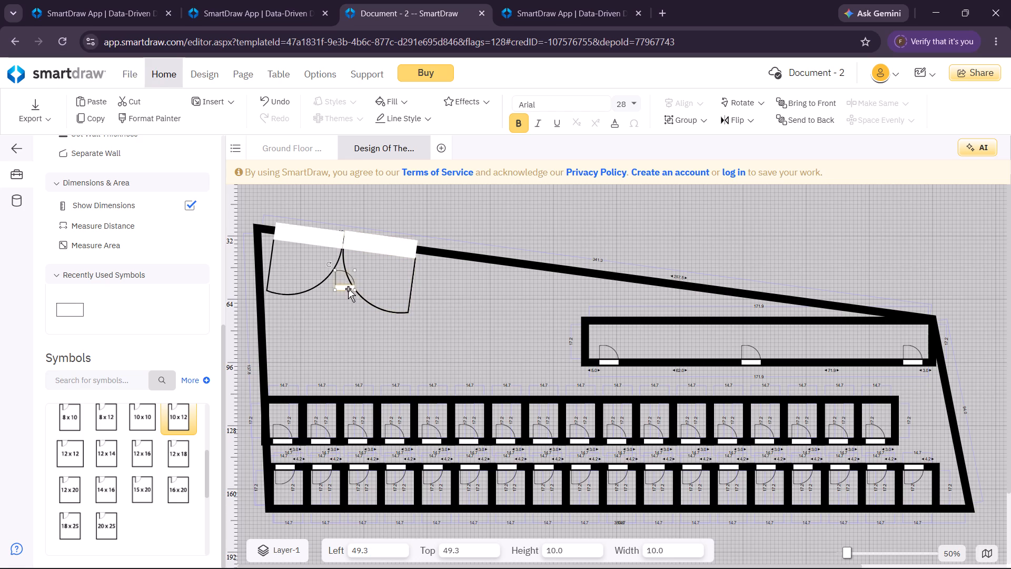
drag(348, 289, 671, 322)
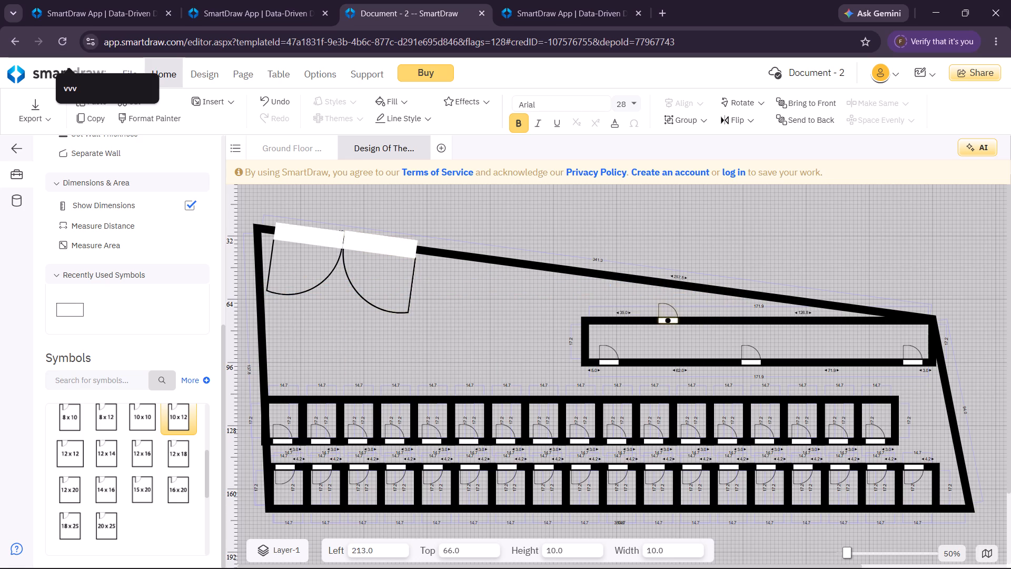
click(501, 294)
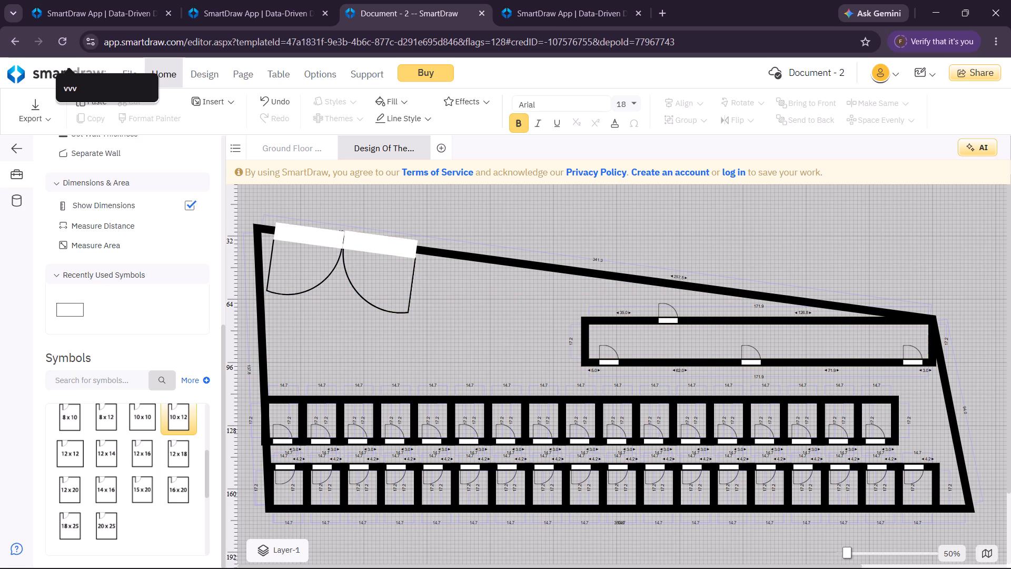
key(ctrl+v)
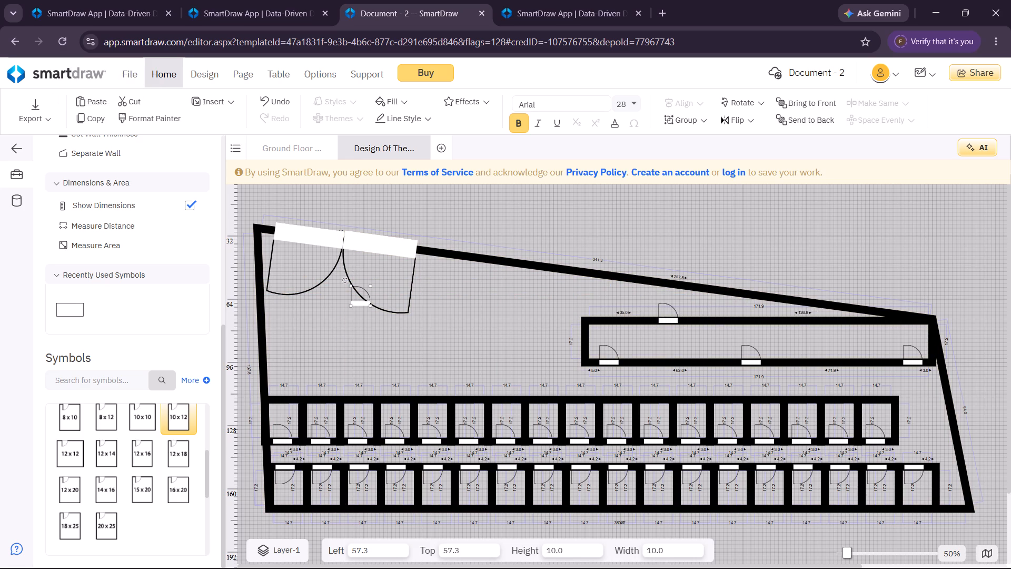
drag(364, 302, 827, 312)
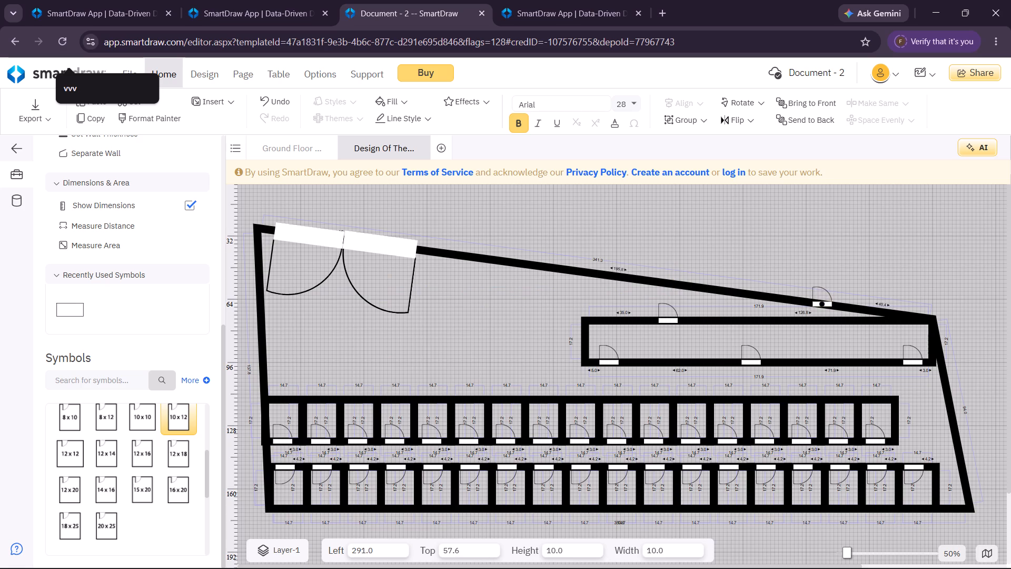
drag(827, 312, 820, 325)
Flip both upper-wall doors of the long room vertically so that they swing into the room.
click(861, 308)
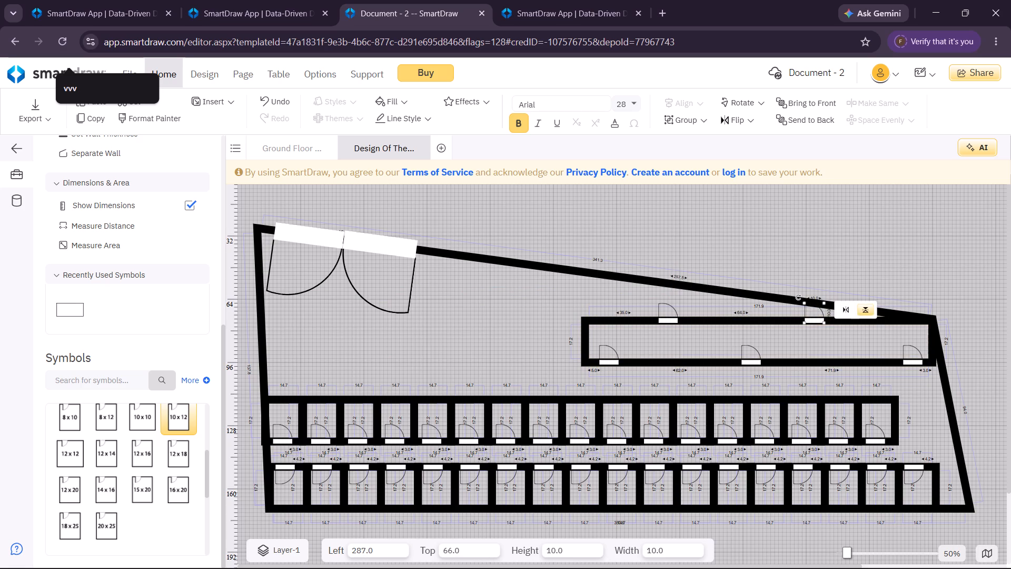
click(667, 318)
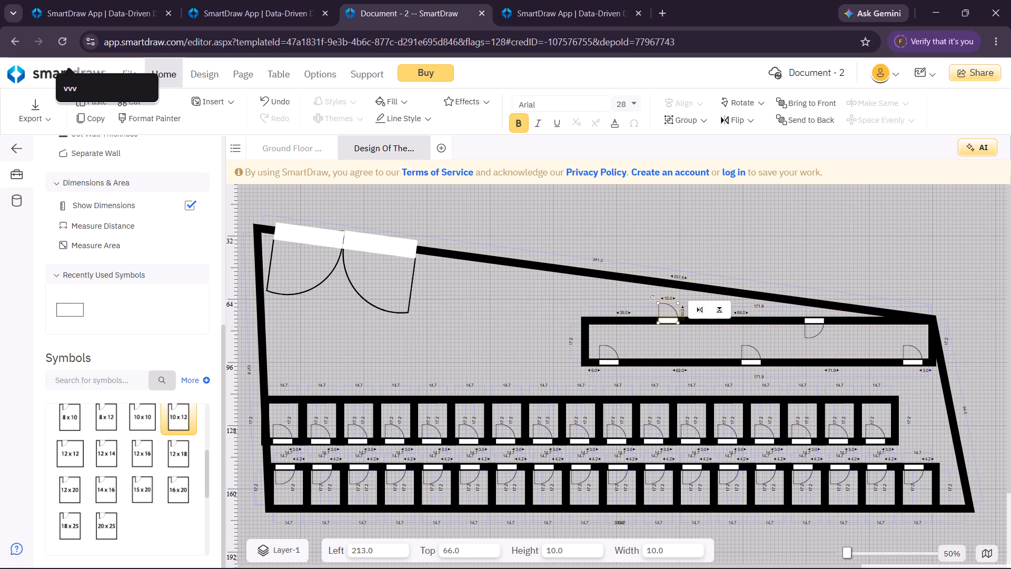
click(725, 306)
click(673, 299)
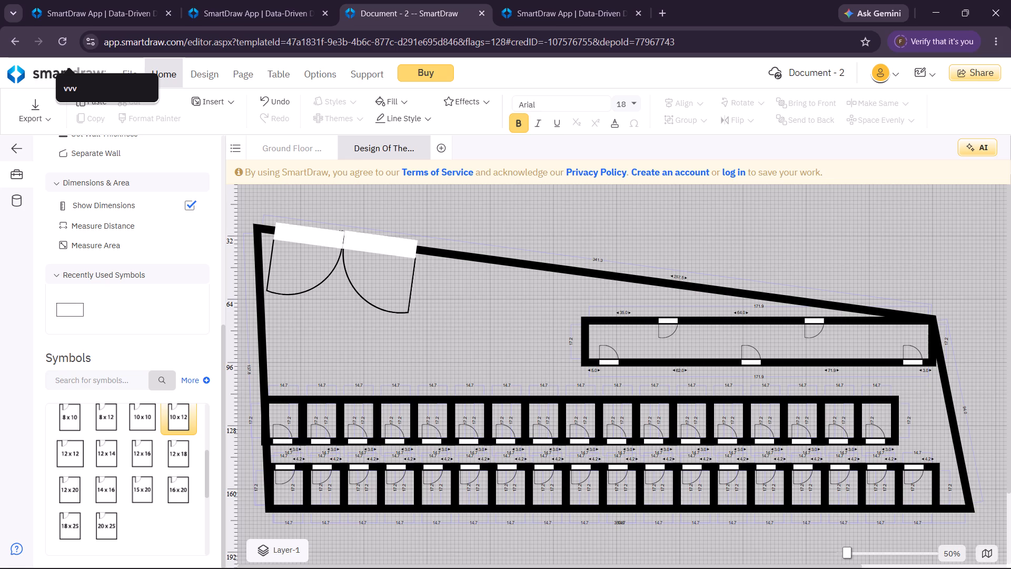
Choose the 15 x 20 room symbol and paste another copy of the 10.0 by 10.0 door into the drawing.
click(450, 310)
click(153, 480)
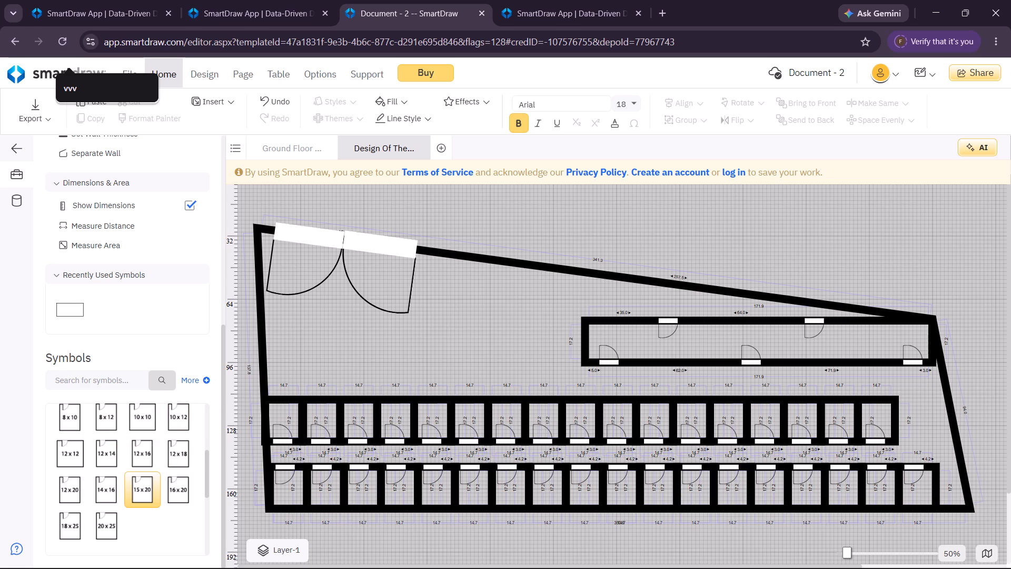
key(ctrl+v)
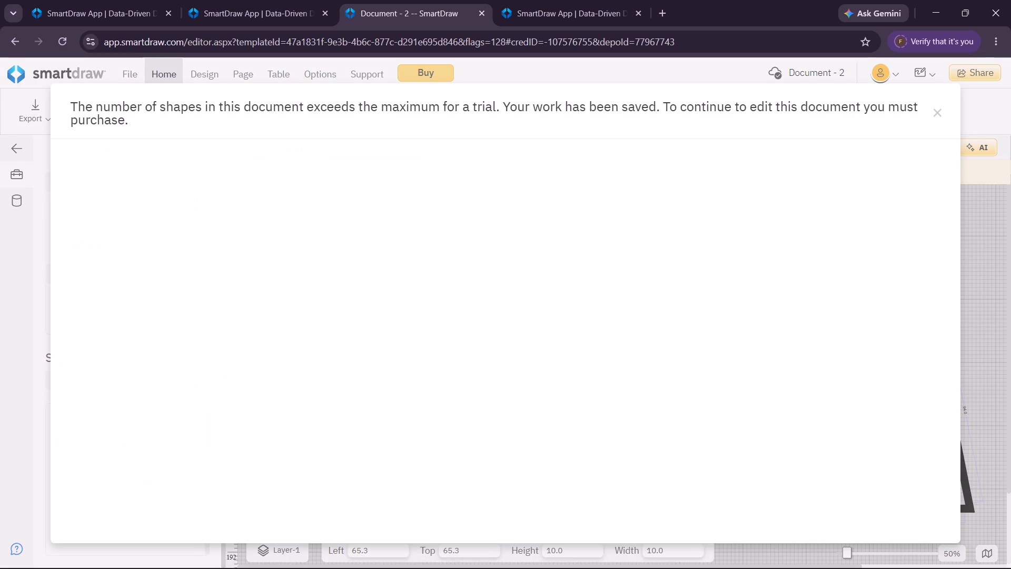